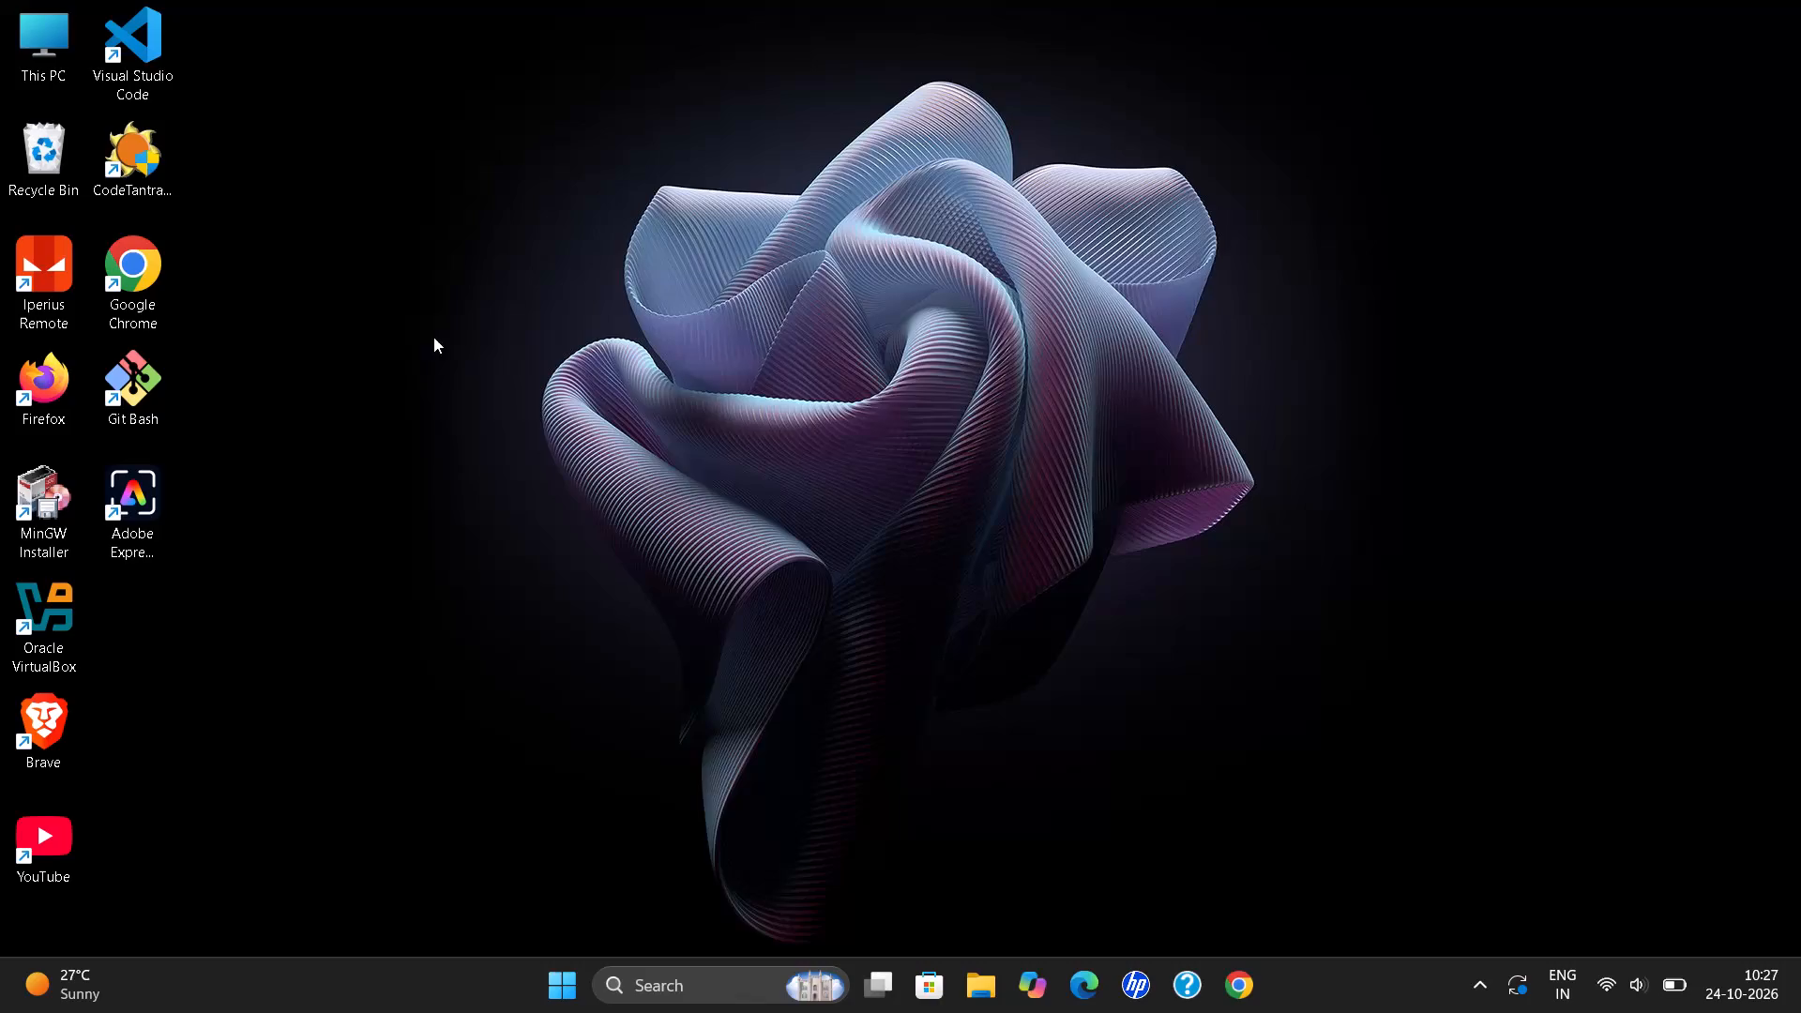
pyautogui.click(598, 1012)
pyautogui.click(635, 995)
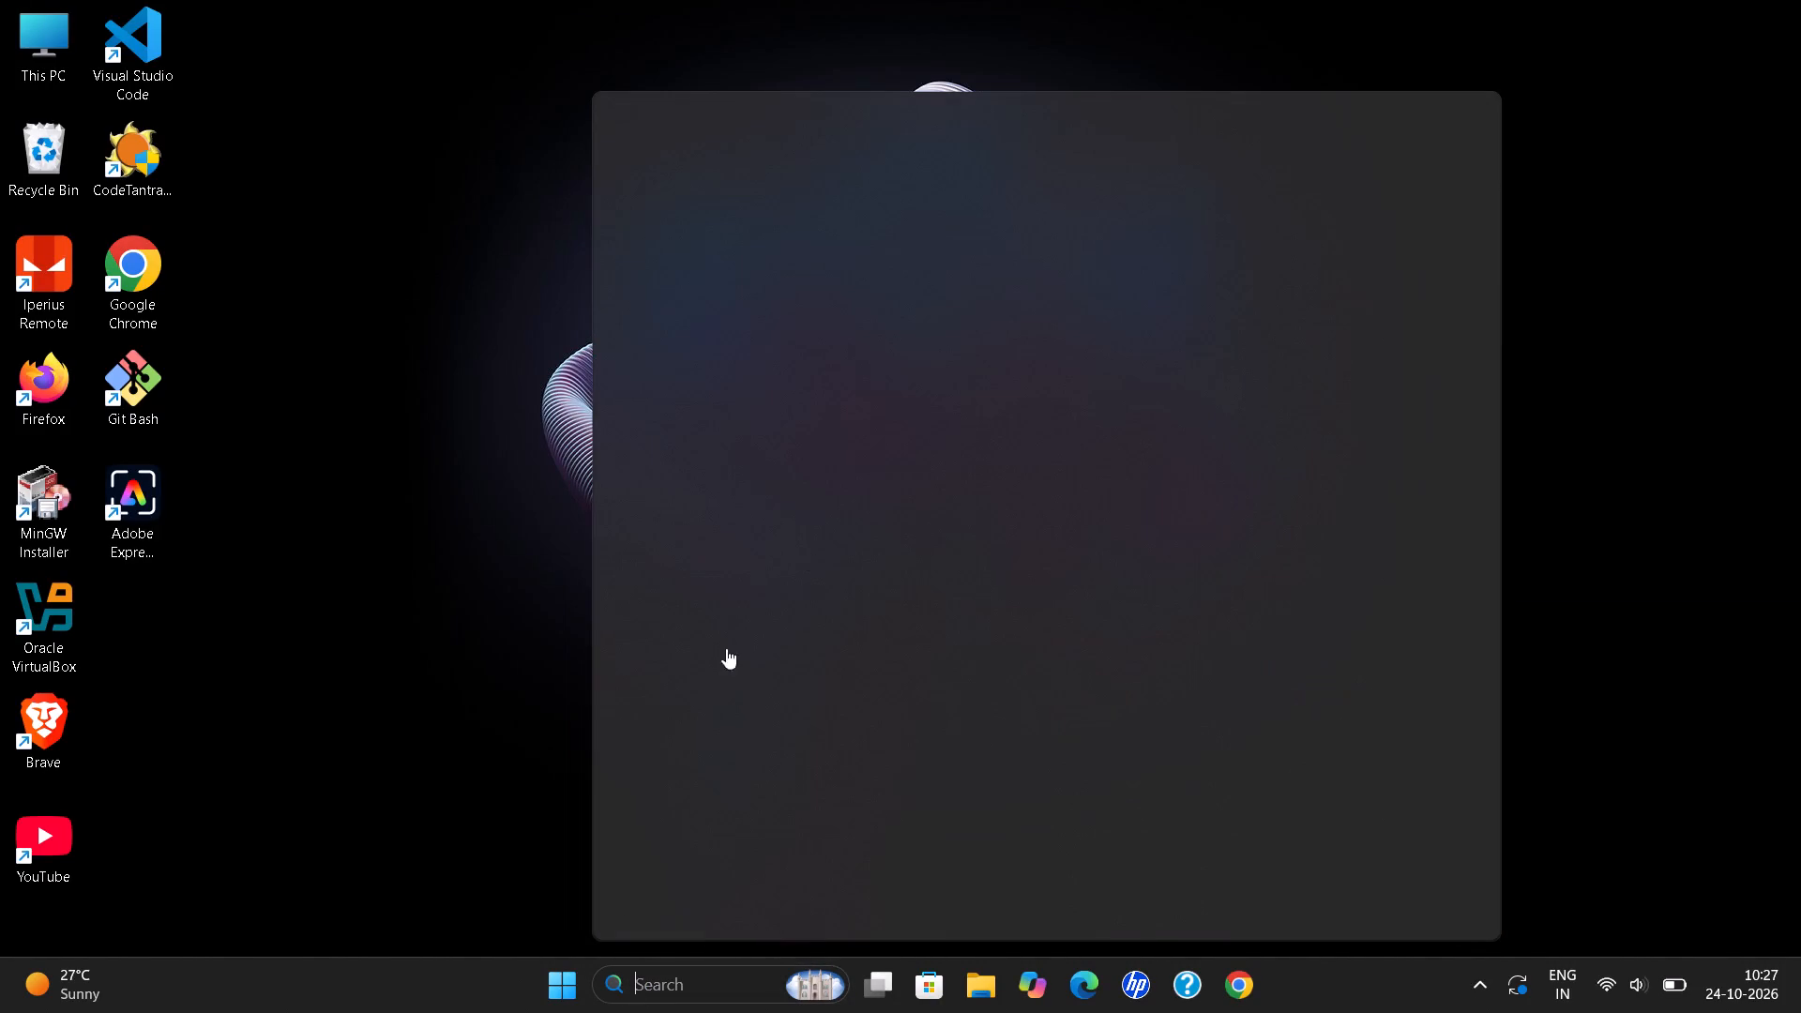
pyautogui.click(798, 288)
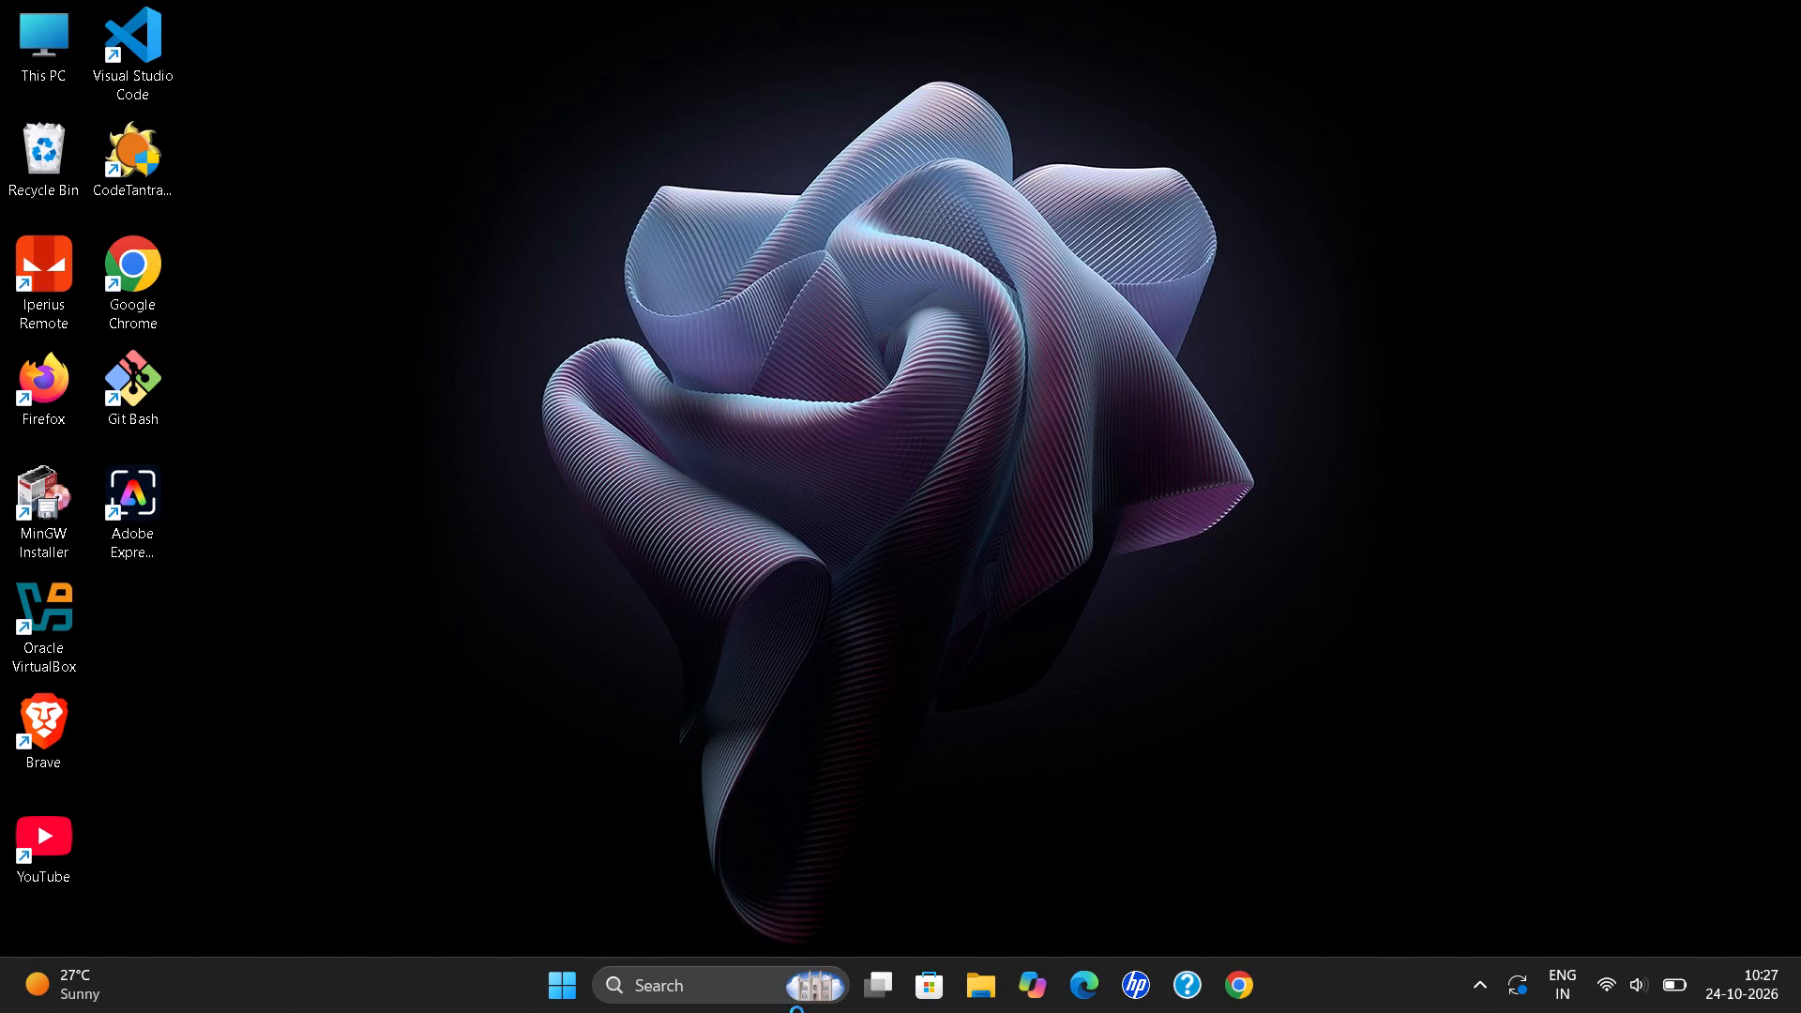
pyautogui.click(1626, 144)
# Launch Adobe Premiere Pro 2021 and open the recent project Amritsar.
pyautogui.click(715, 986)
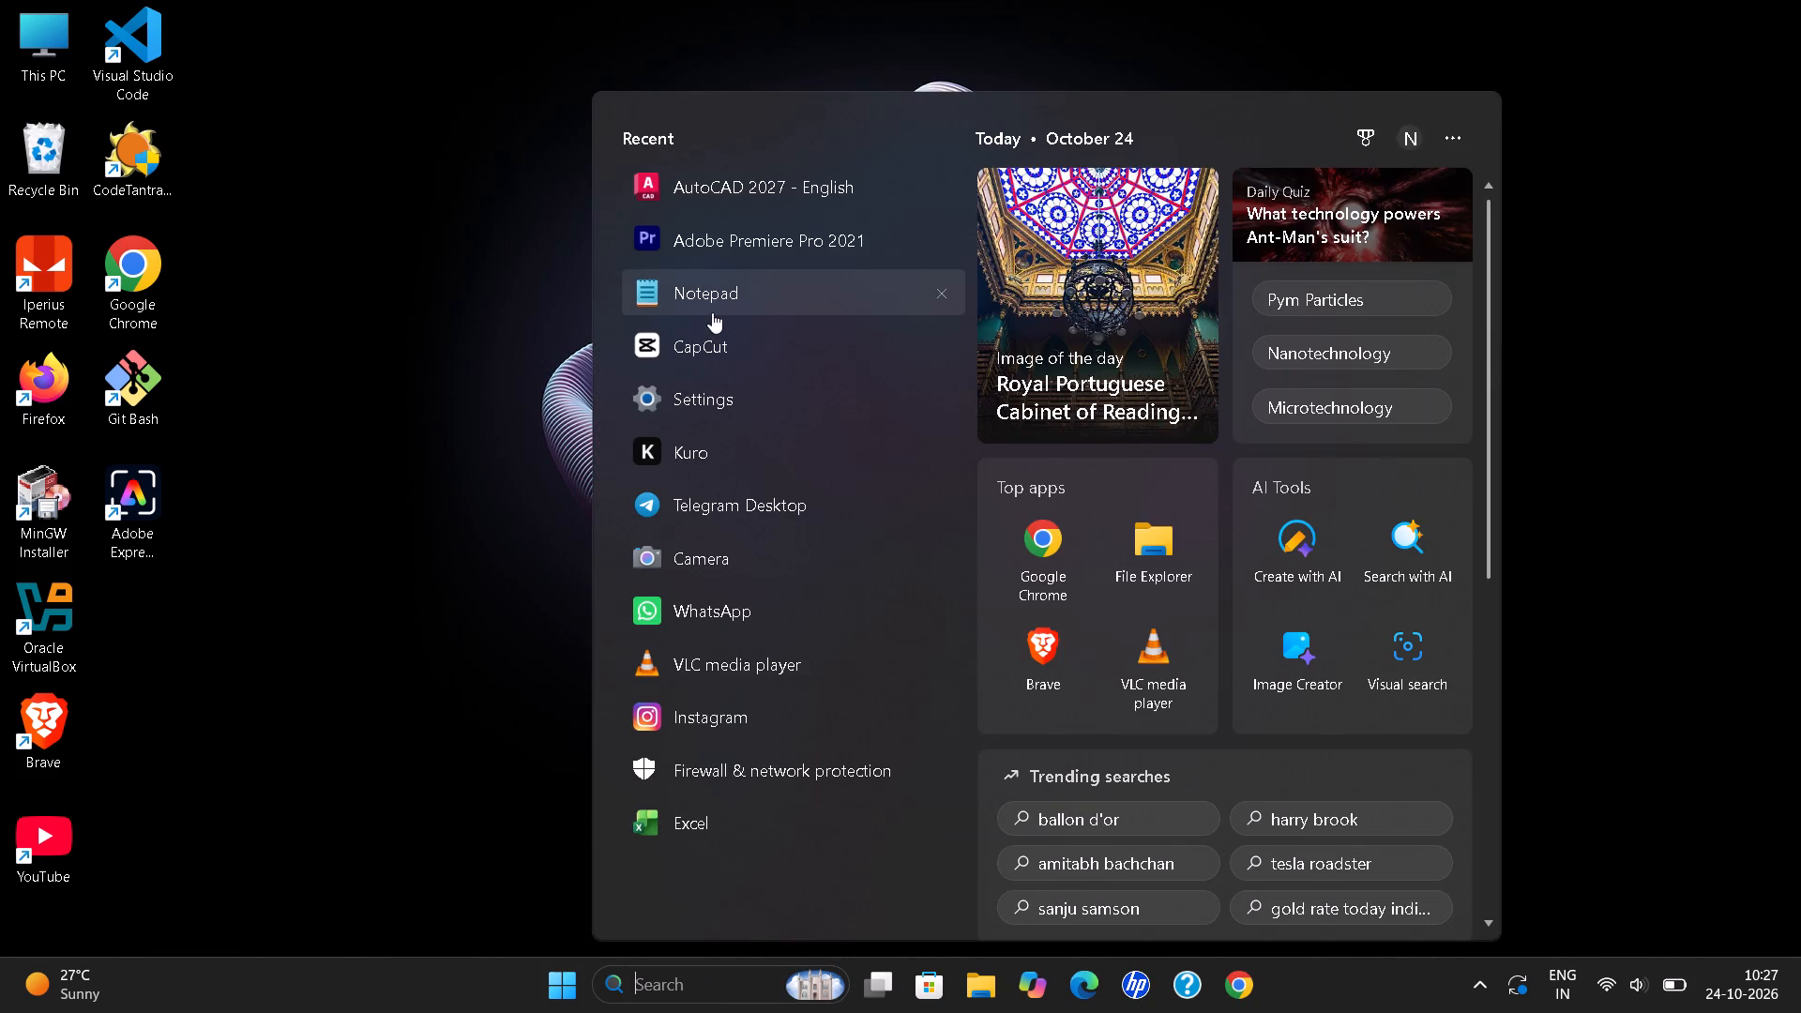
pyautogui.click(706, 234)
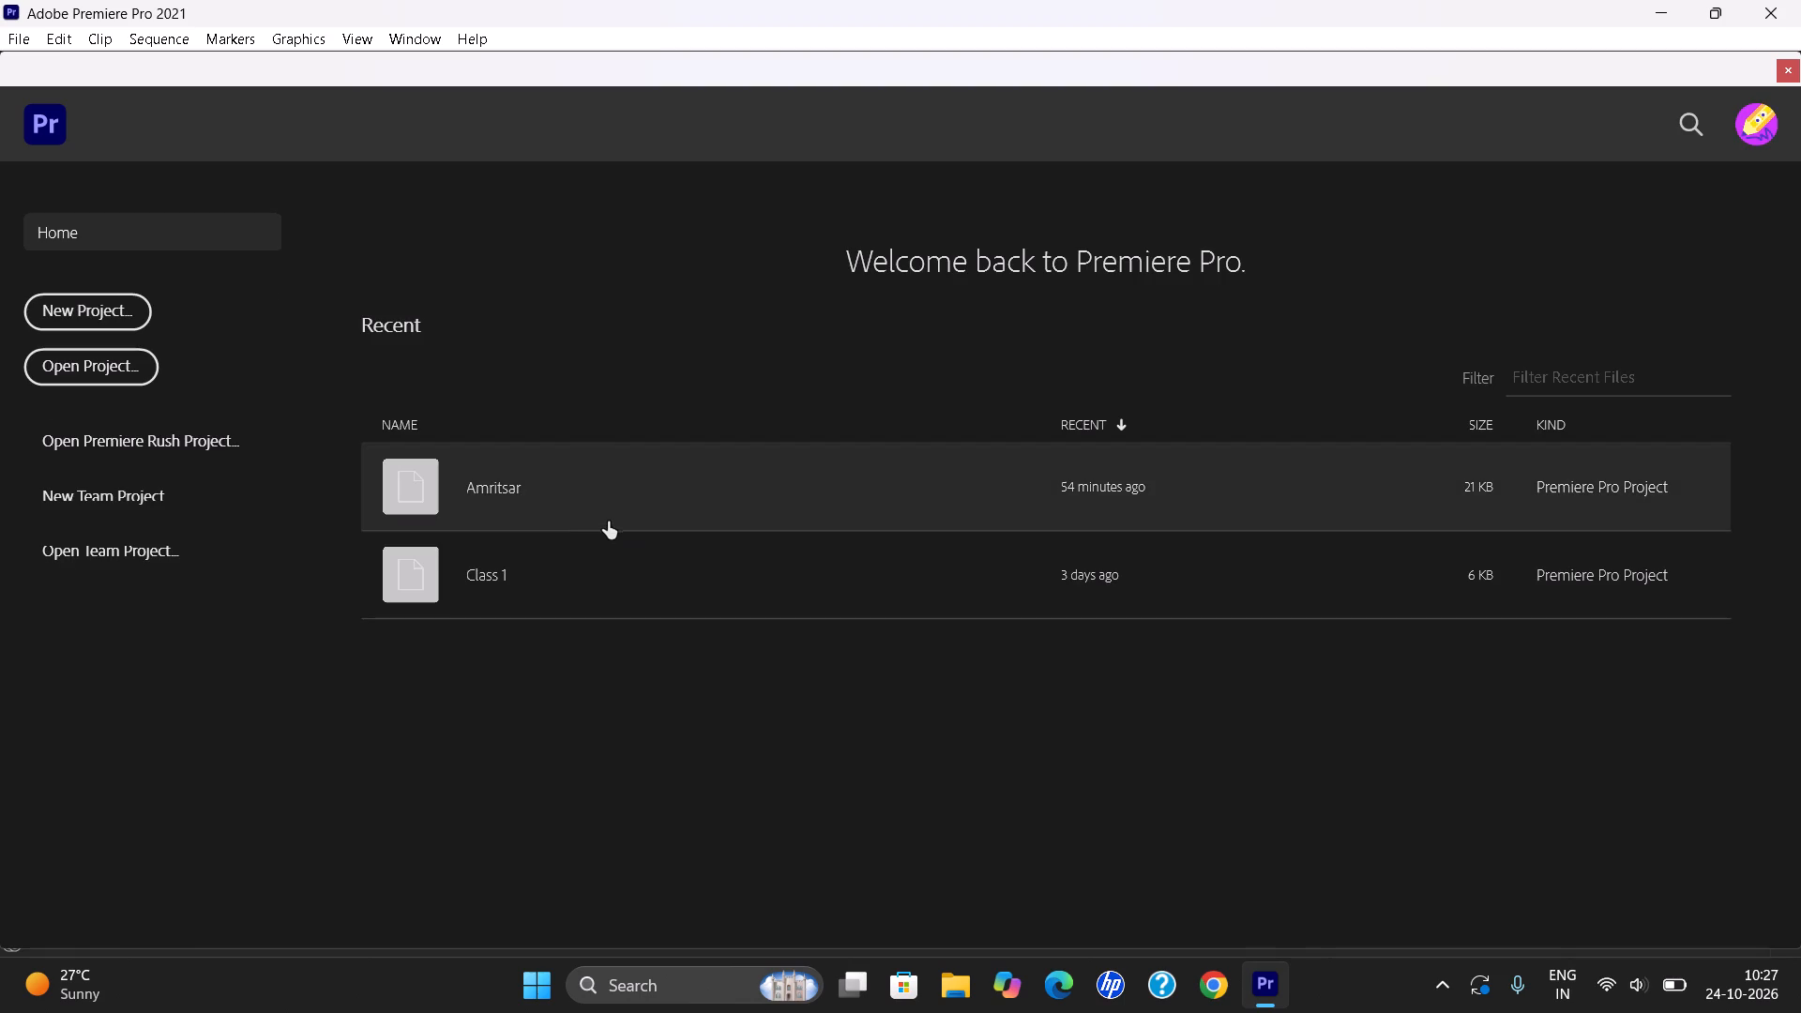
pyautogui.doubleClick(609, 521)
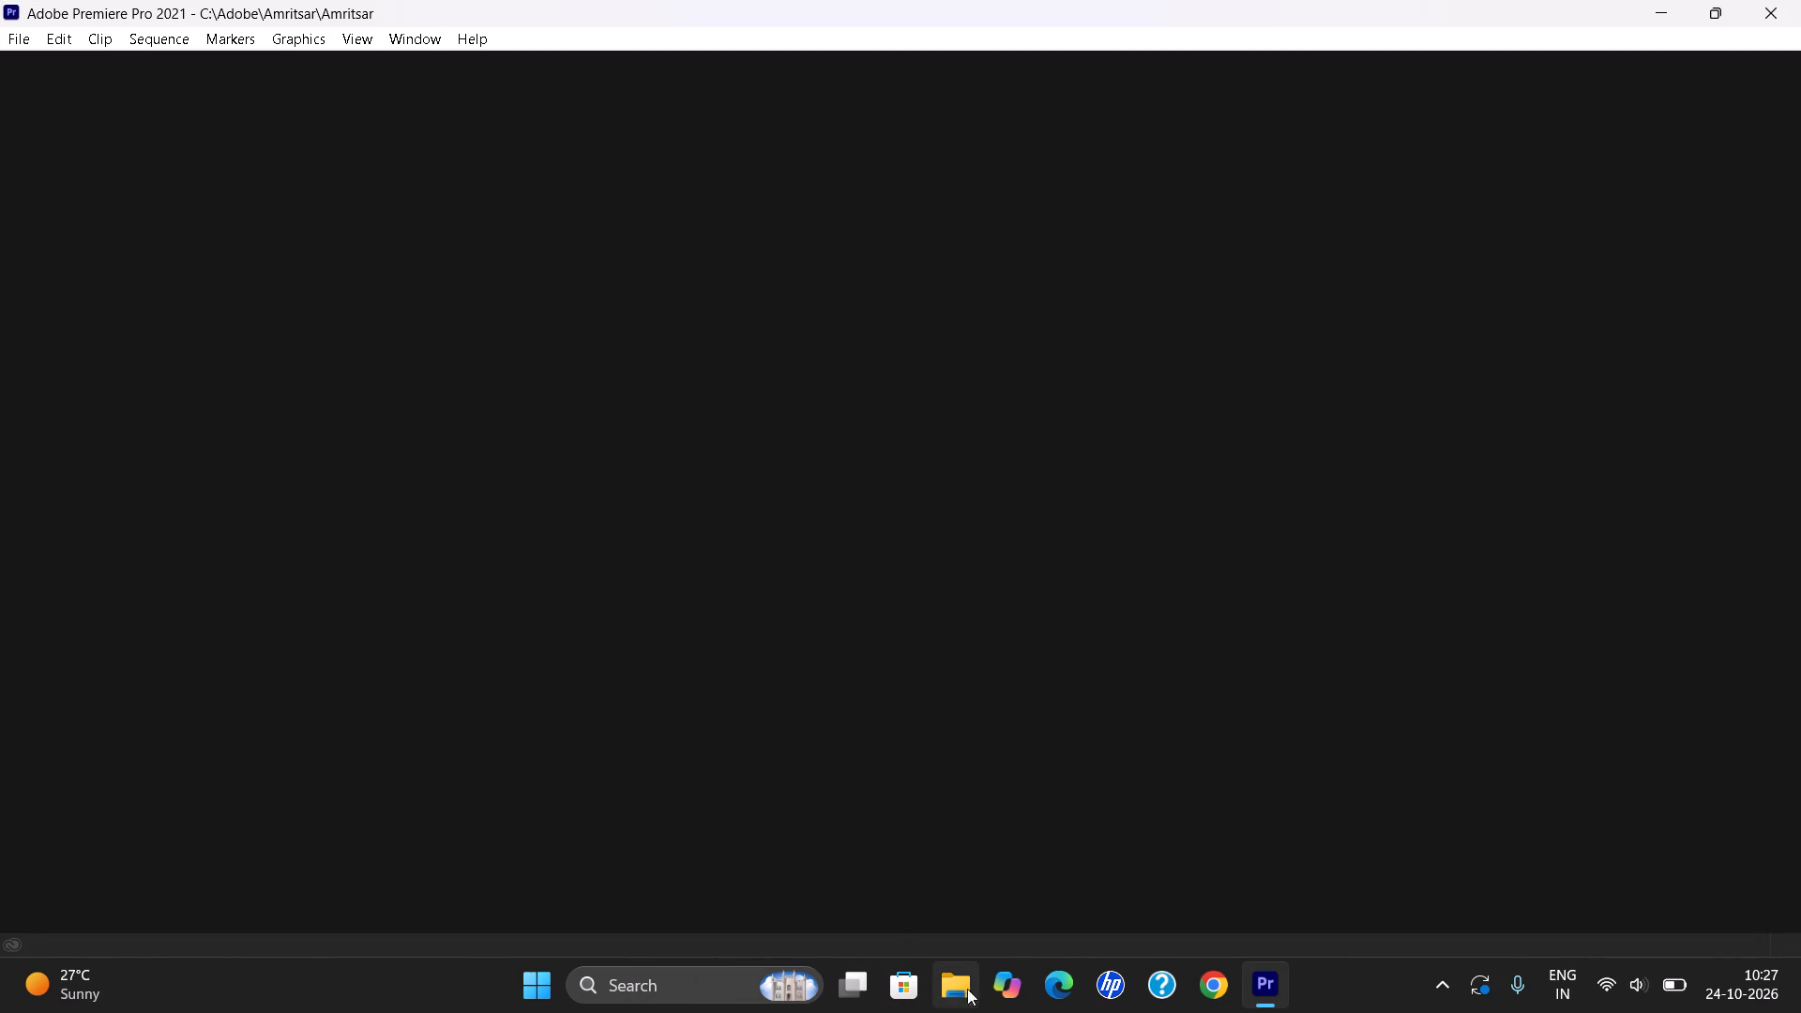
# Switch to Google Chrome and open the YouTube home page.
pyautogui.click(1226, 977)
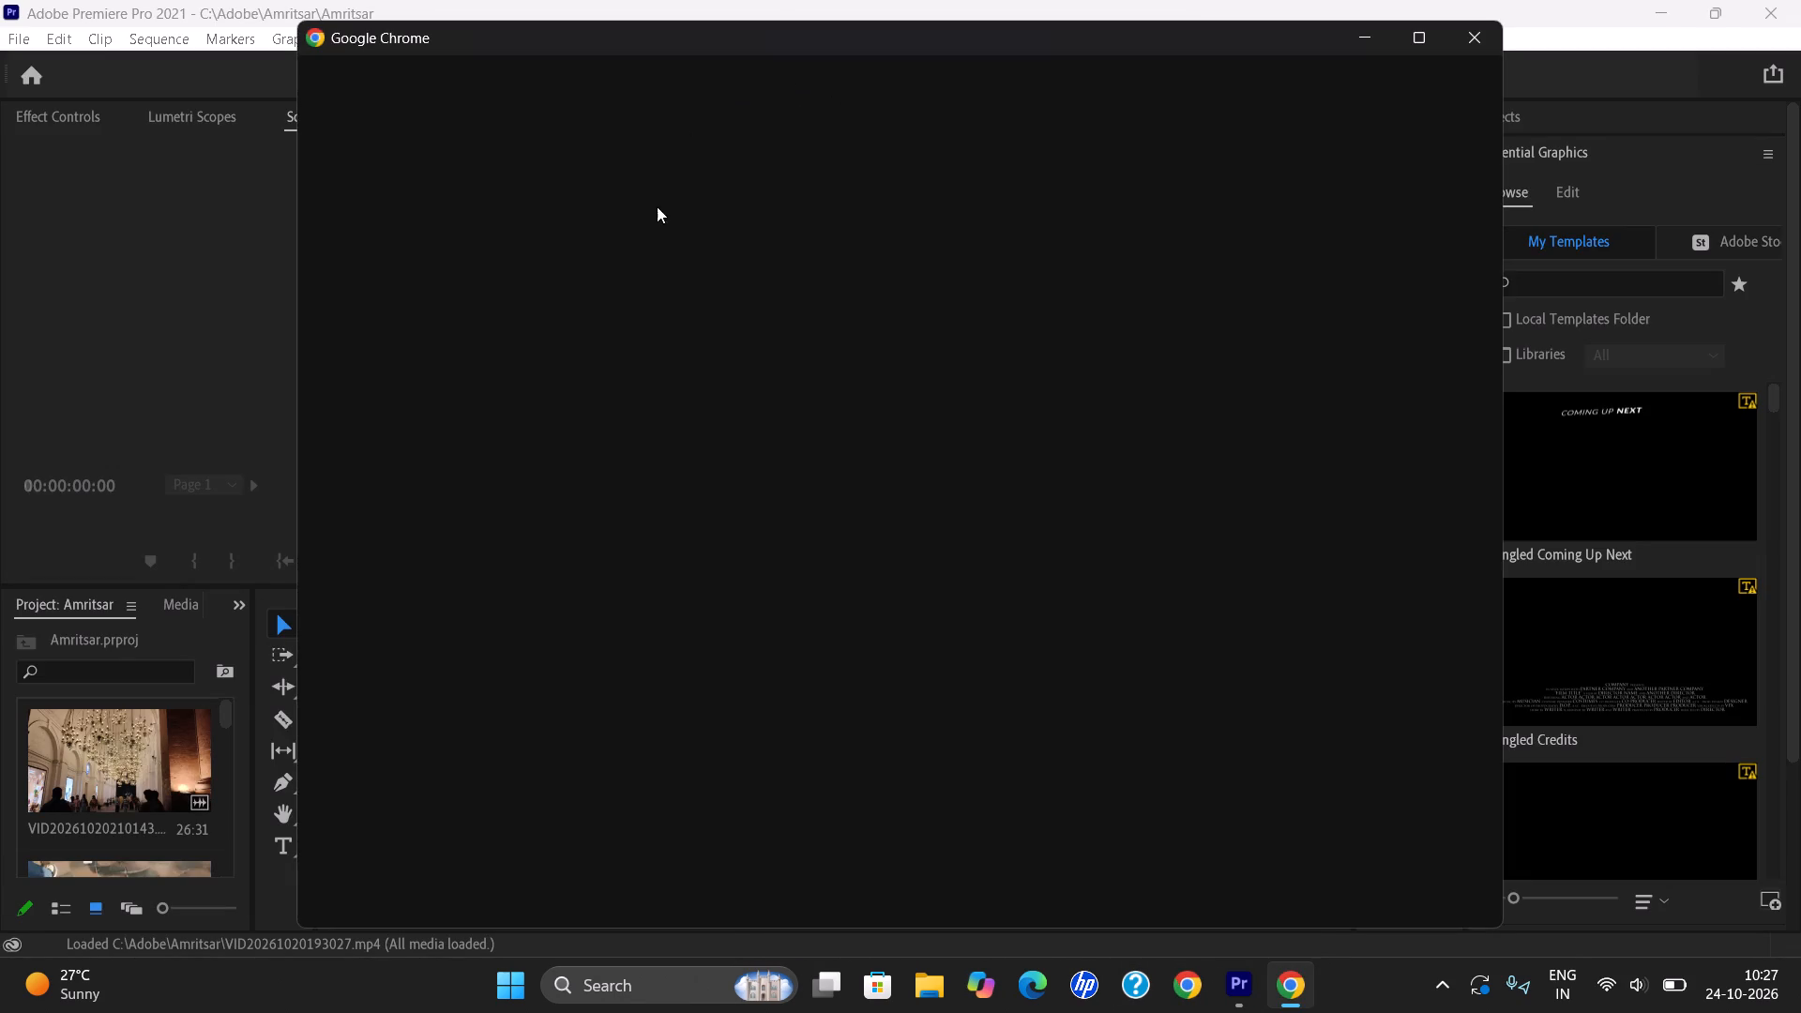
pyautogui.click(946, 491)
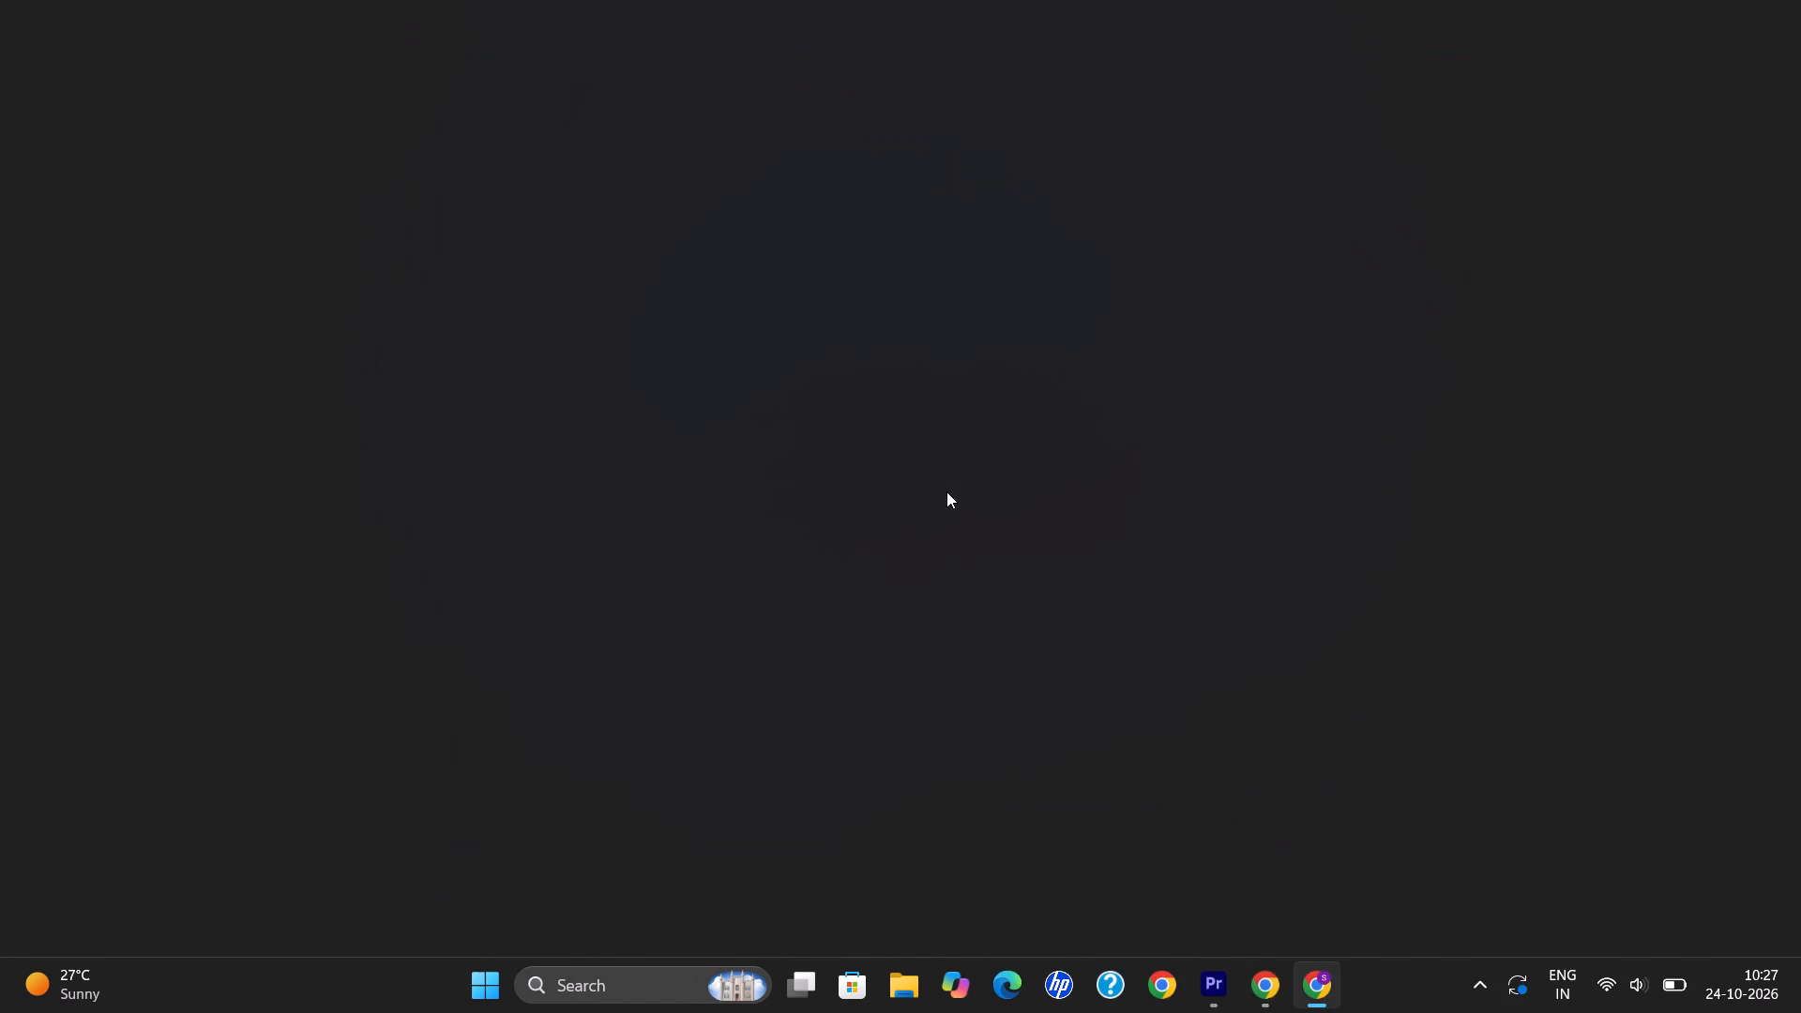
pyautogui.click(714, 693)
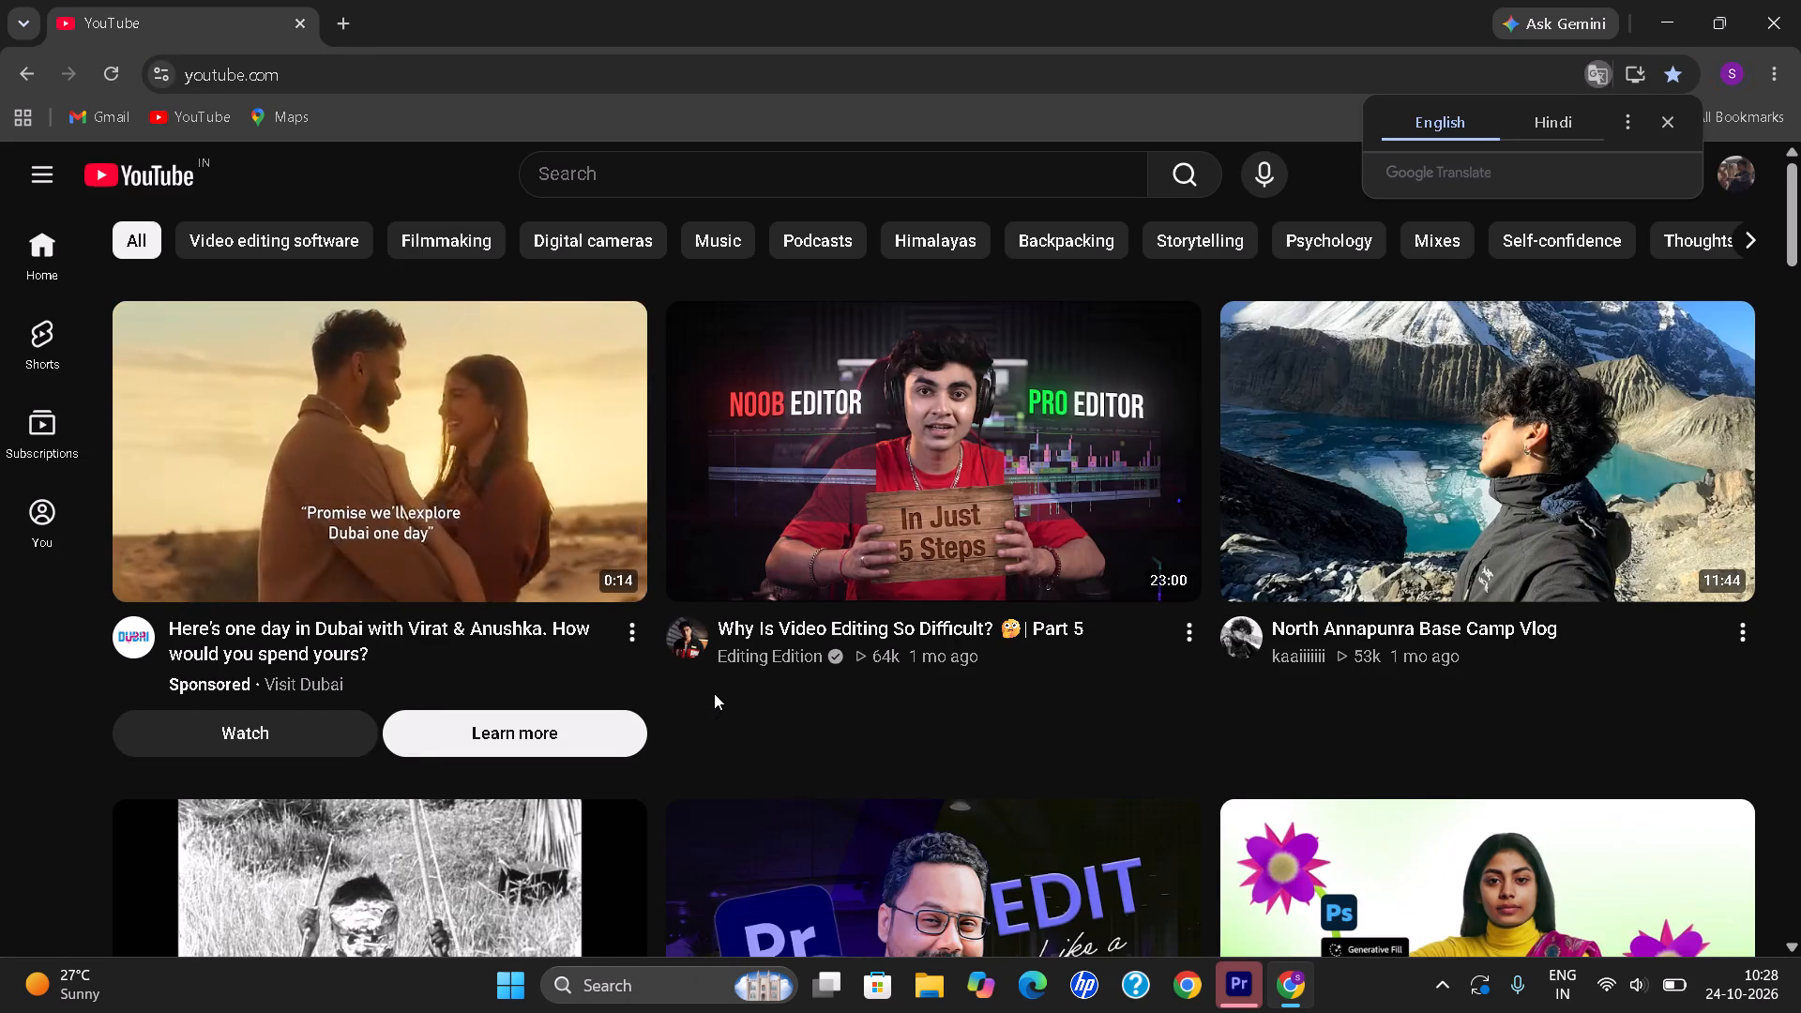
# Search YouTube for "barsaat", start playing "Barsaat - Banjaare (Official Video)" and skip the advert.
pyautogui.scroll(-7, 946, 817)
pyautogui.scroll(6, 946, 817)
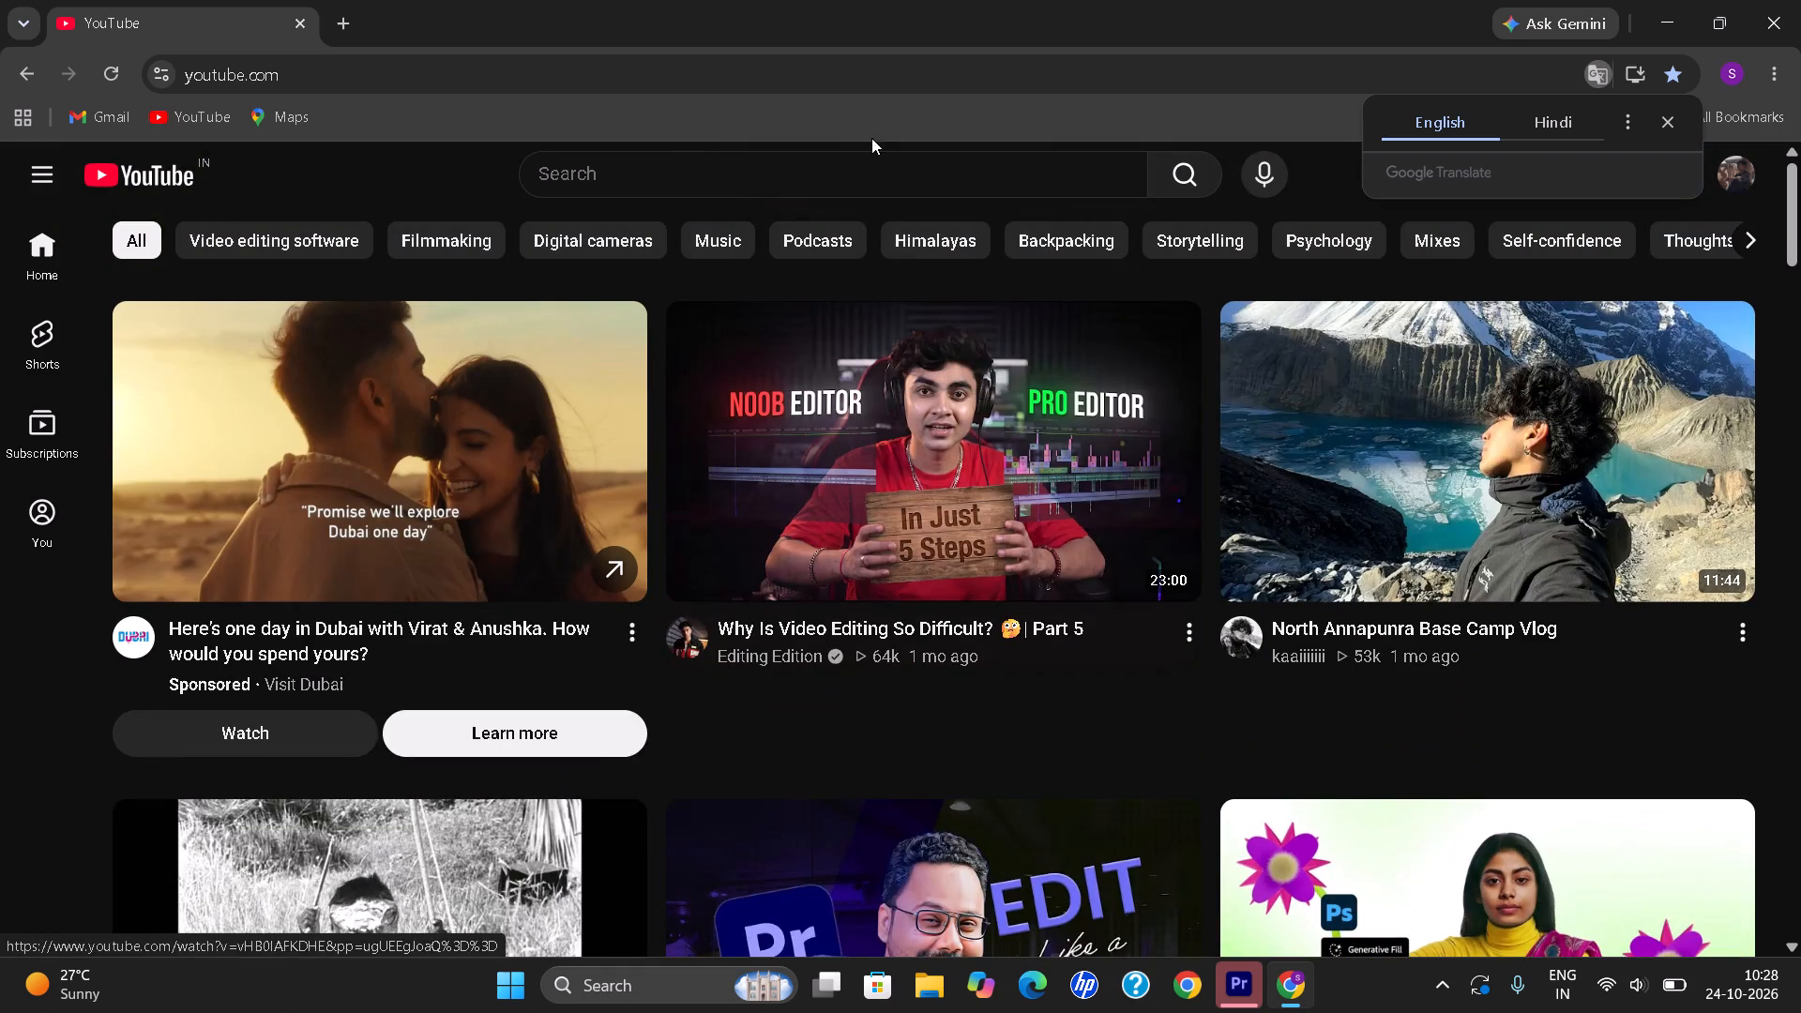
pyautogui.click(860, 178)
pyautogui.write('barsaat')
pyautogui.press('Return')
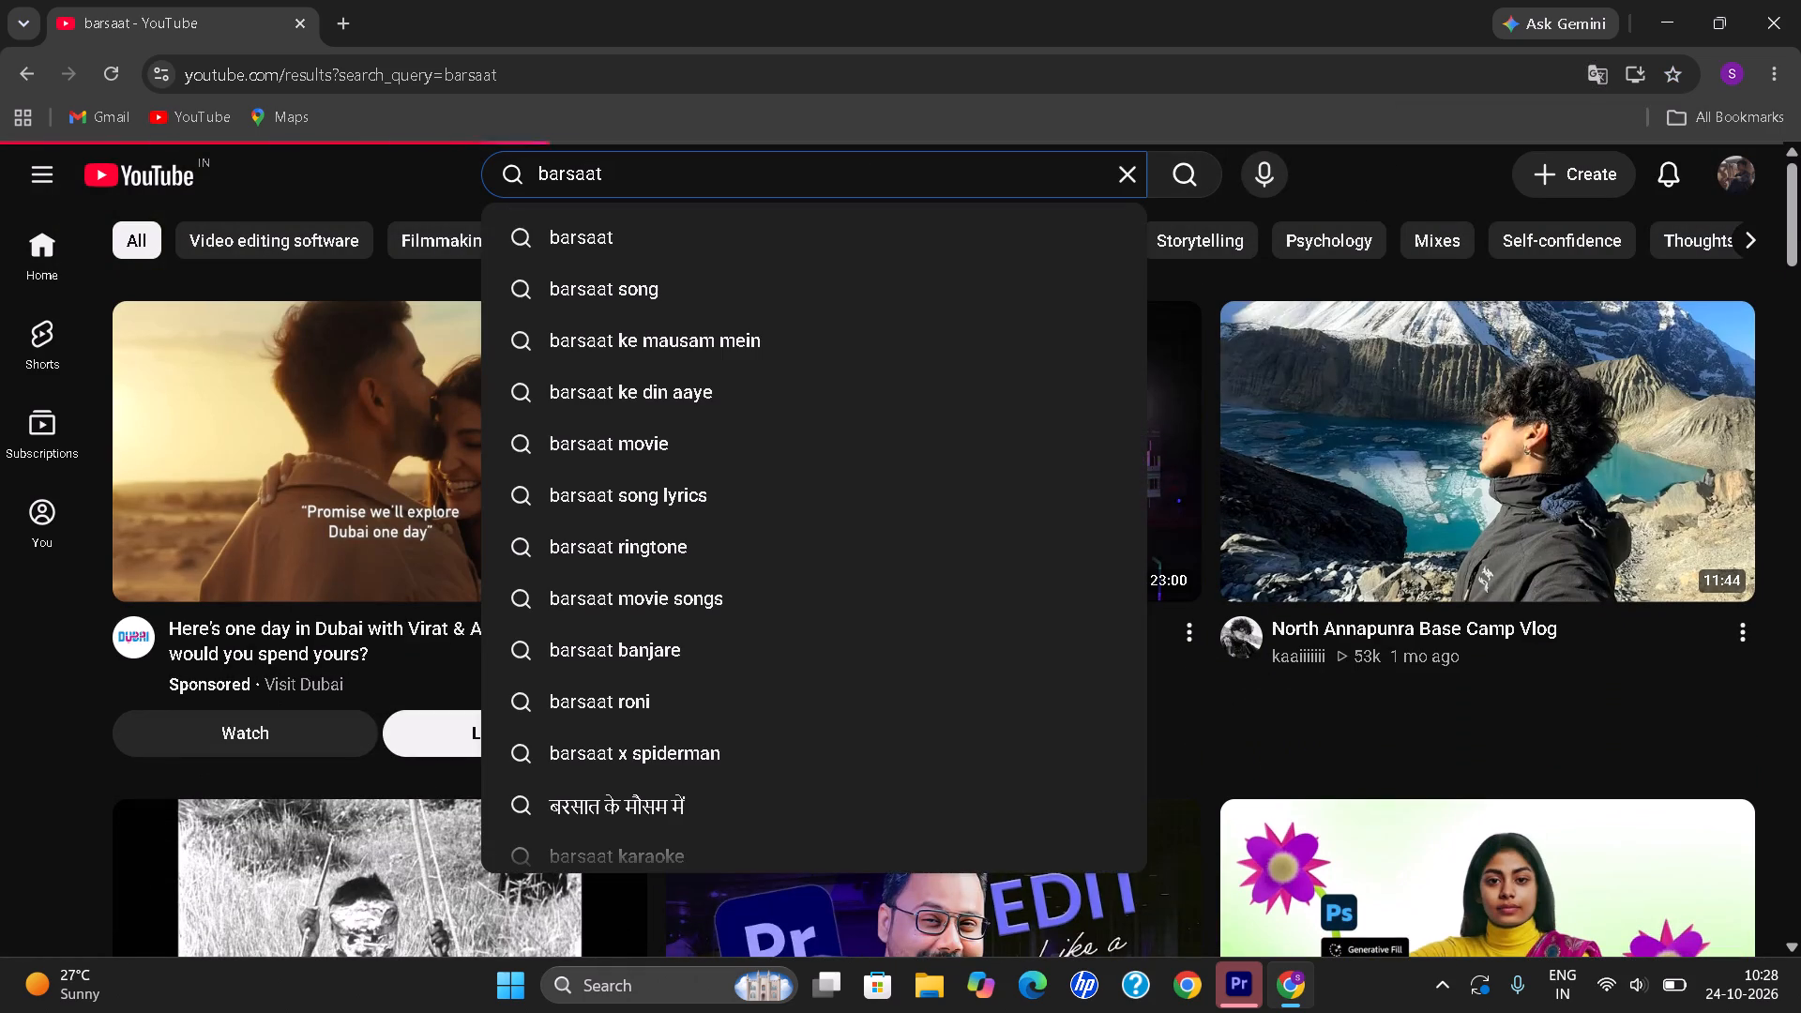
pyautogui.click(594, 484)
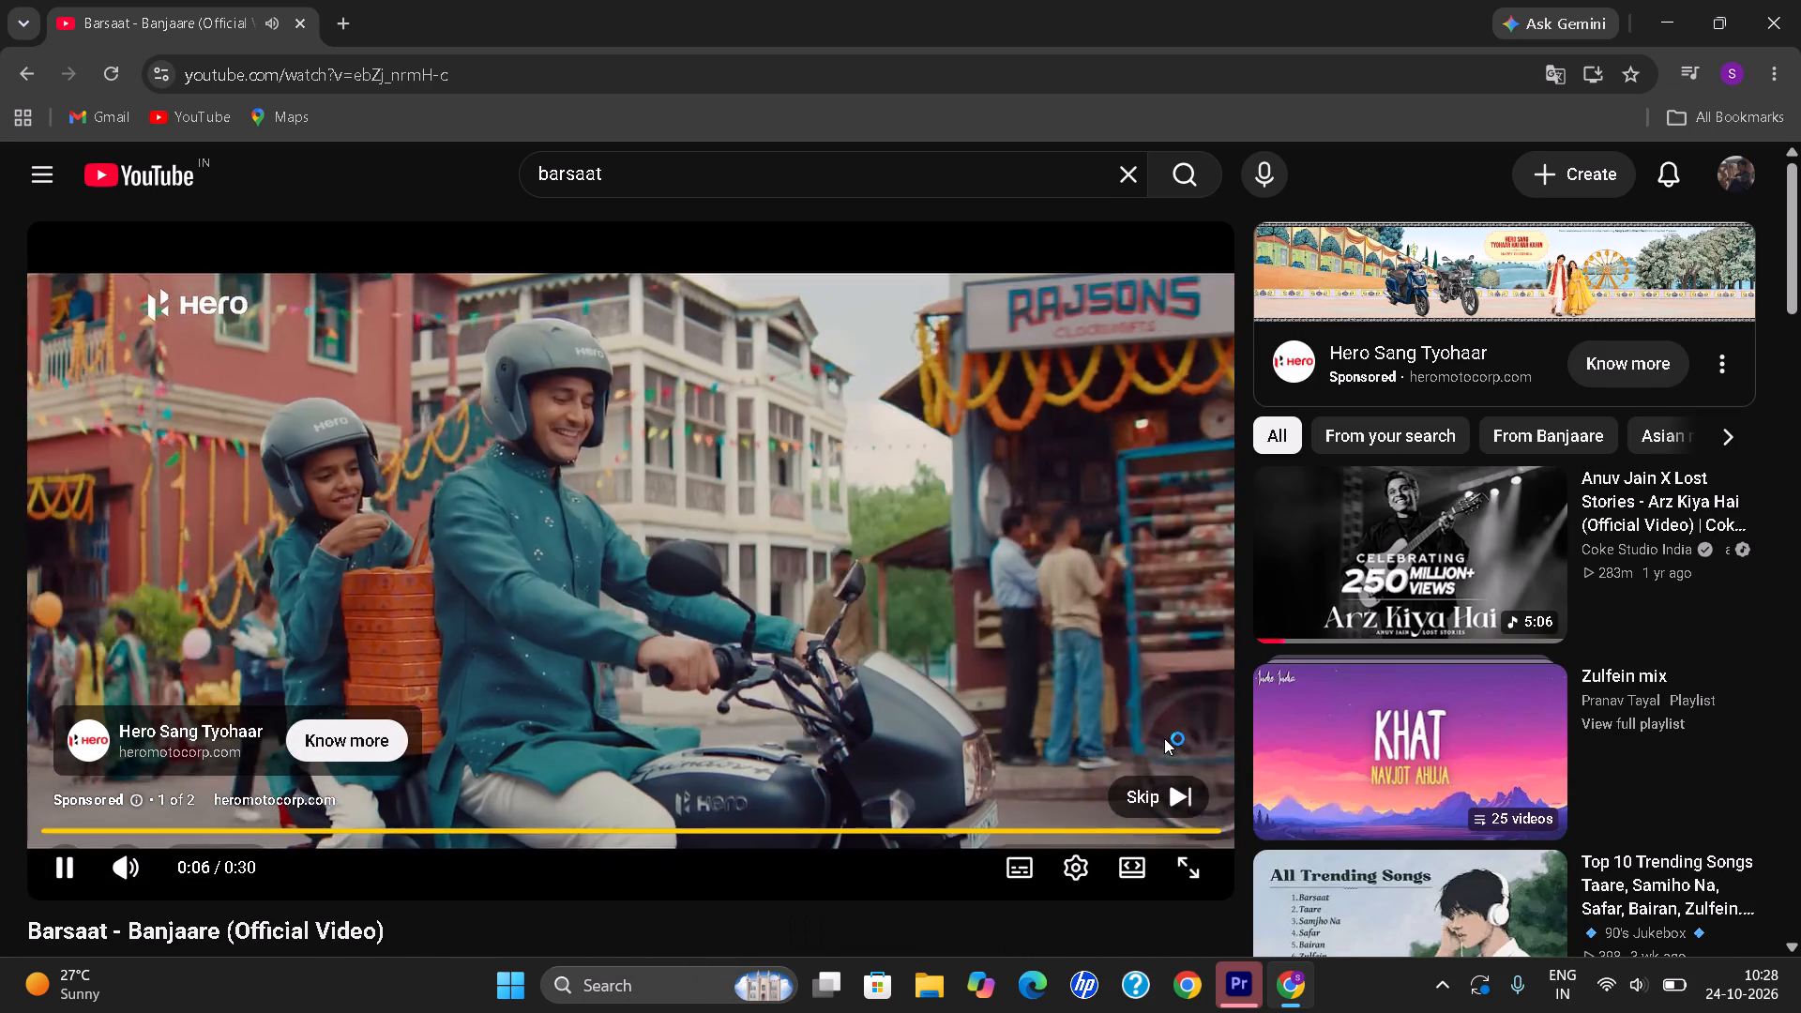
pyautogui.click(1166, 782)
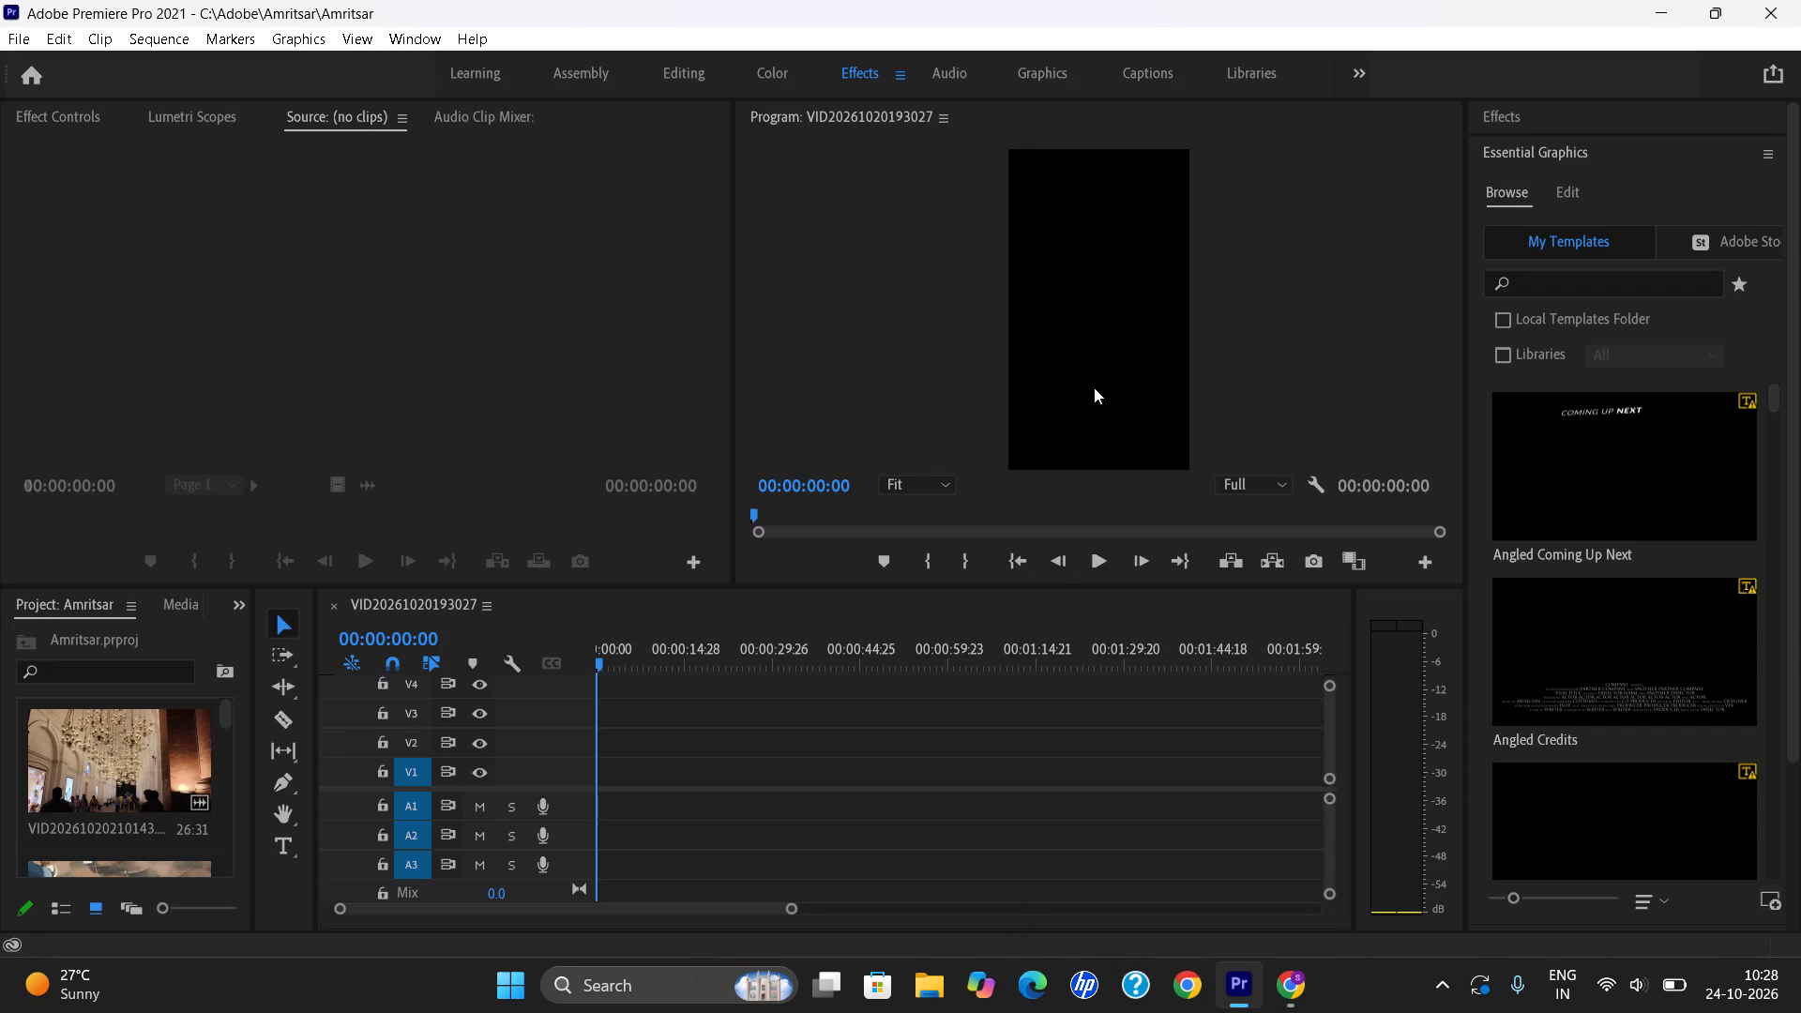
pyautogui.click(1069, 295)
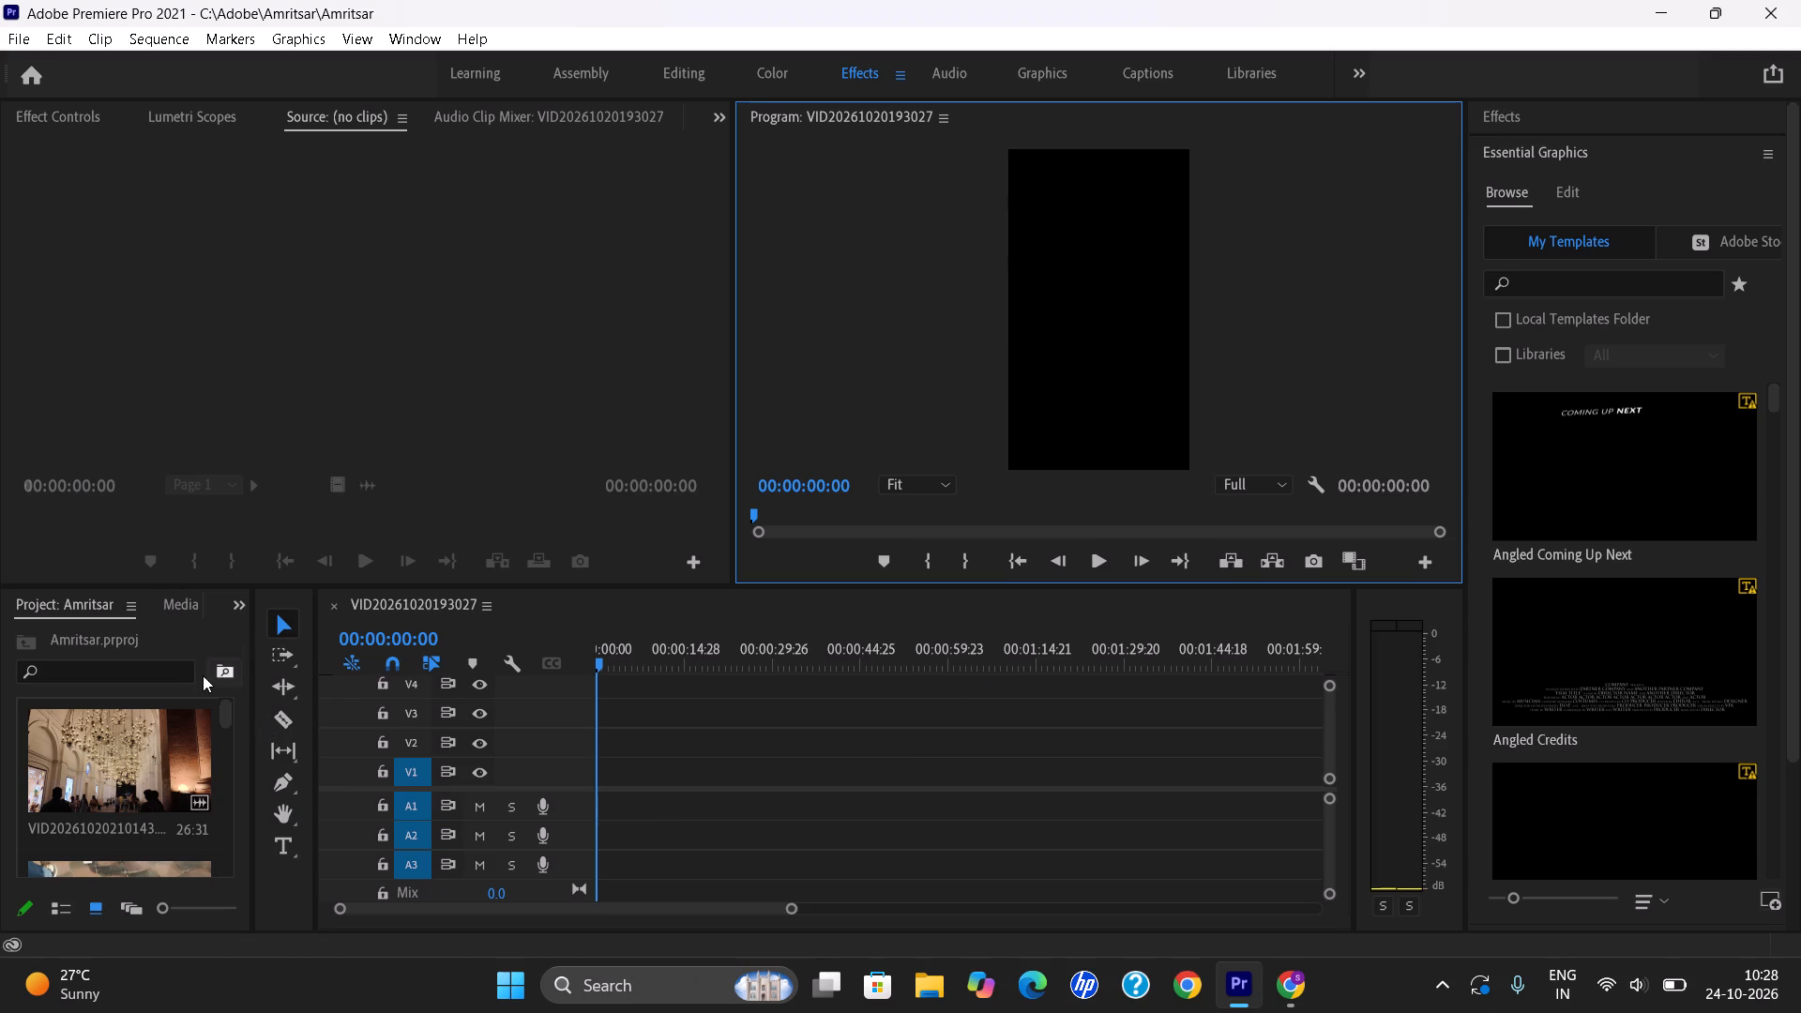
pyautogui.hscroll(1, 163, 755)
pyautogui.scroll(1, 163, 755)
pyautogui.moveTo(228, 712); pyautogui.dragTo(228, 723)
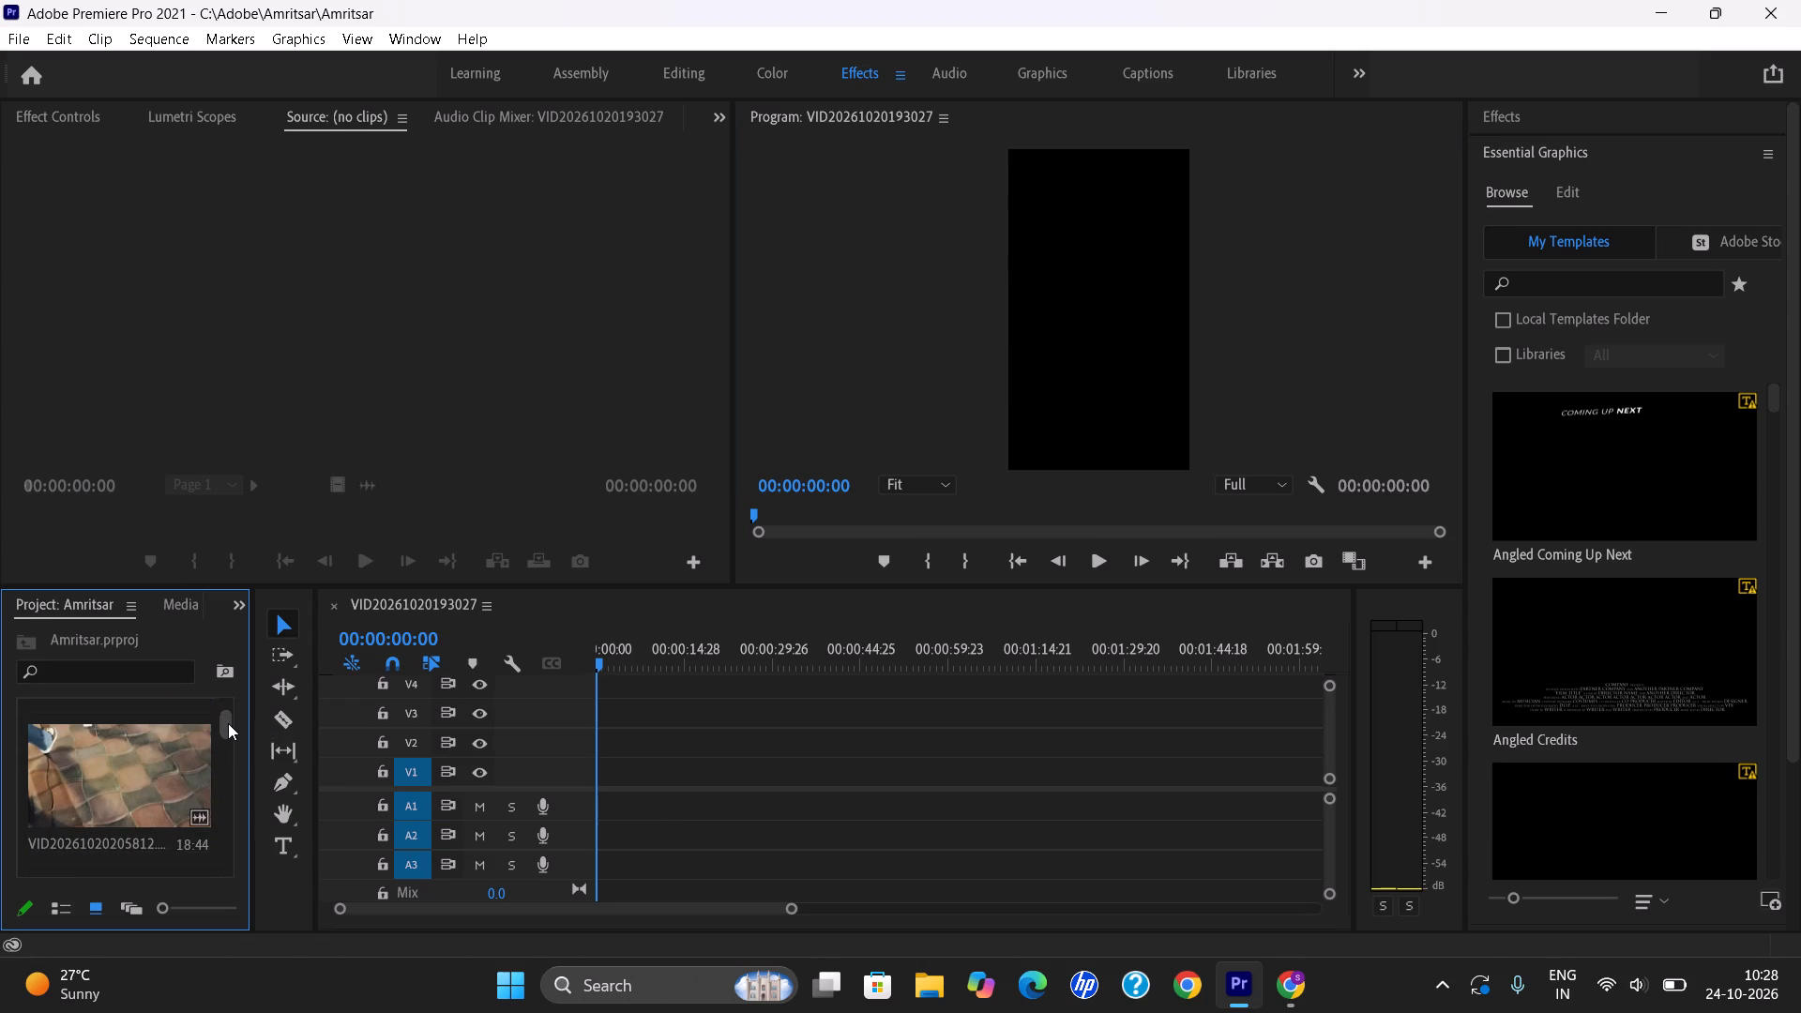
pyautogui.moveTo(228, 723); pyautogui.dragTo(228, 724)
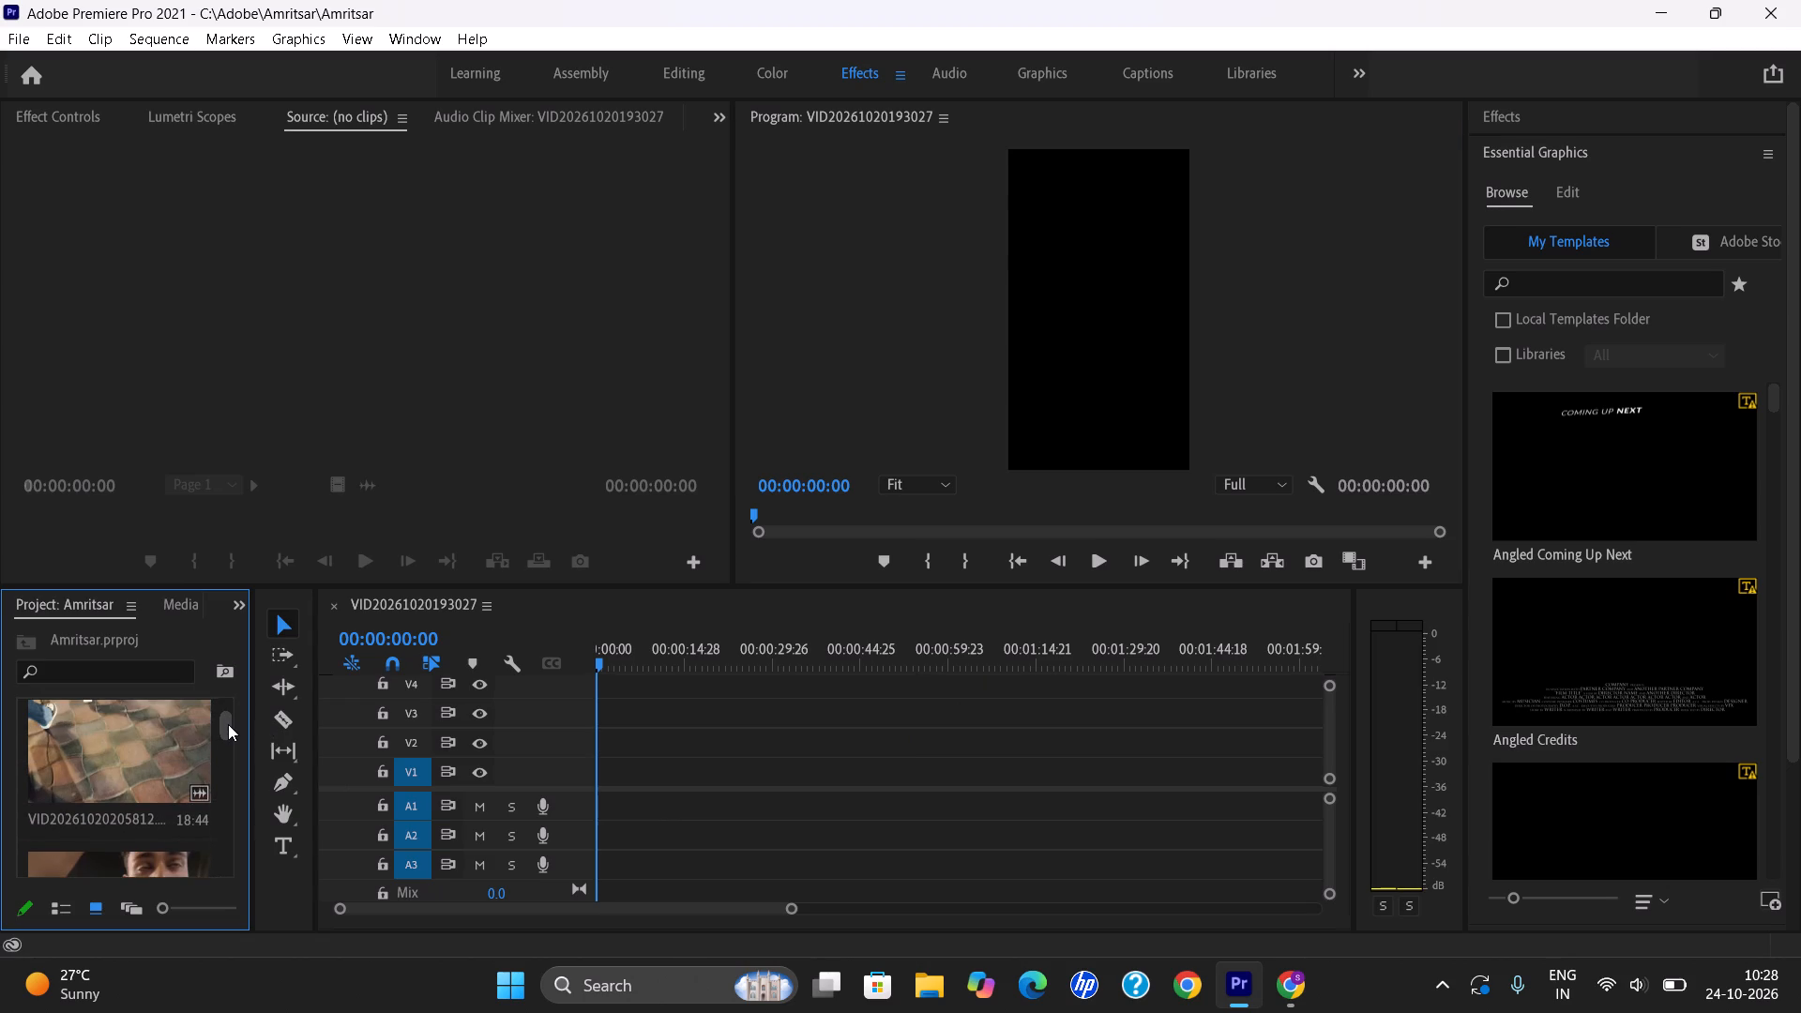
pyautogui.moveTo(228, 724); pyautogui.dragTo(228, 757)
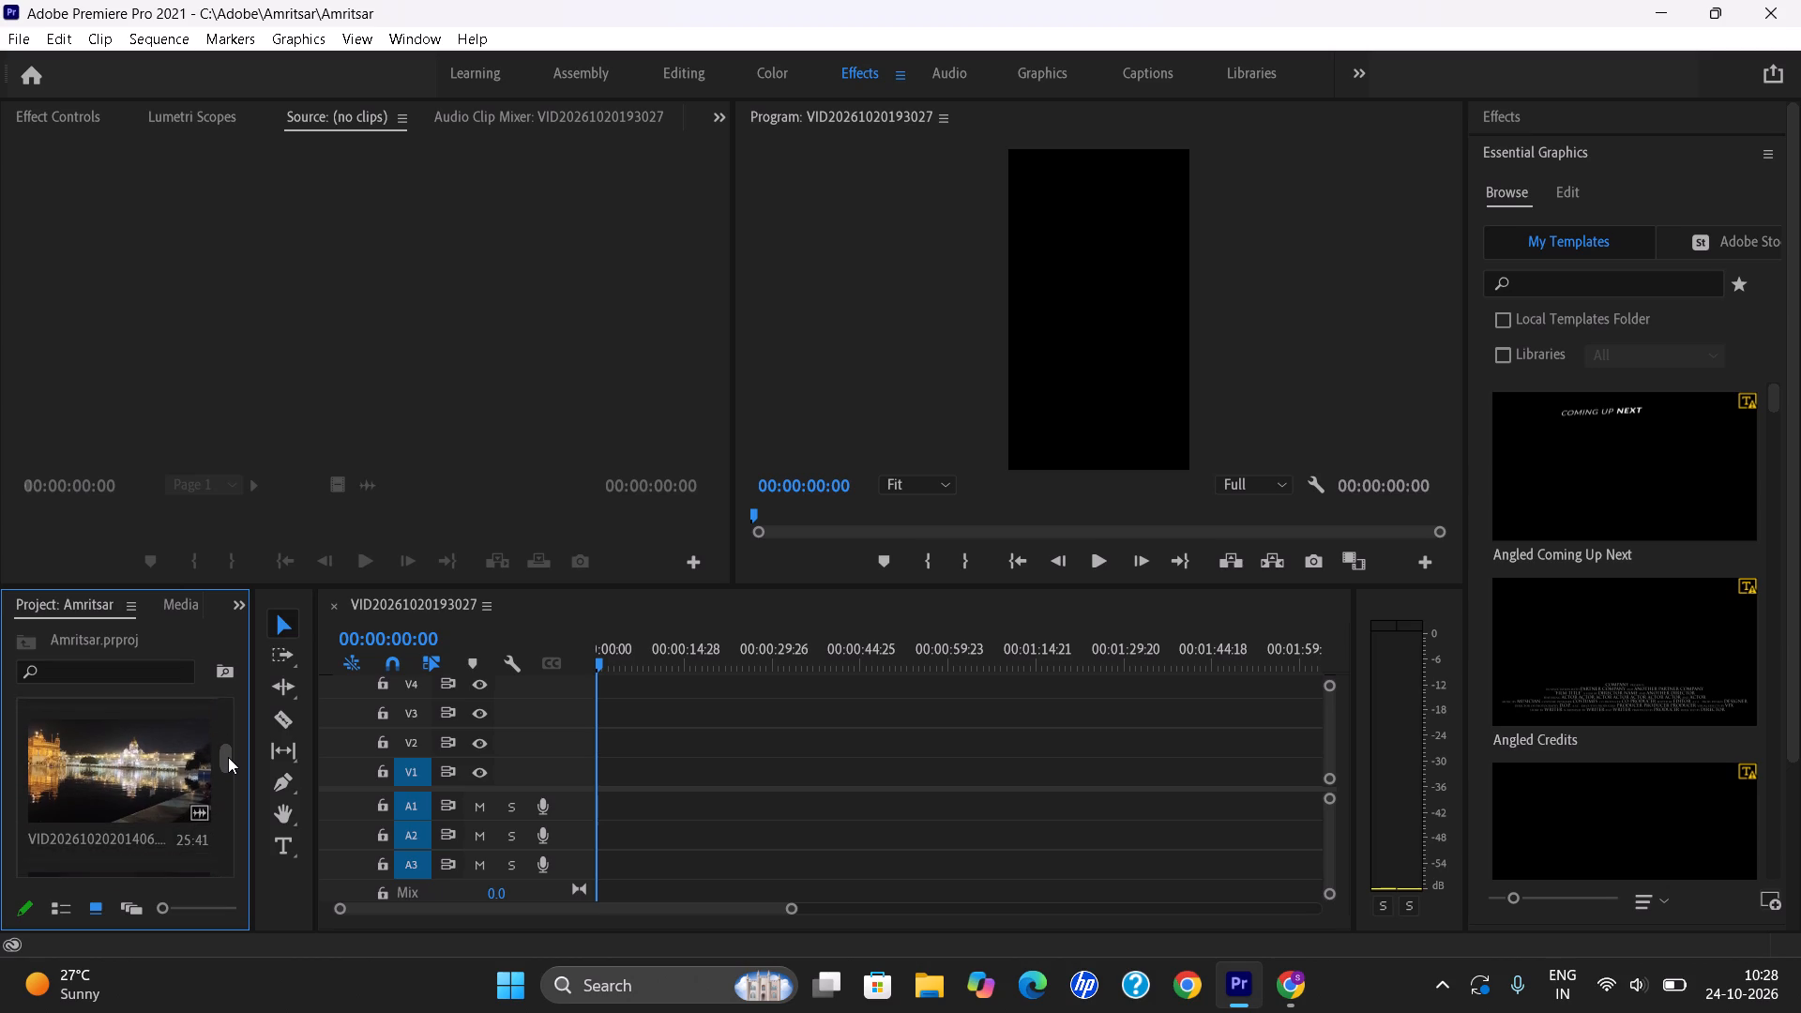
pyautogui.moveTo(228, 757); pyautogui.dragTo(230, 779)
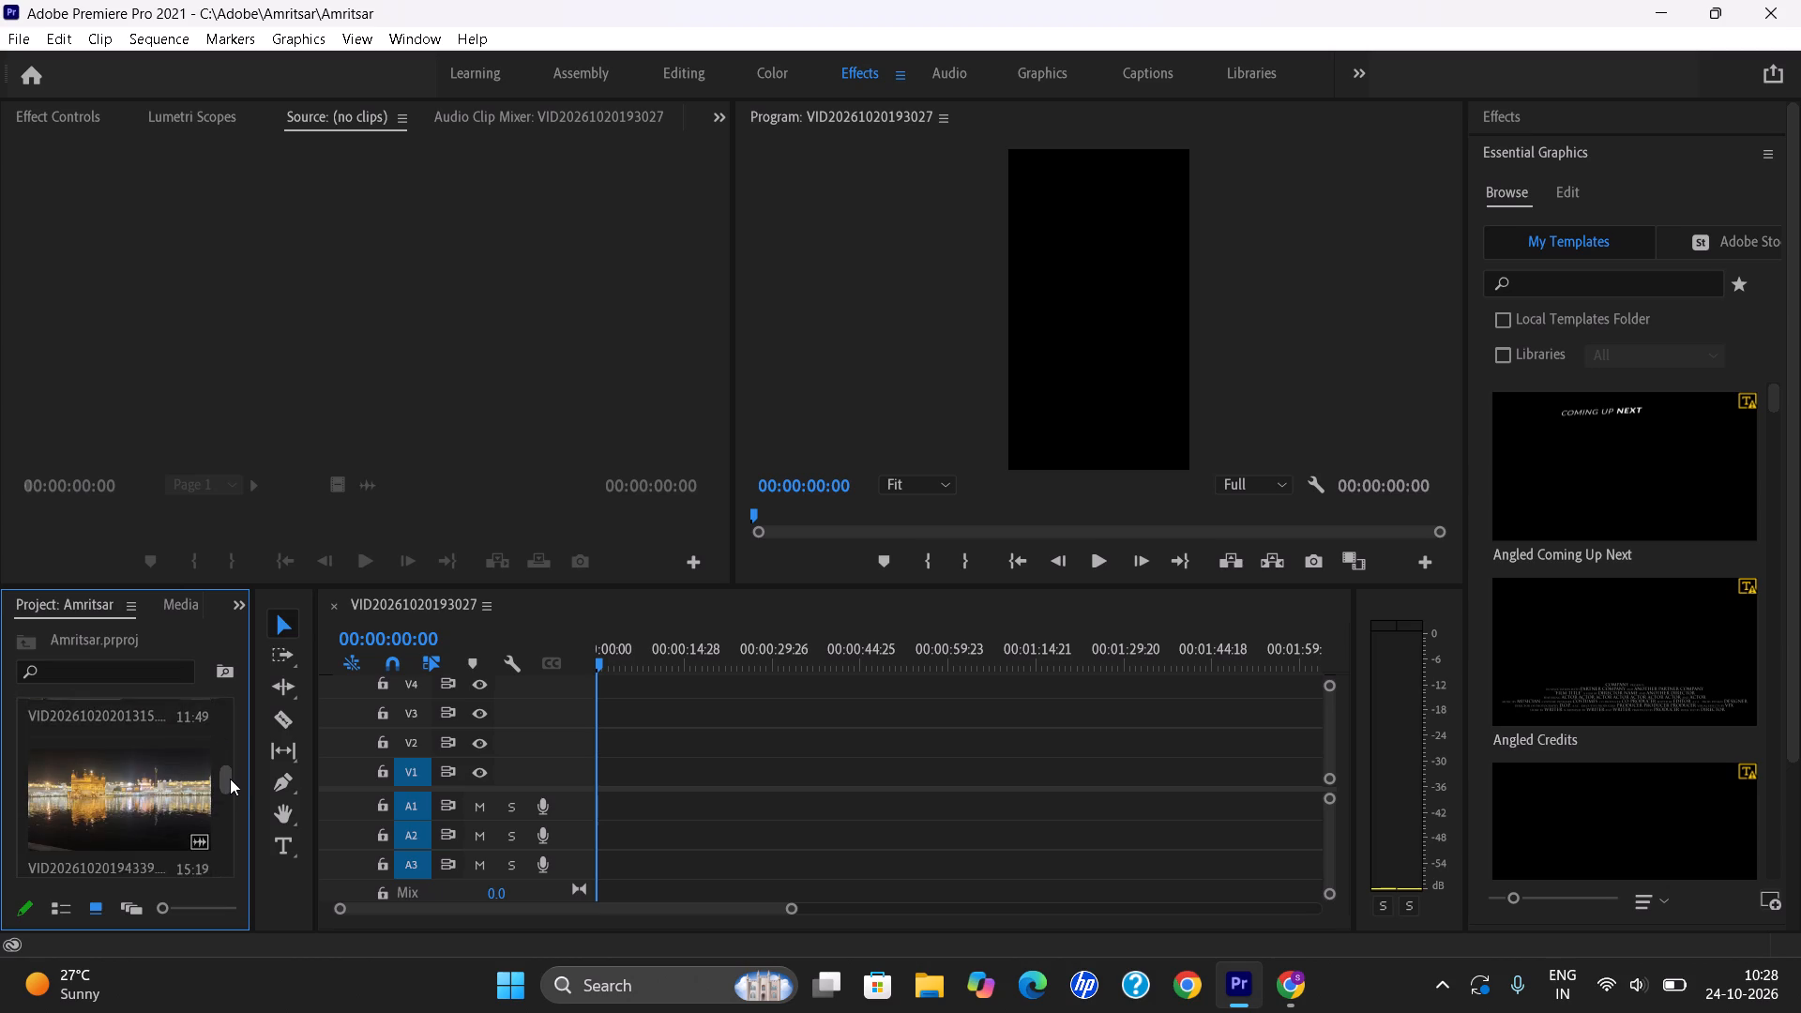
pyautogui.moveTo(230, 779); pyautogui.dragTo(233, 807)
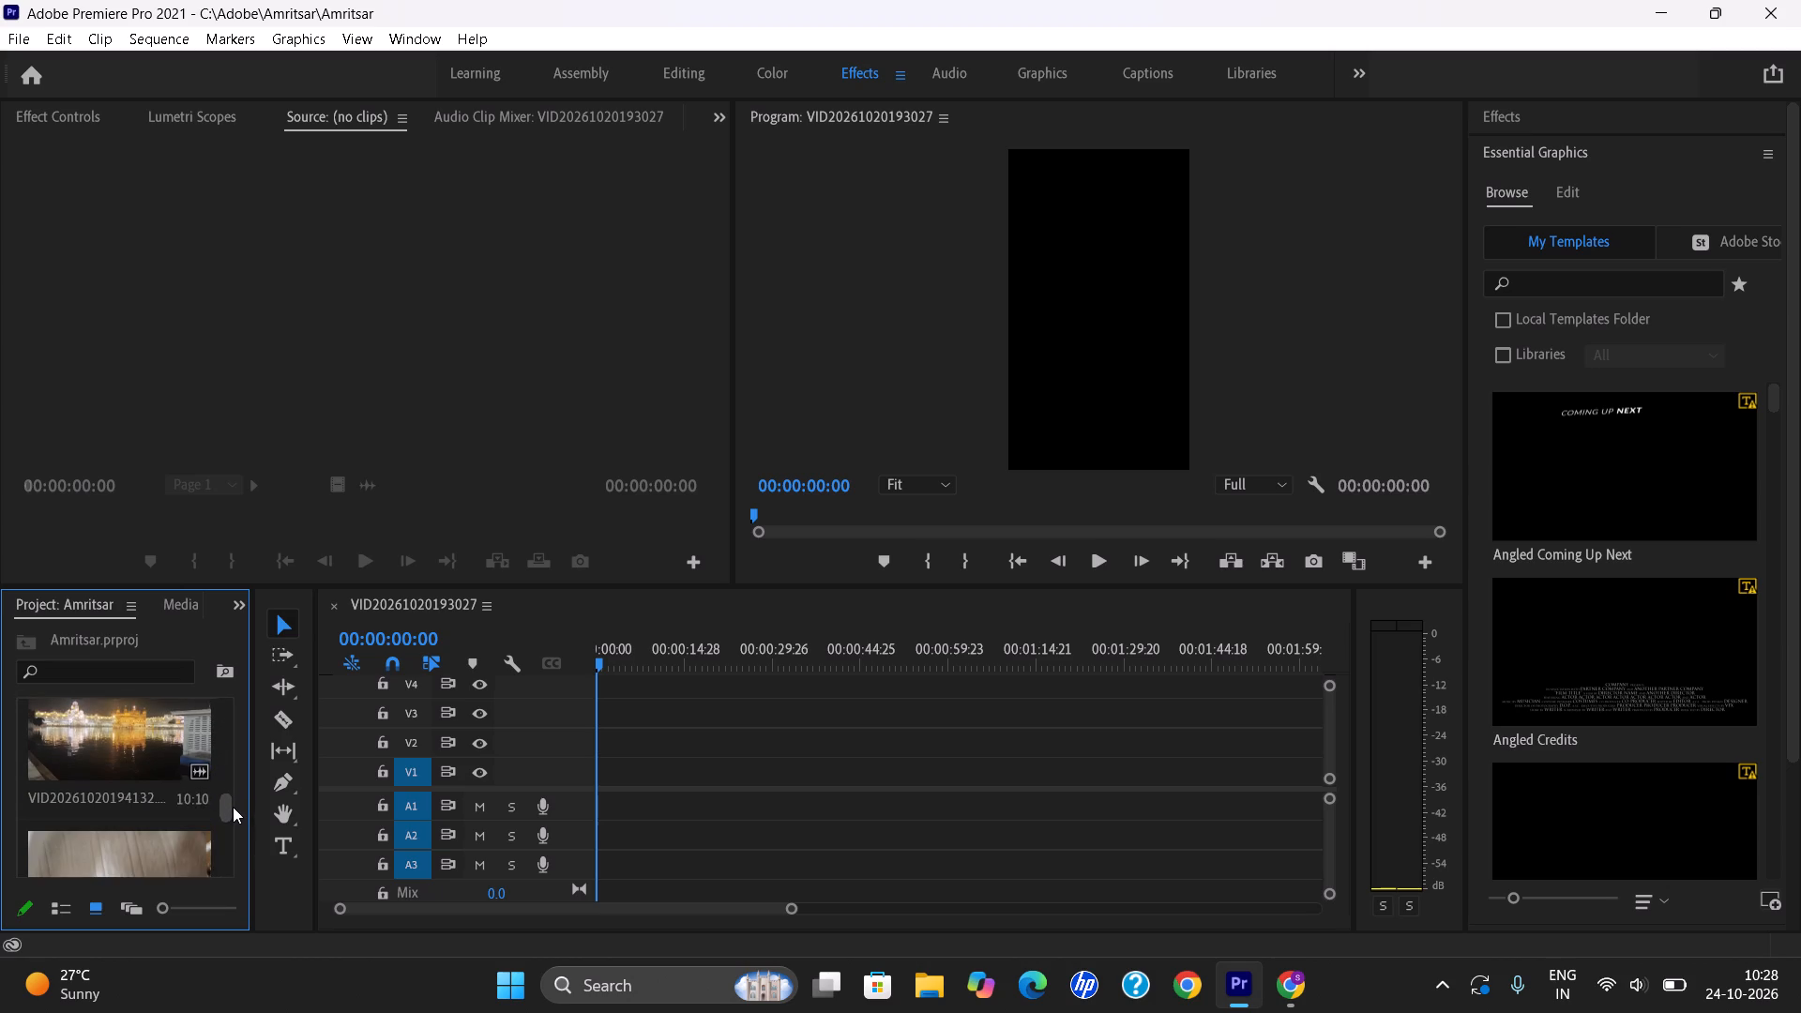
pyautogui.moveTo(233, 807); pyautogui.dragTo(233, 826)
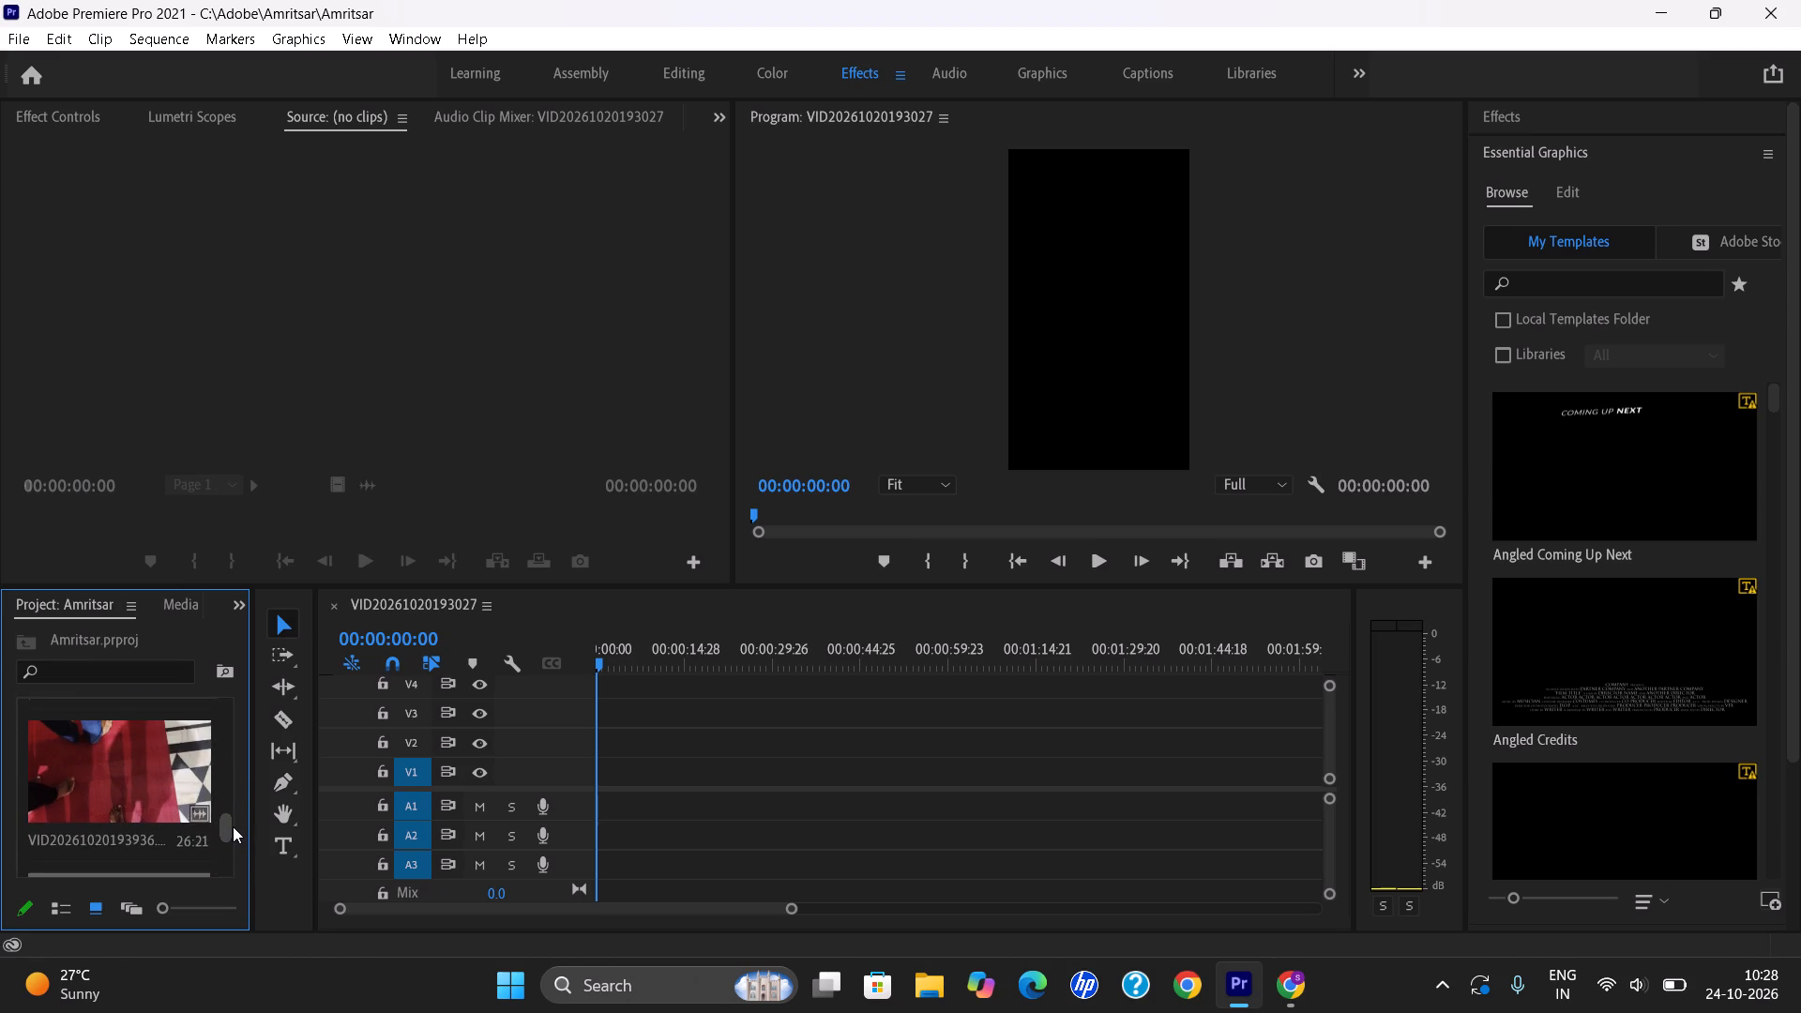
pyautogui.moveTo(233, 826); pyautogui.dragTo(234, 823)
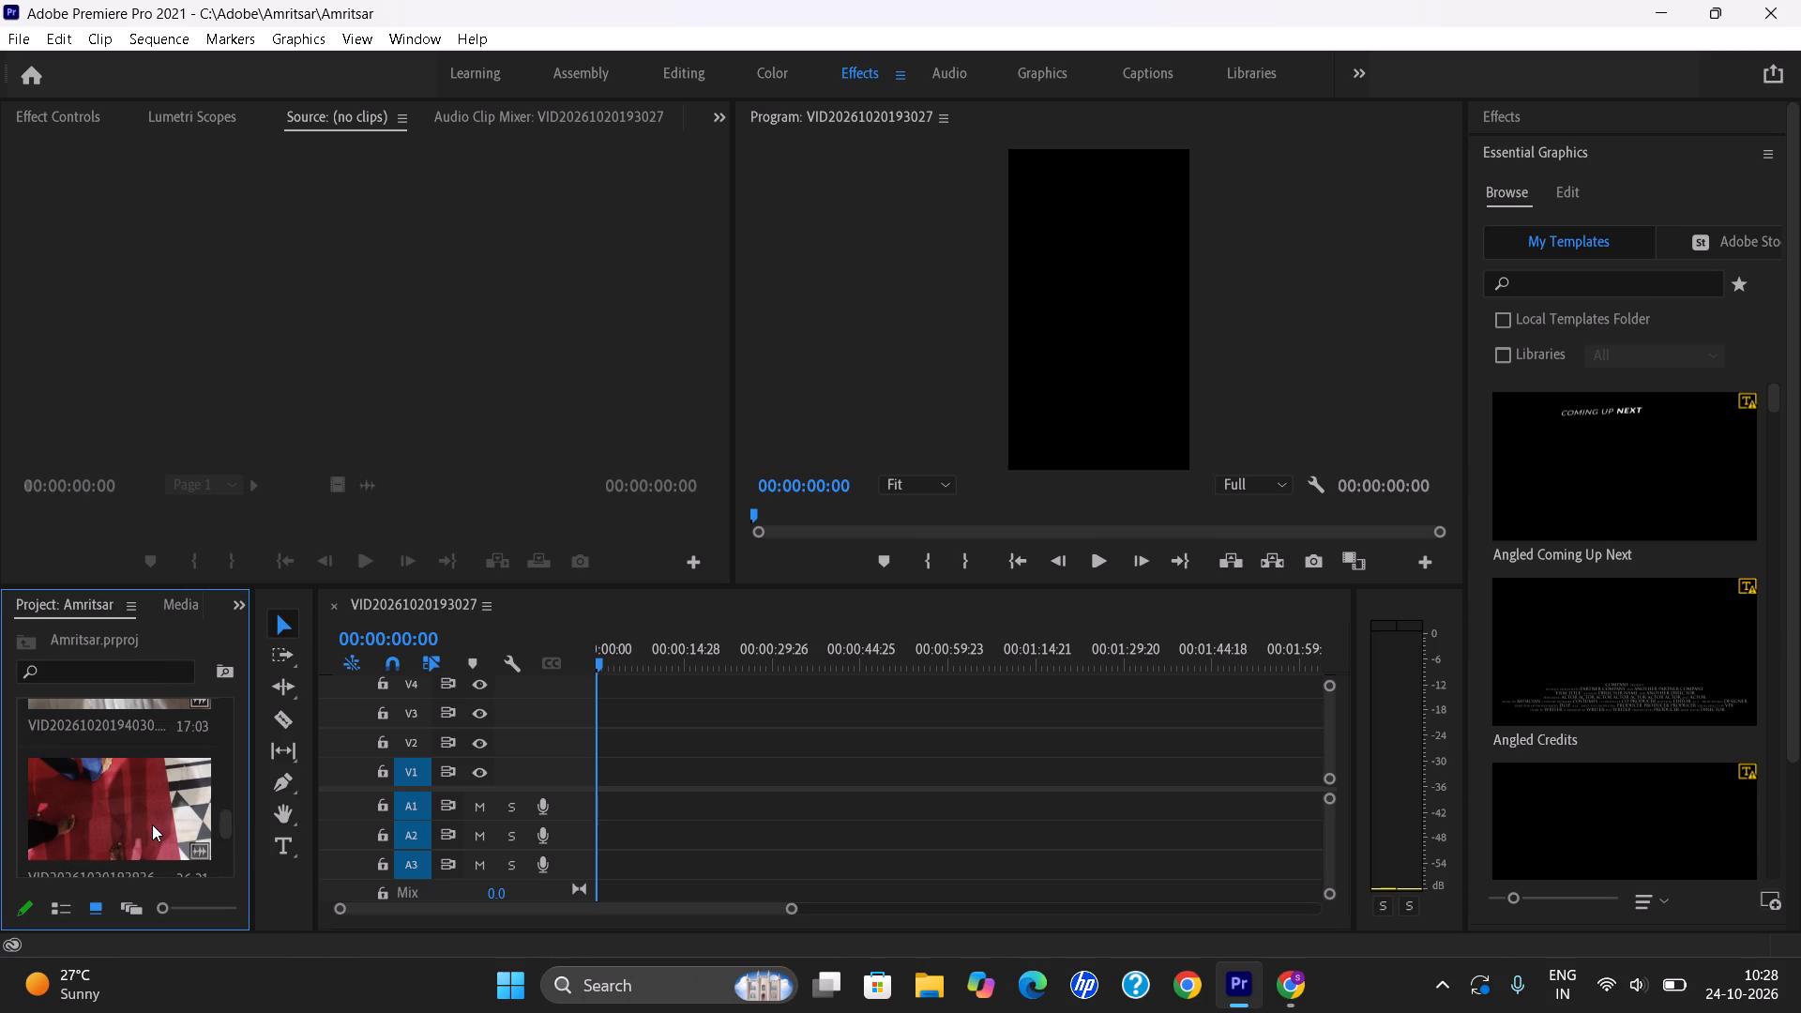
pyautogui.moveTo(152, 824); pyautogui.dragTo(171, 824)
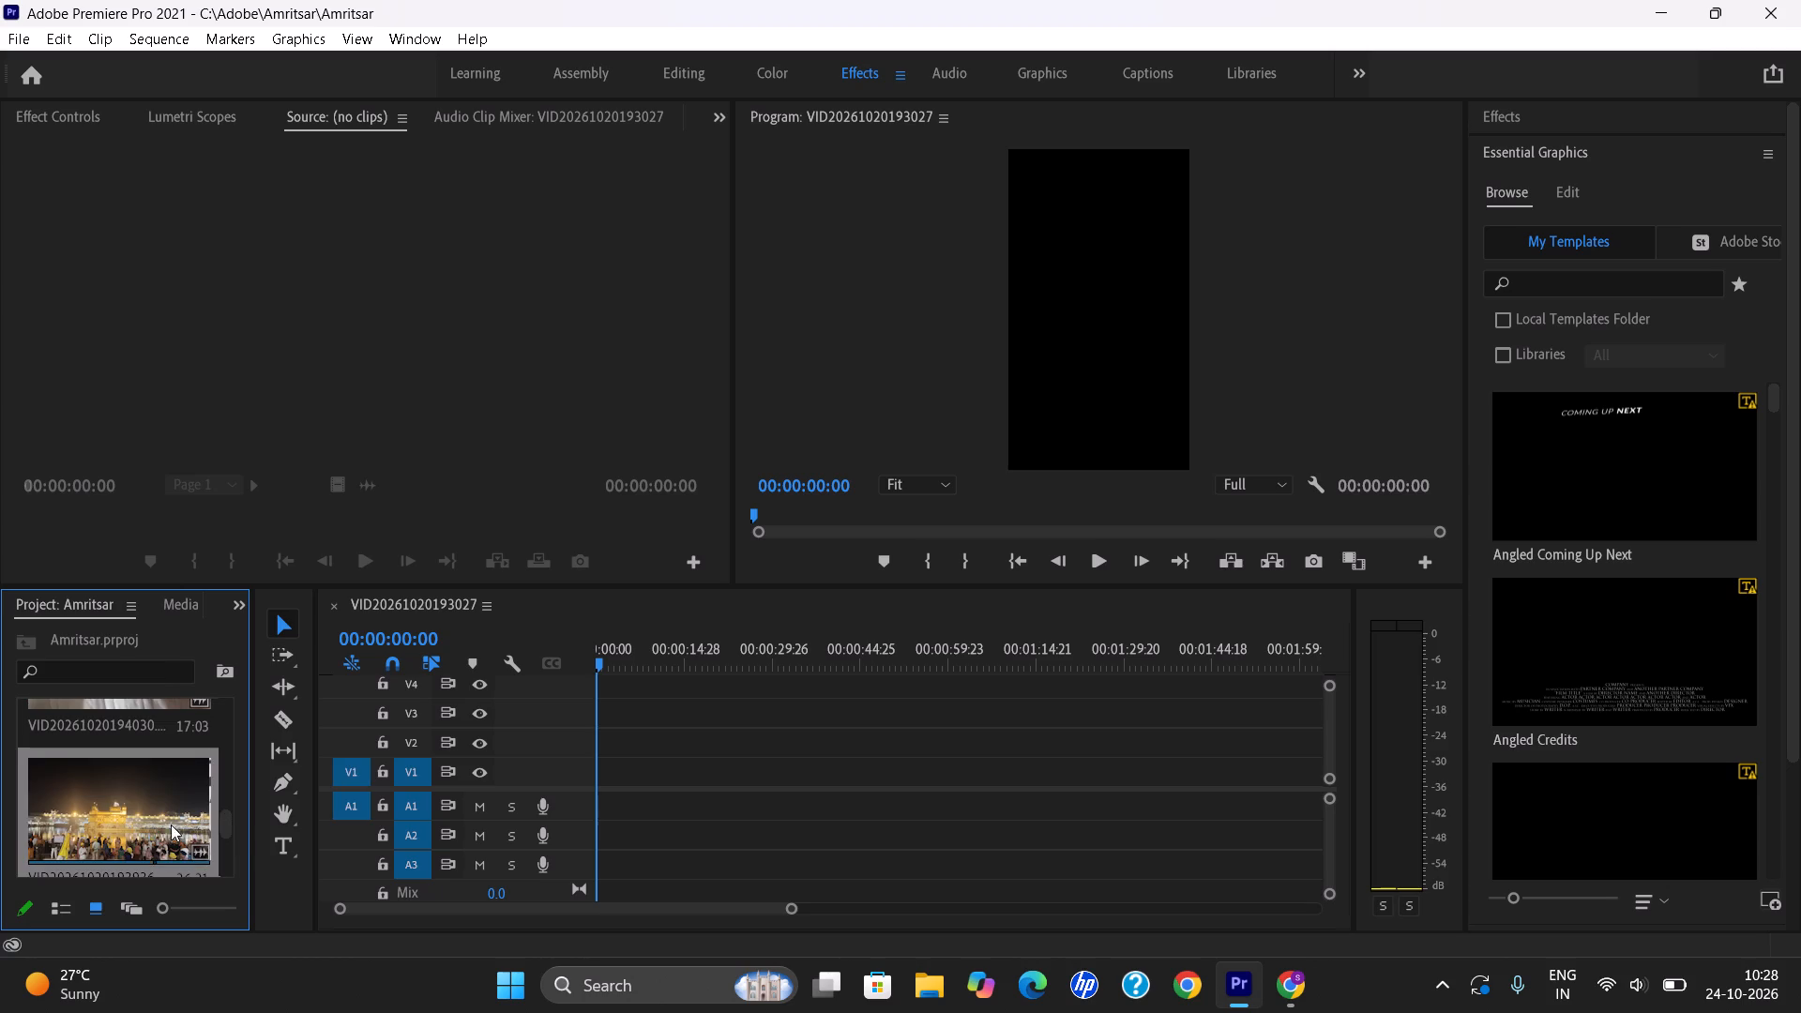
pyautogui.moveTo(171, 824); pyautogui.dragTo(599, 726)
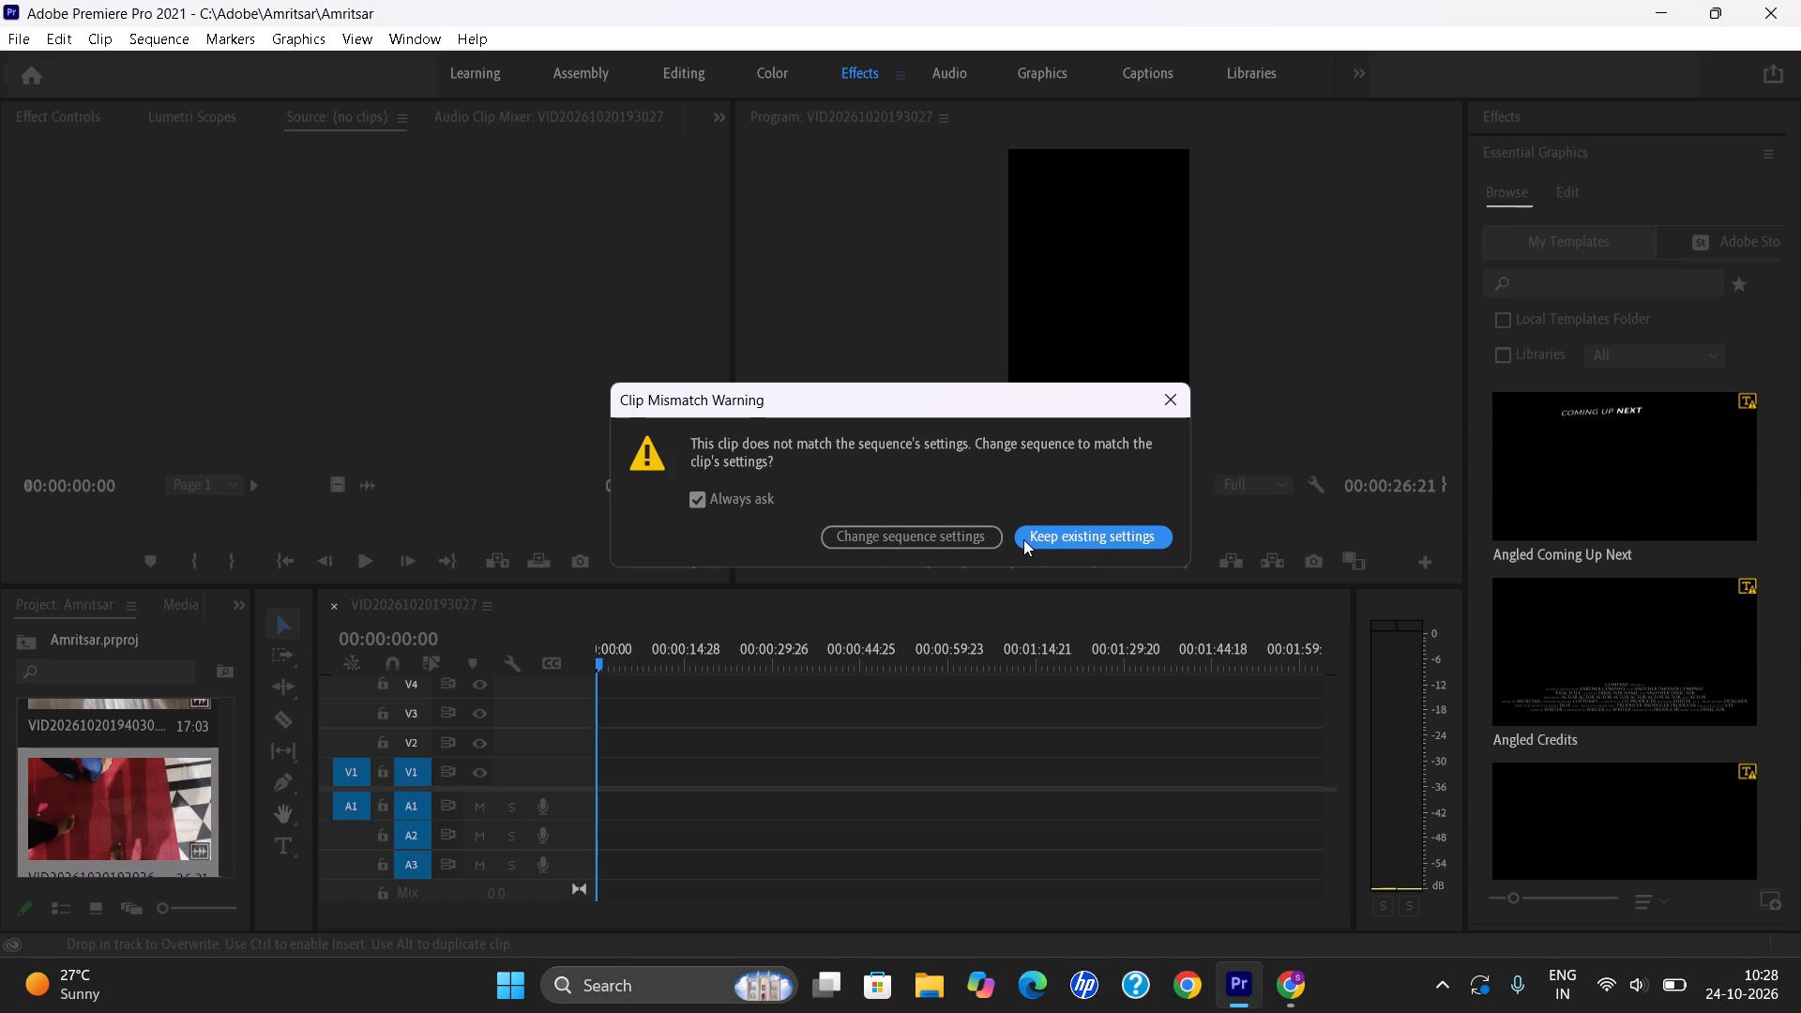
pyautogui.click(947, 537)
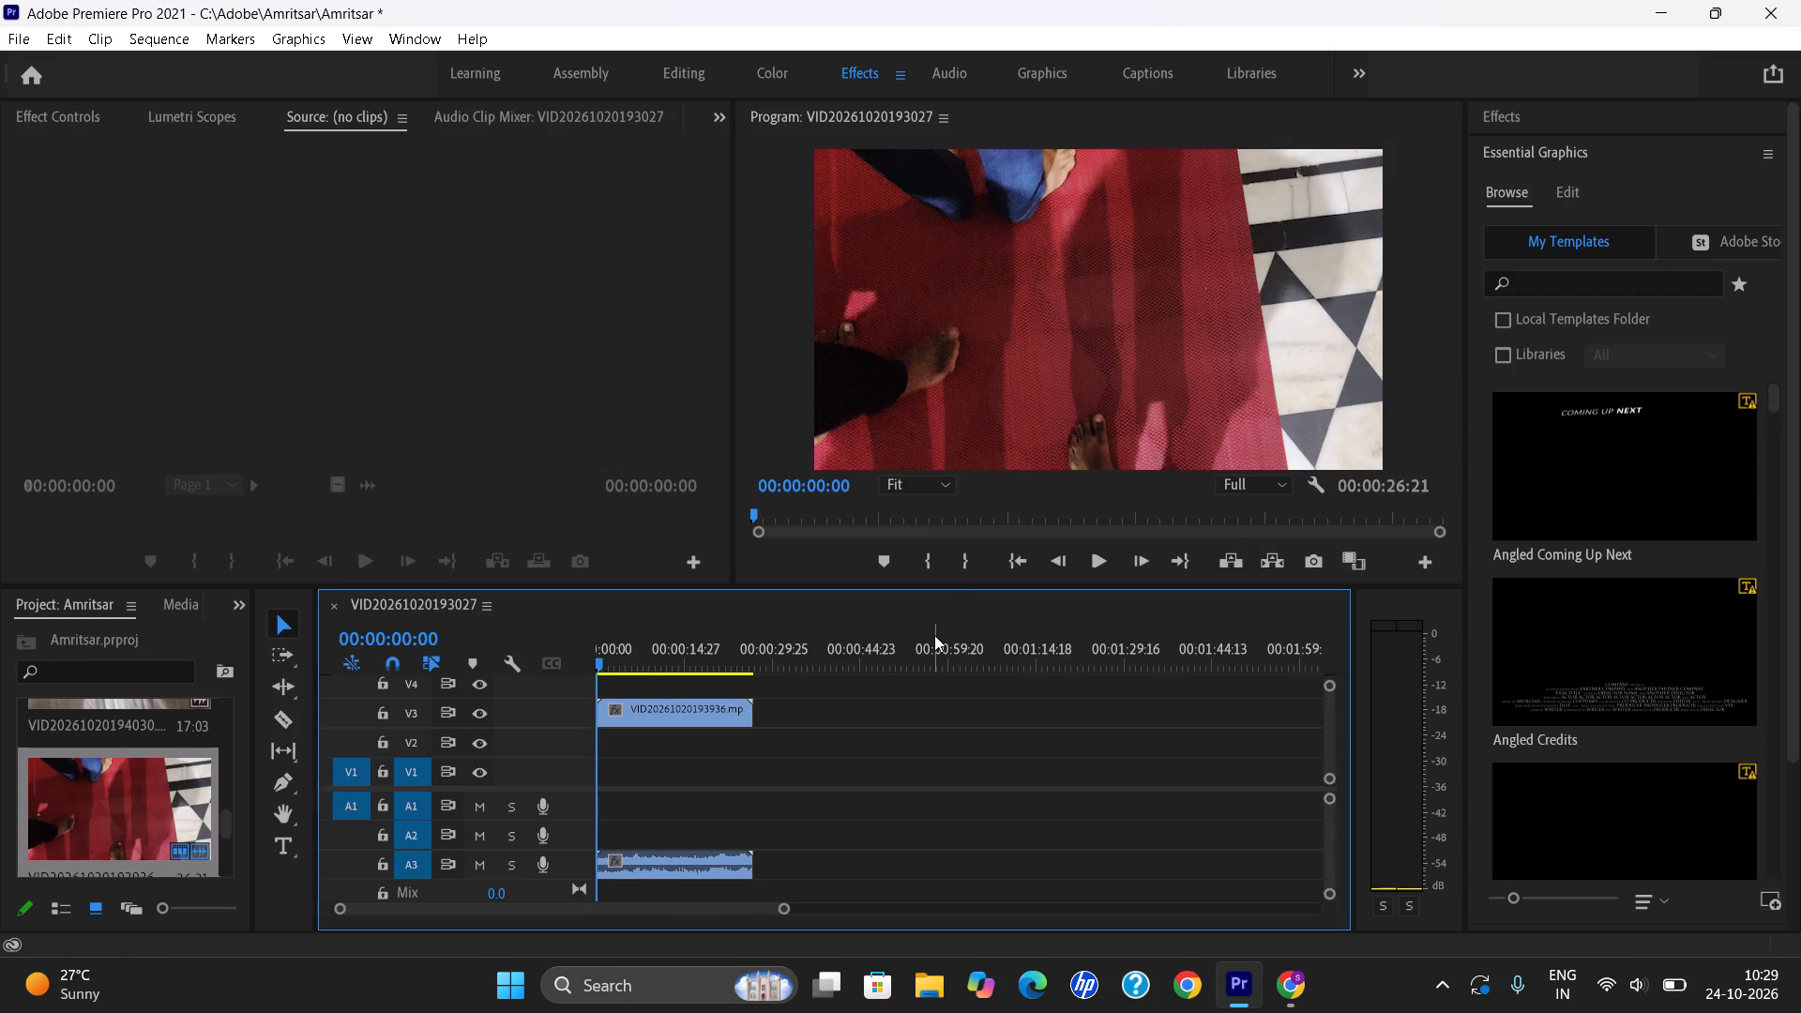
# Play the sequence from the start in the Program monitor to review the clip, stopping near its end.
pyautogui.click(1089, 557)
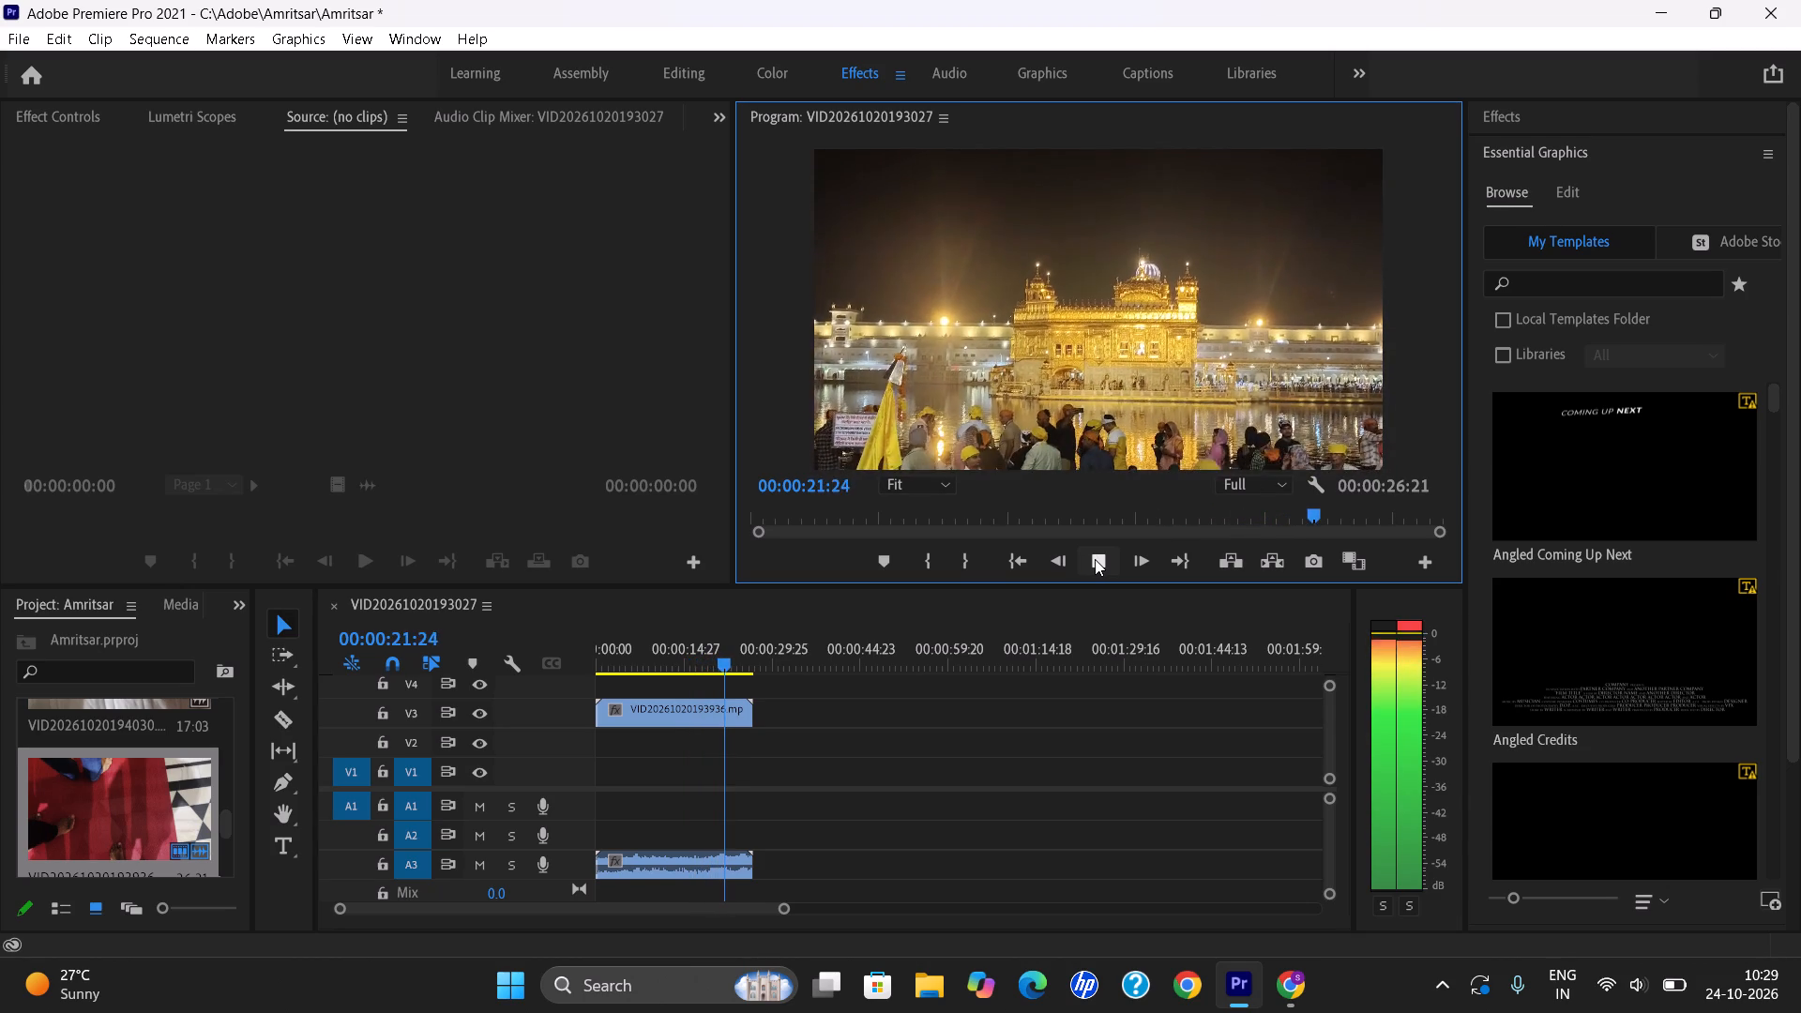
pyautogui.click(1095, 559)
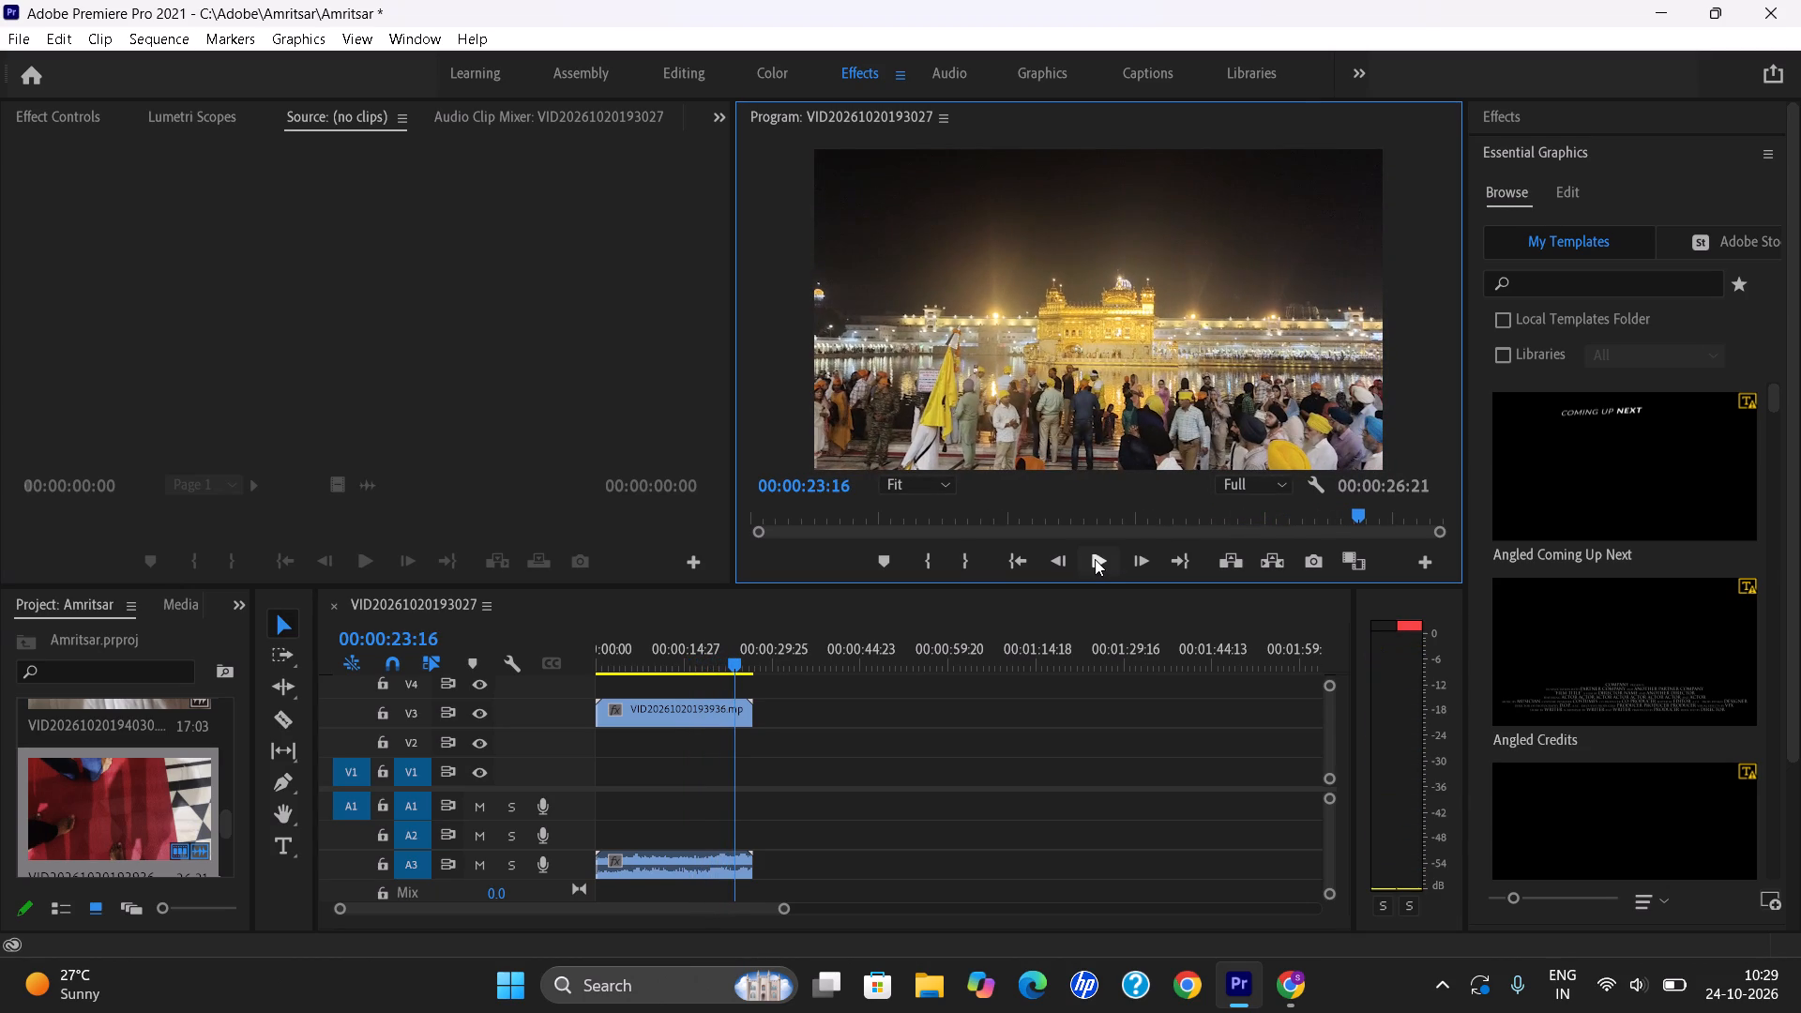
# Load the timeline clip VID20261020193936.mp4 into the Source monitor and play it to its end.
pyautogui.moveTo(1071, 380); pyautogui.dragTo(329, 343)
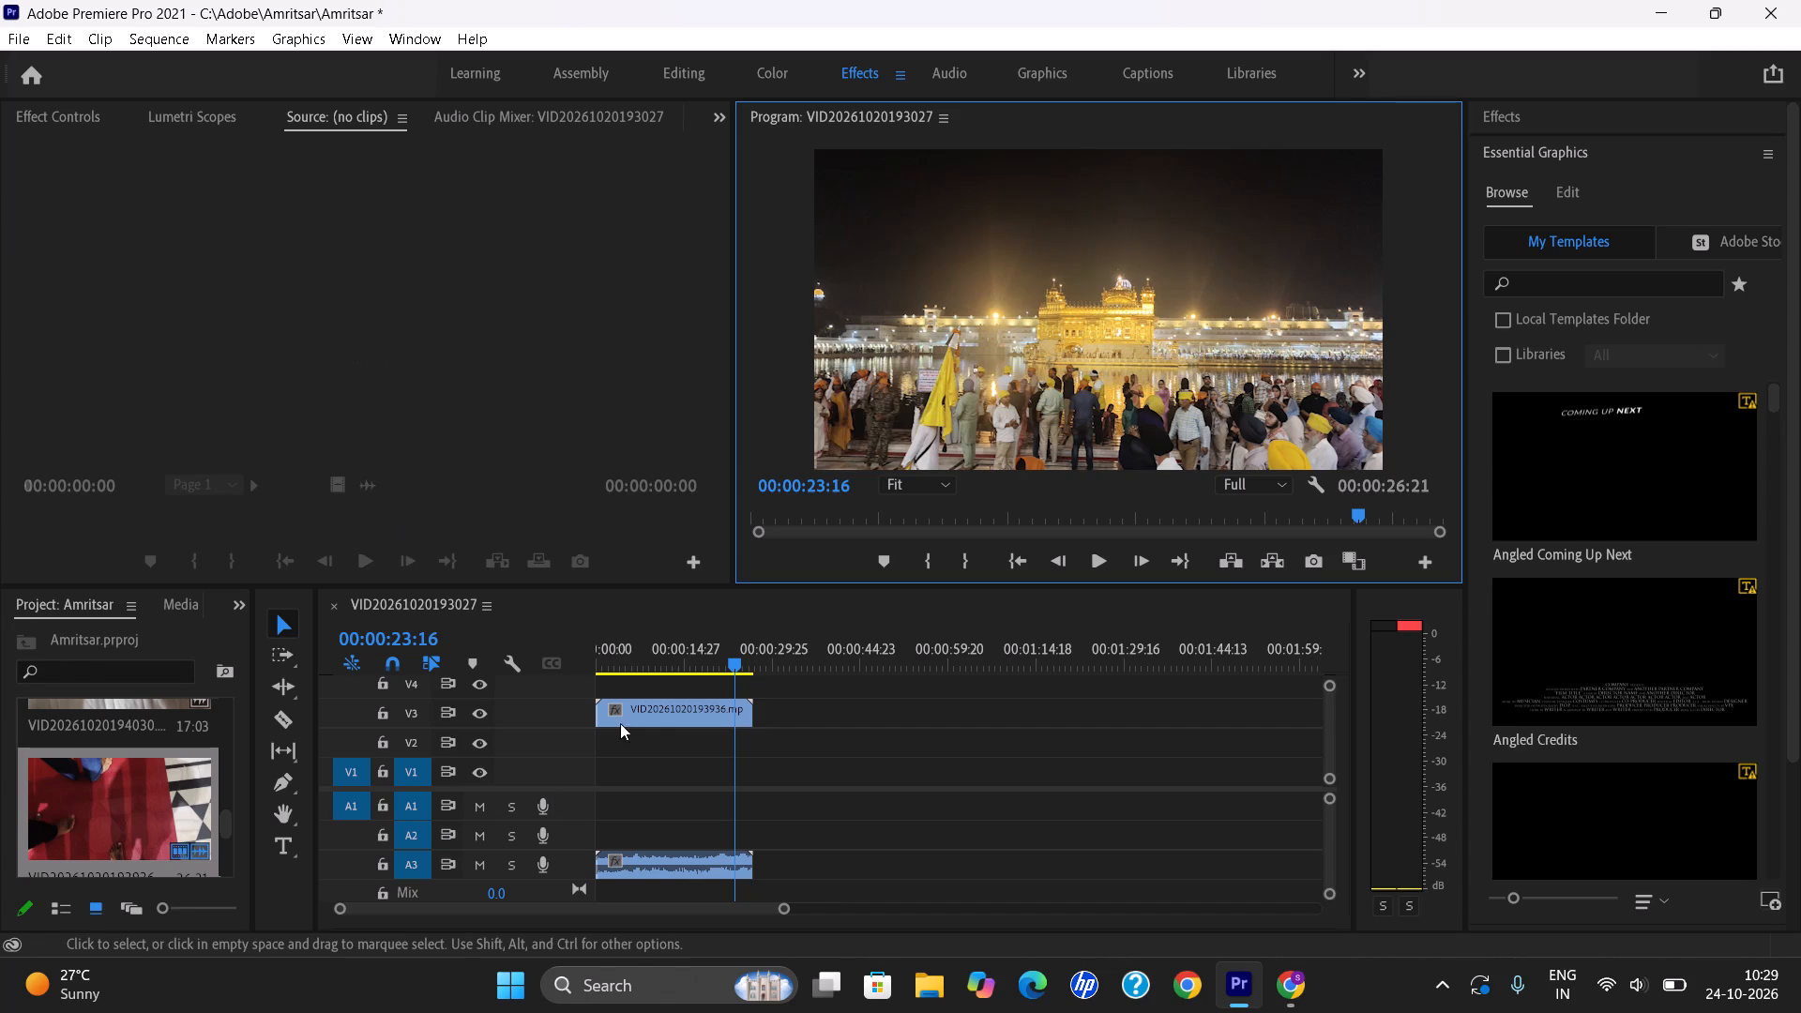
pyautogui.moveTo(657, 713); pyautogui.dragTo(333, 303)
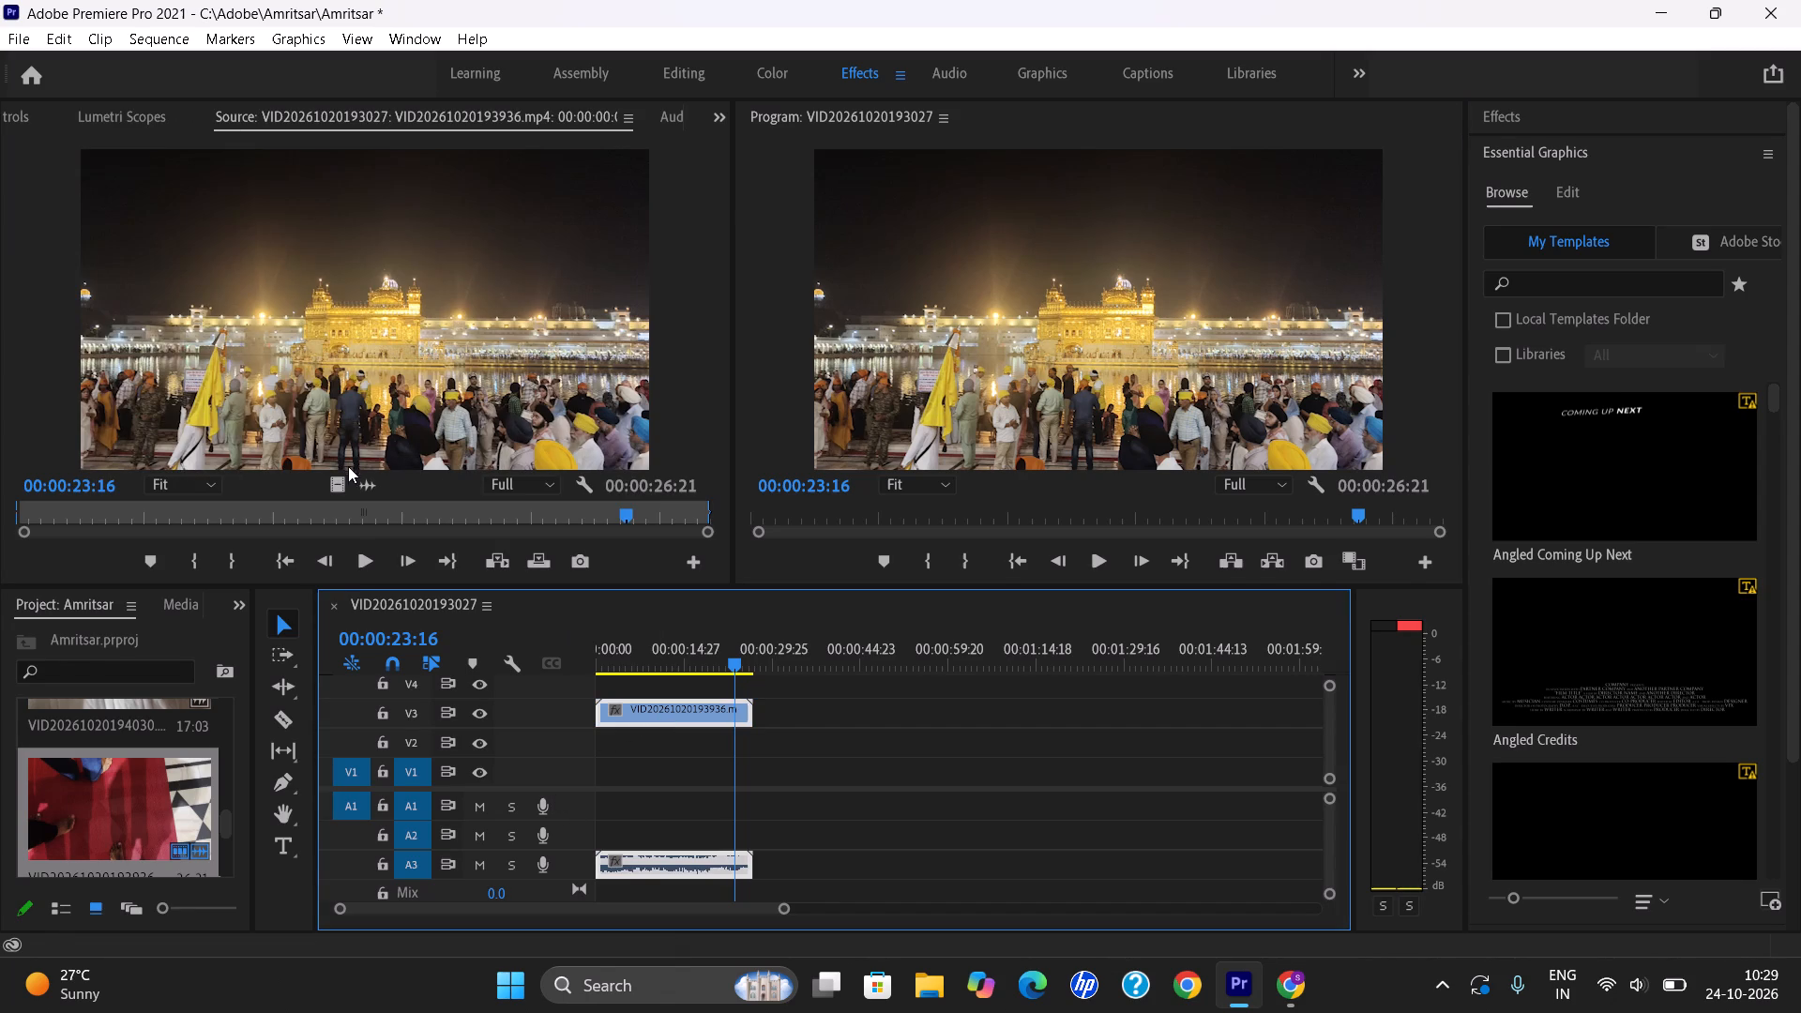
pyautogui.click(361, 558)
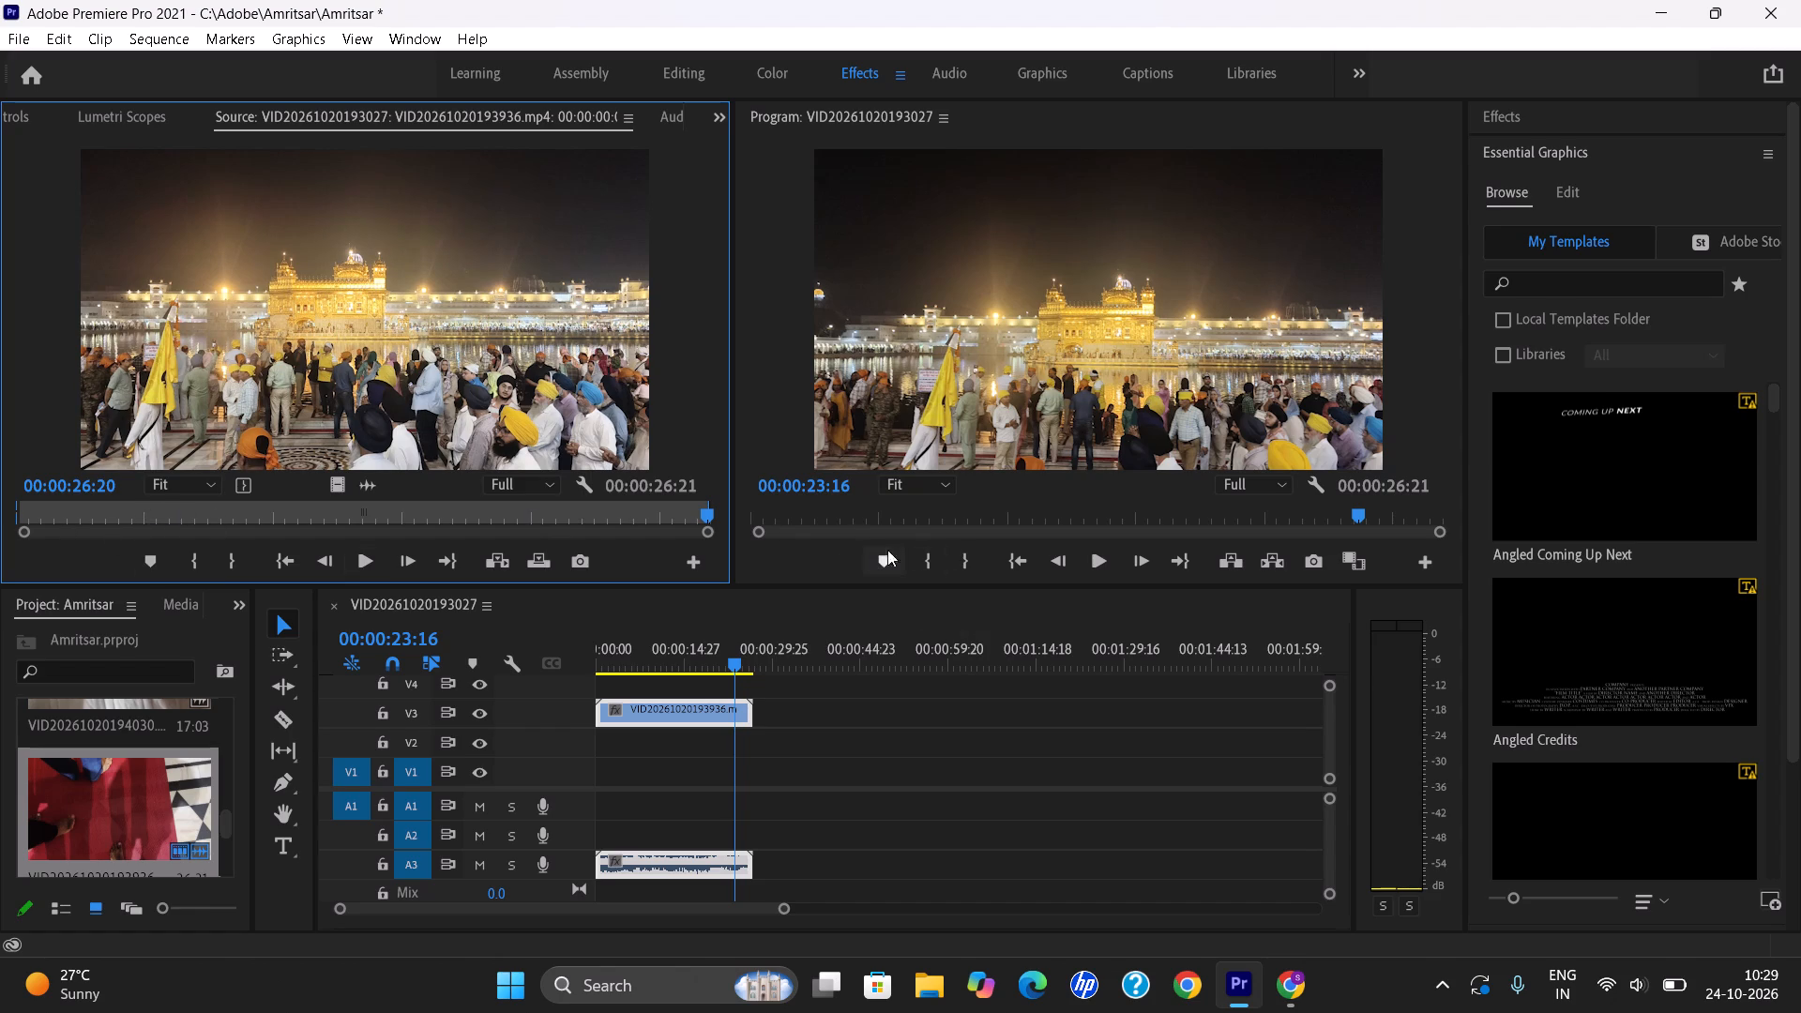
# Replay the sequence from the start in the Program monitor, pausing at intervals, and stop about halfway at 00:00:13:12.
pyautogui.moveTo(731, 663); pyautogui.dragTo(542, 668)
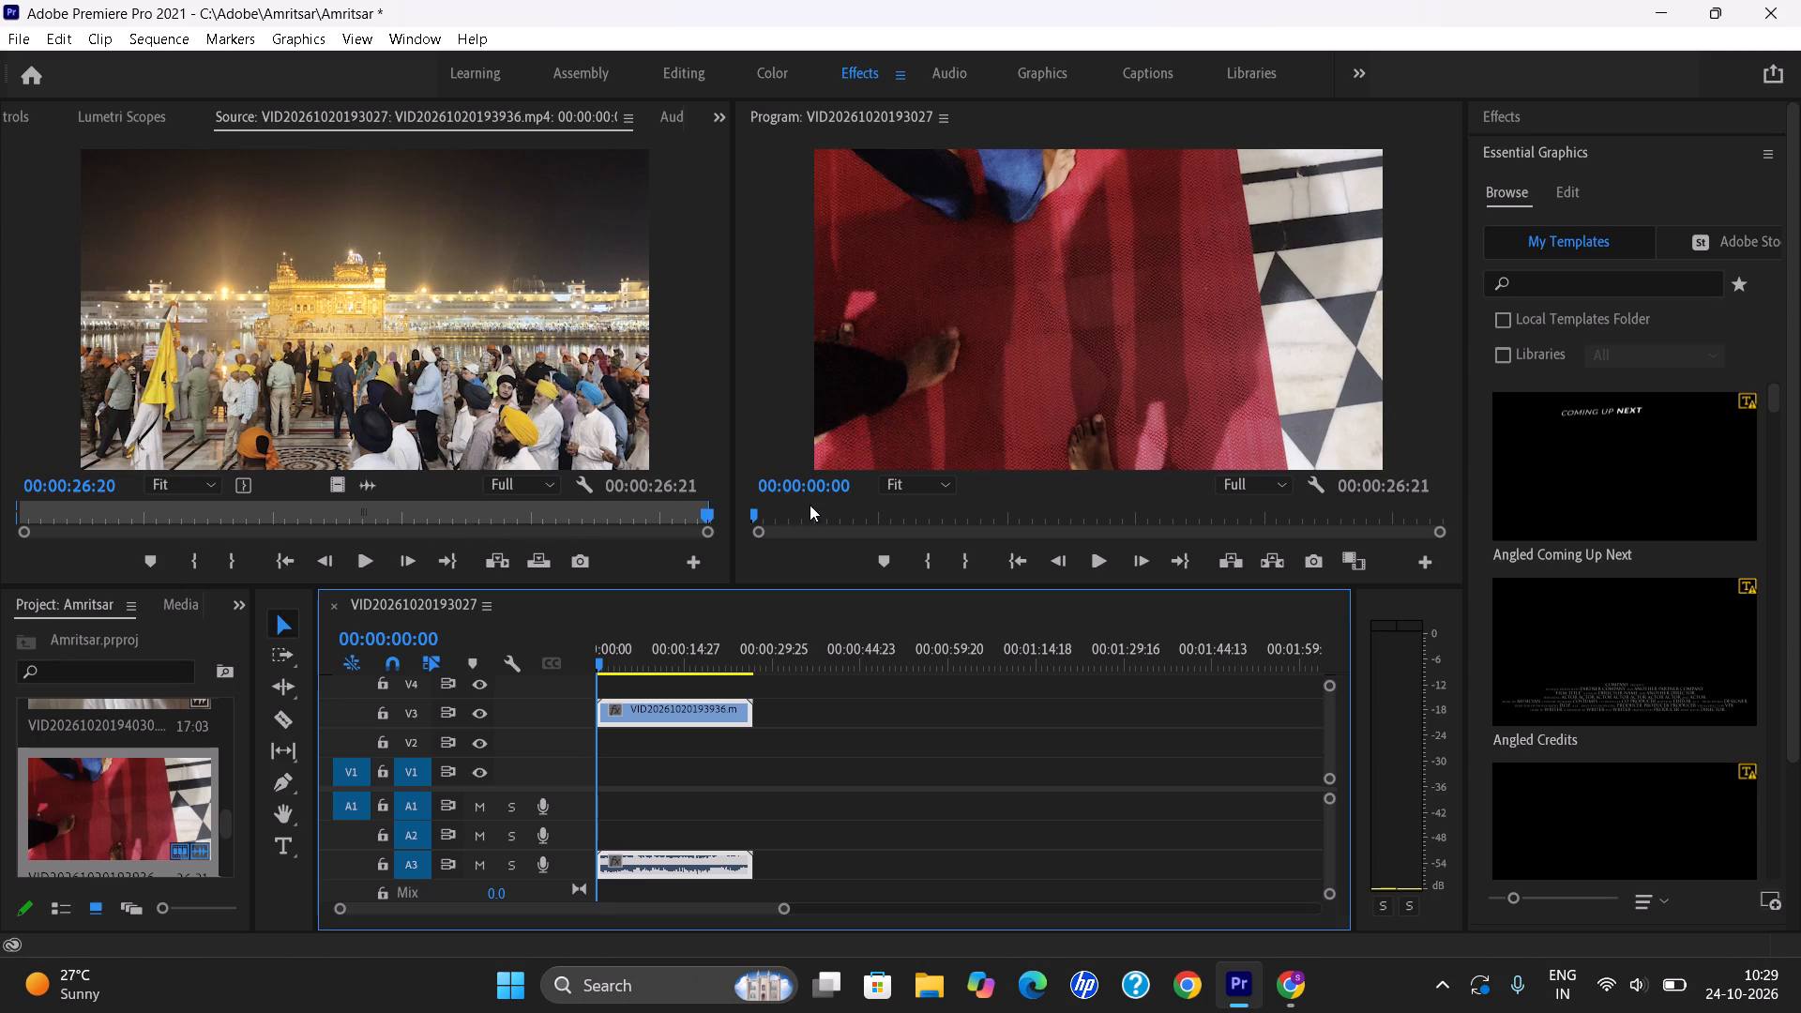
pyautogui.click(1097, 562)
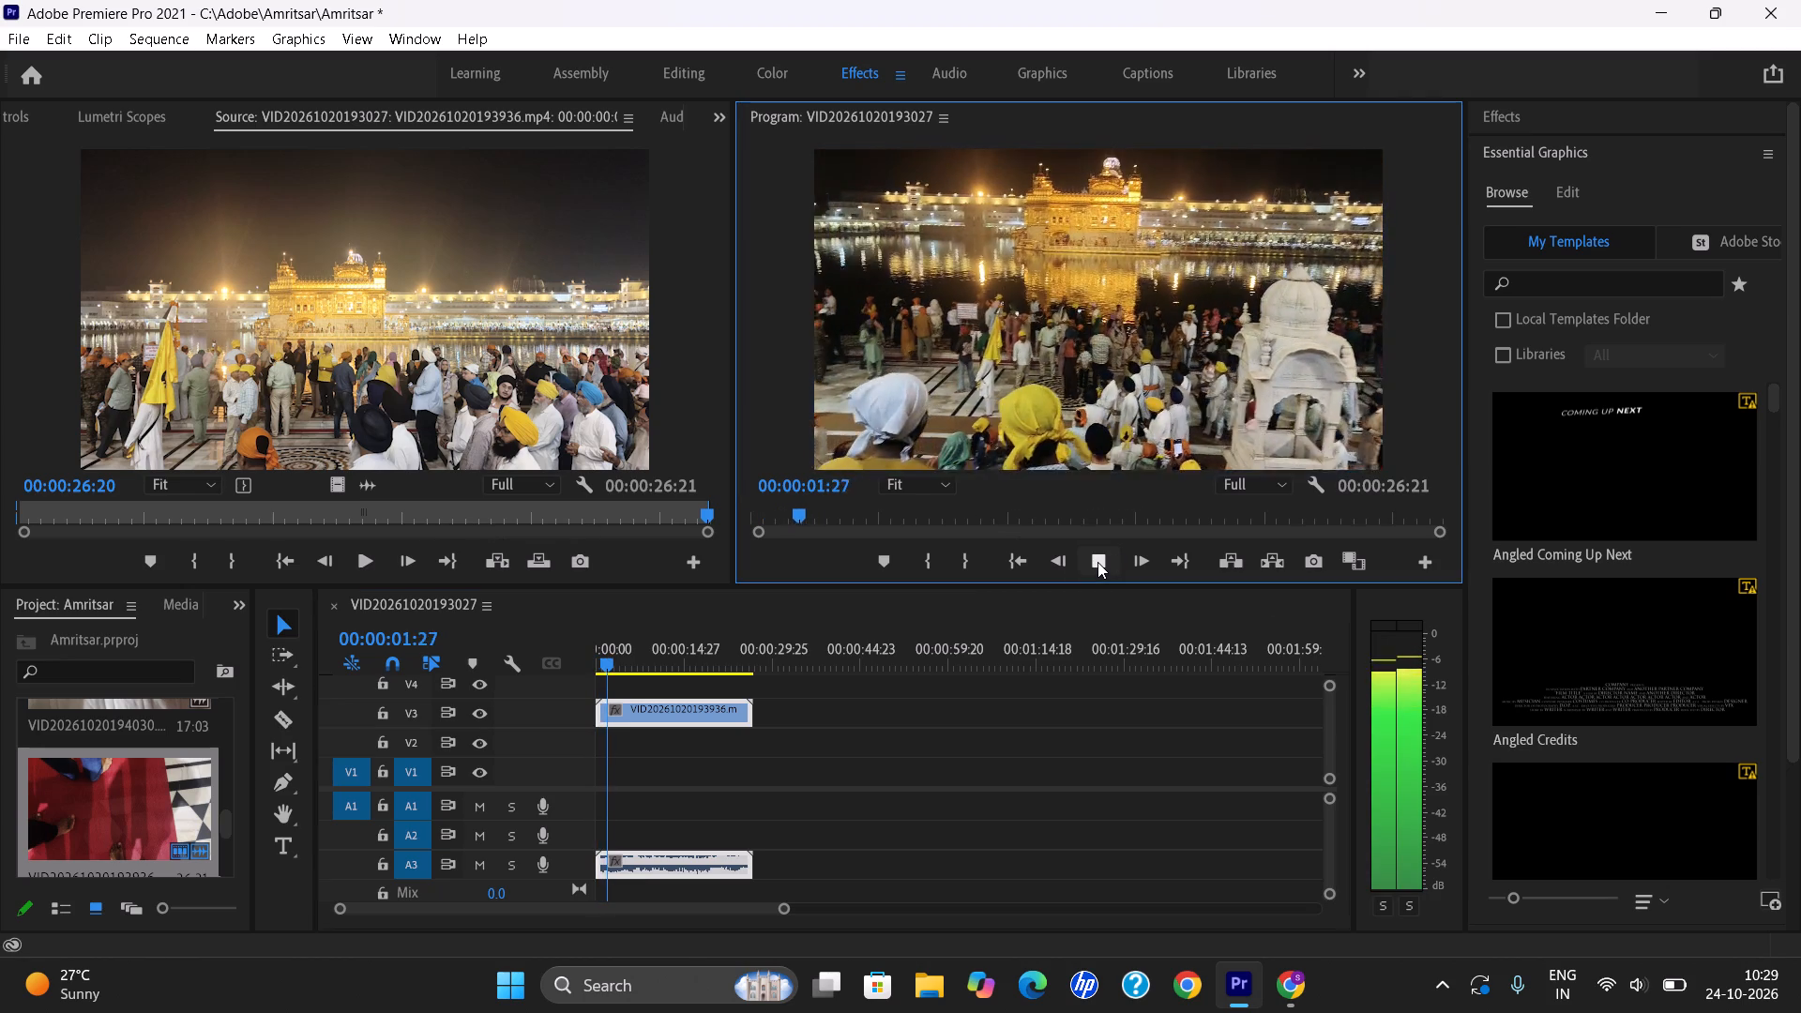
pyautogui.click(1097, 562)
pyautogui.click(1097, 562)
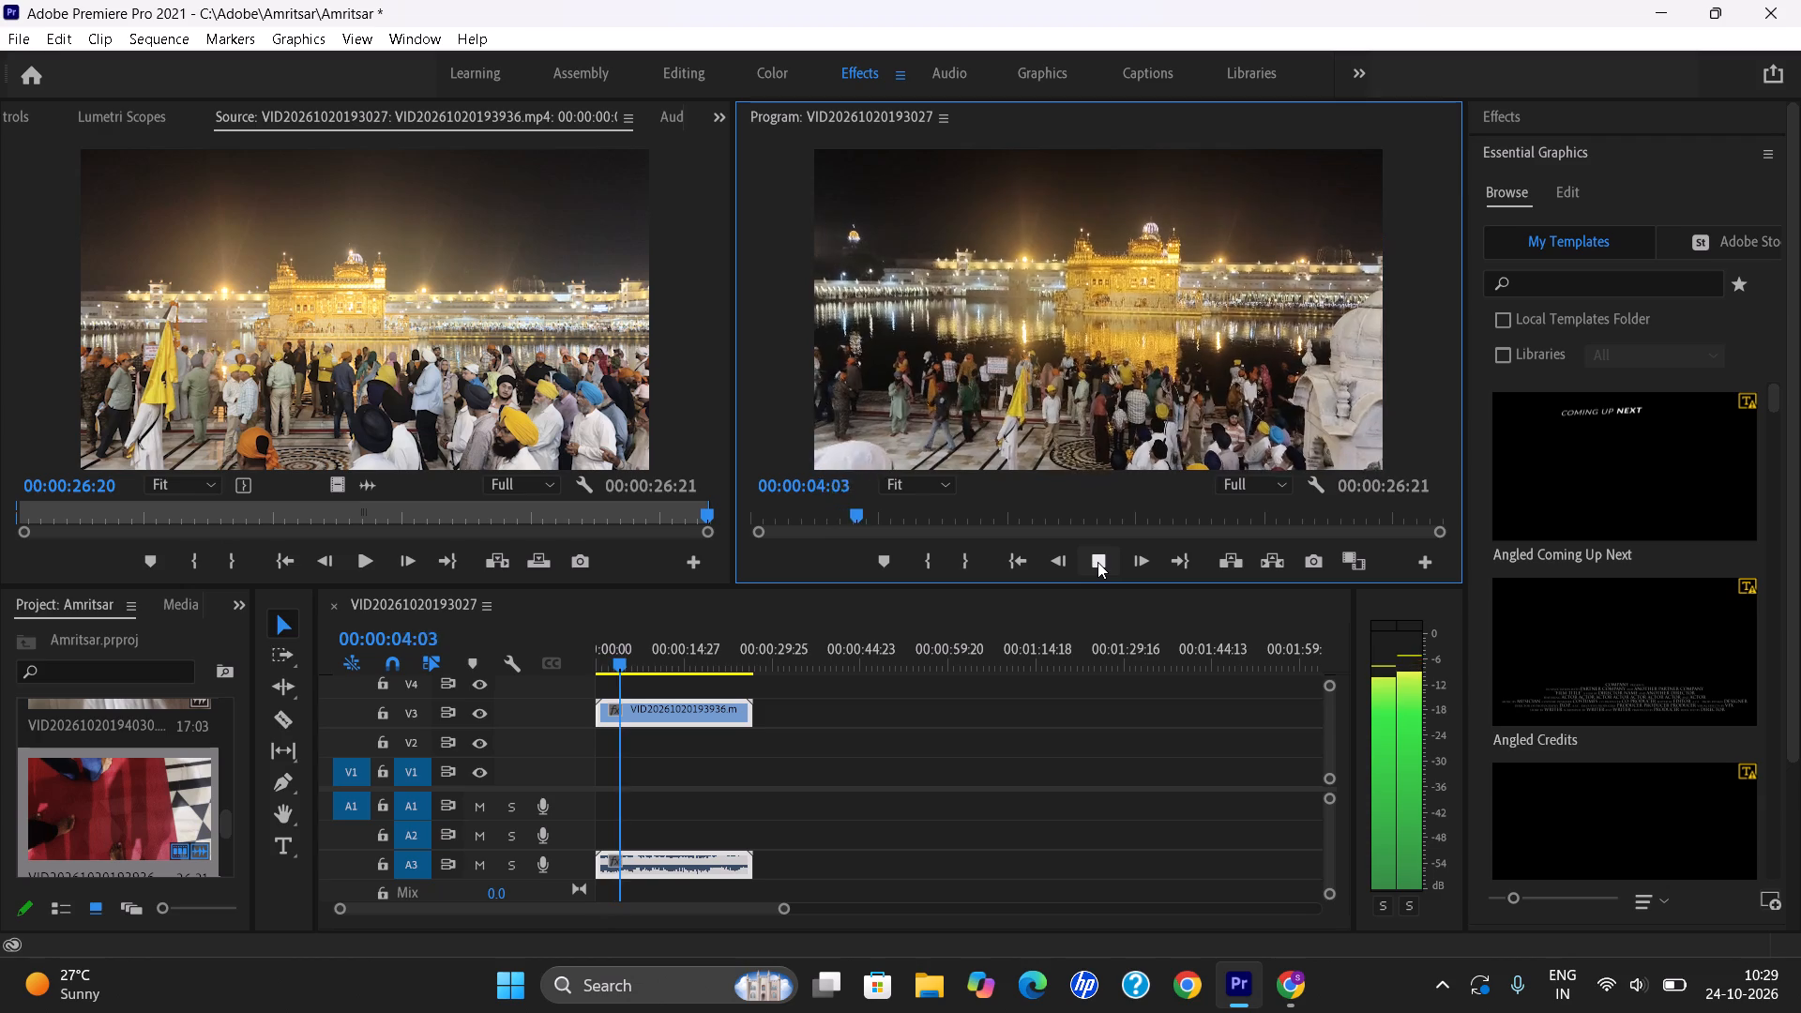
pyautogui.click(1097, 562)
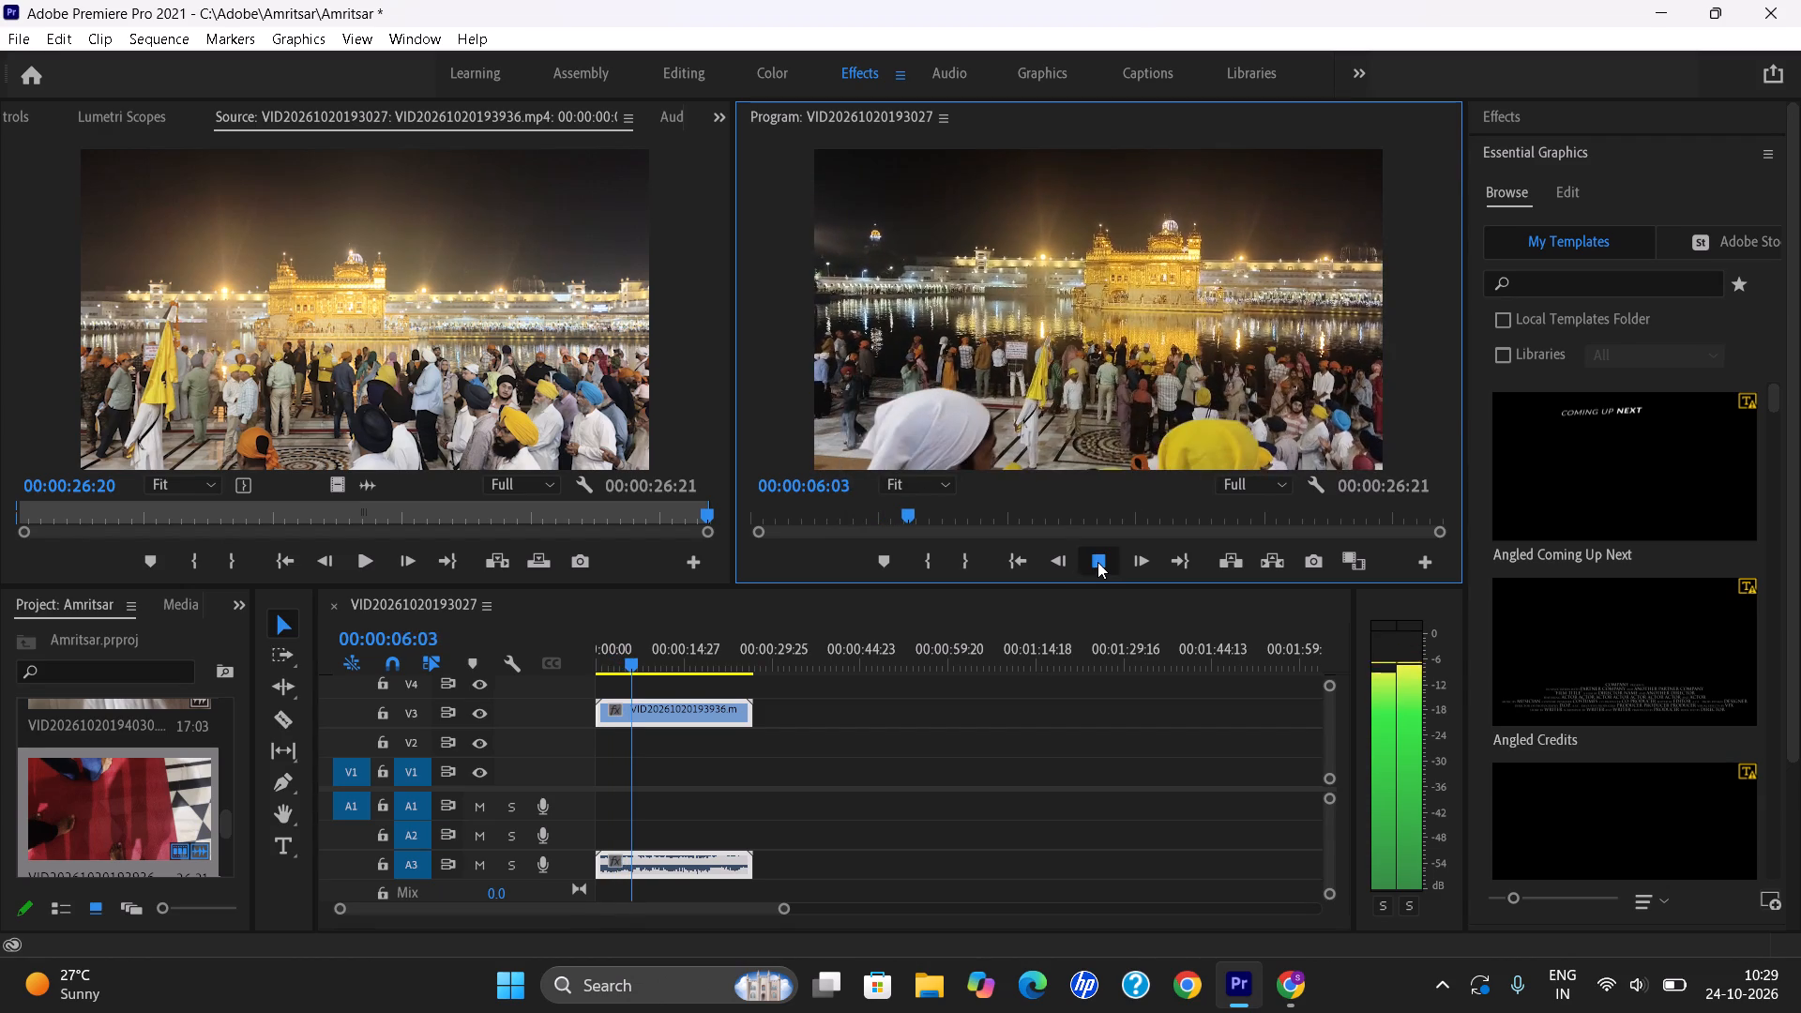
pyautogui.click(1097, 562)
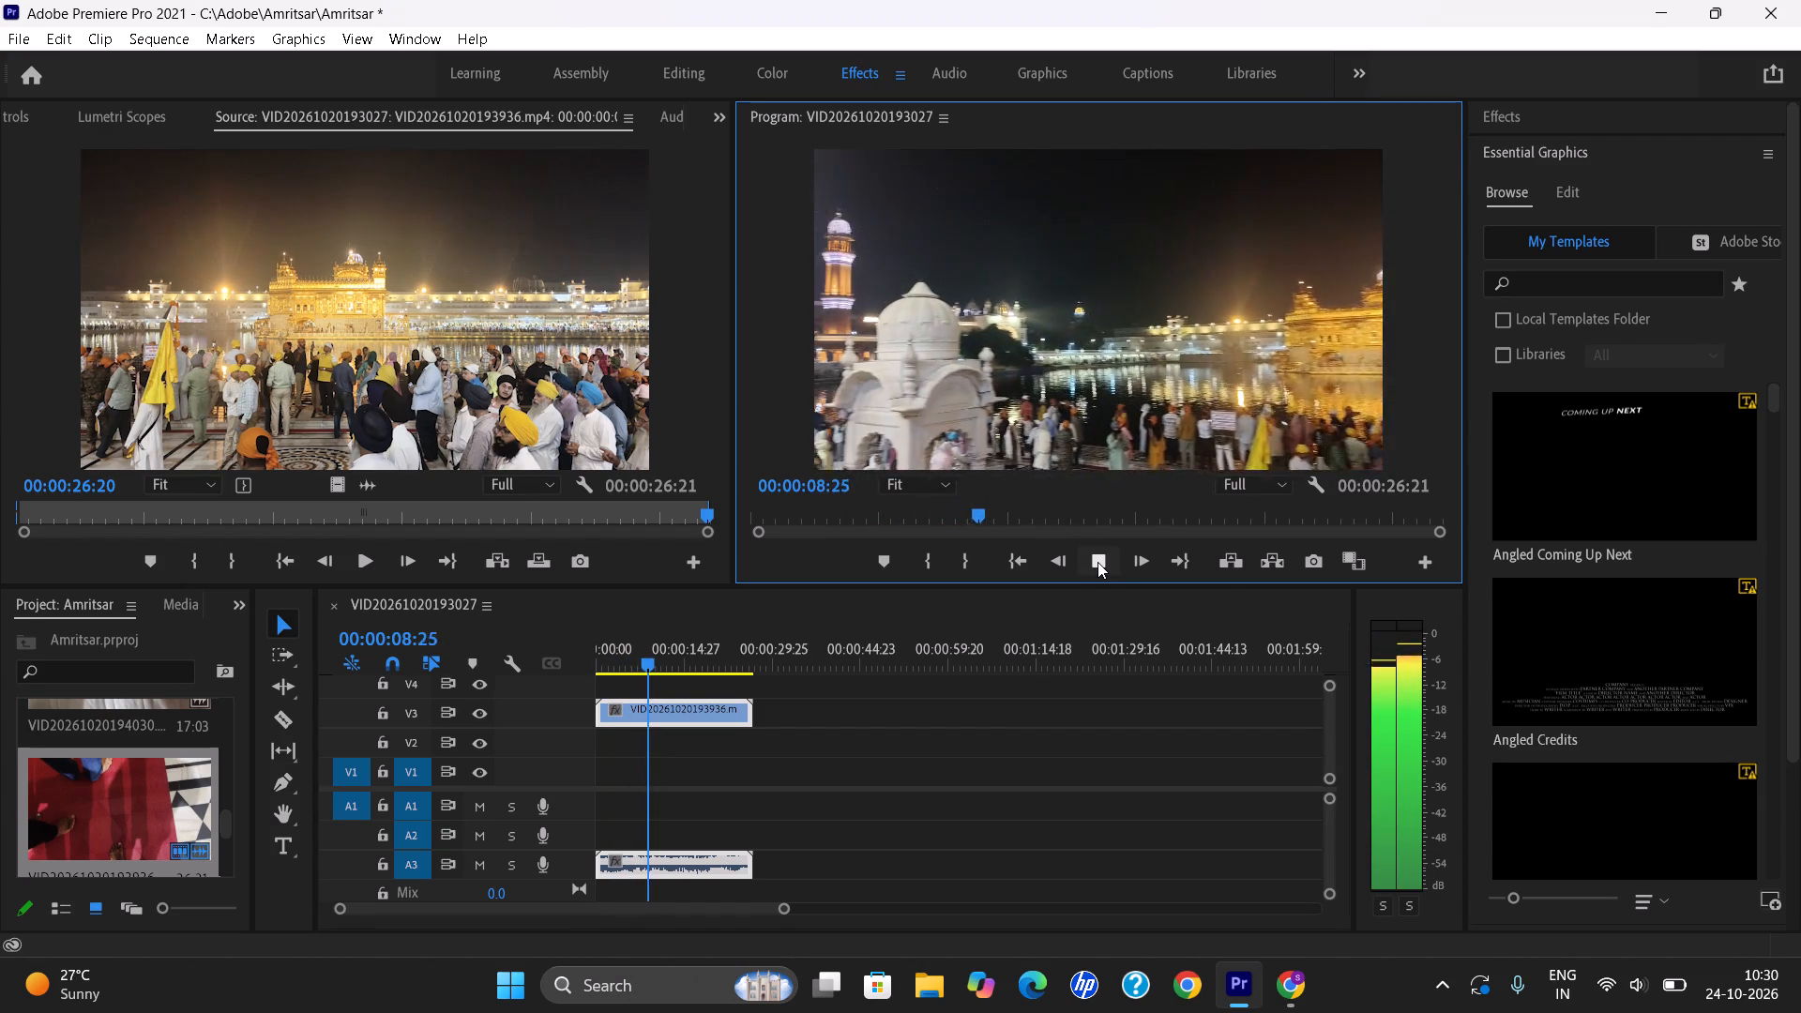
pyautogui.click(1097, 562)
pyautogui.click(1097, 562)
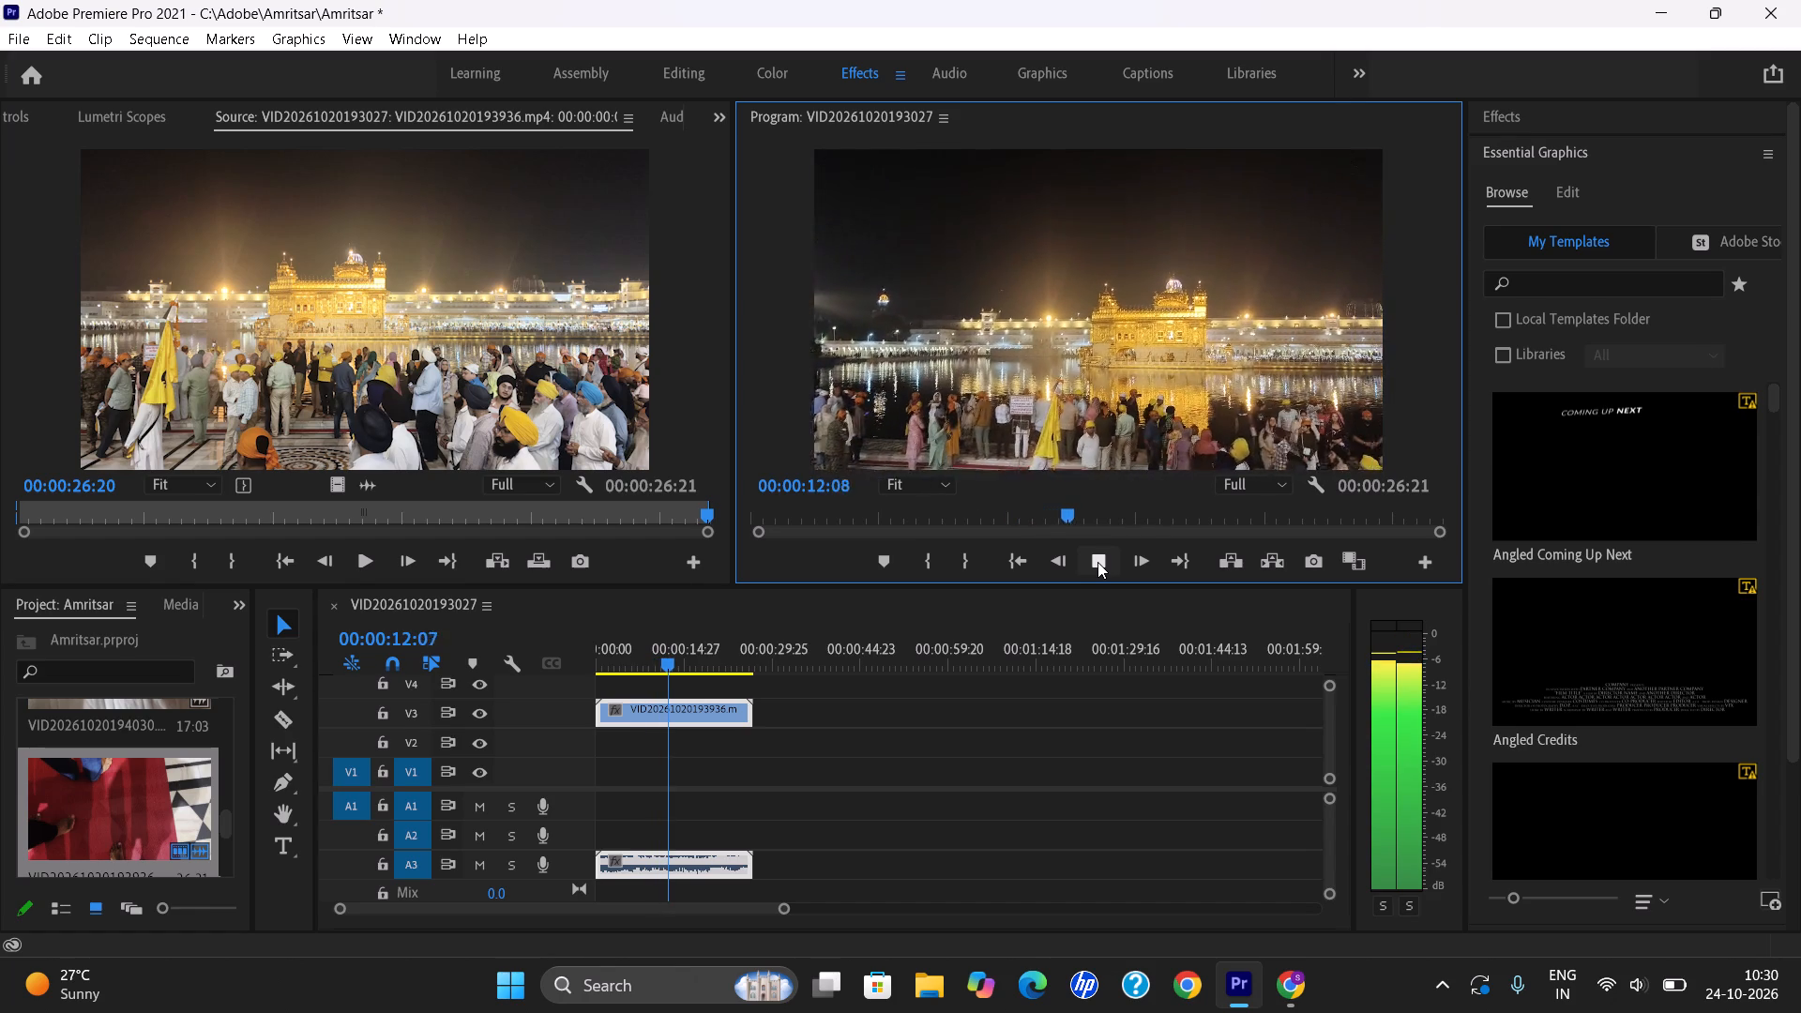
pyautogui.click(1097, 562)
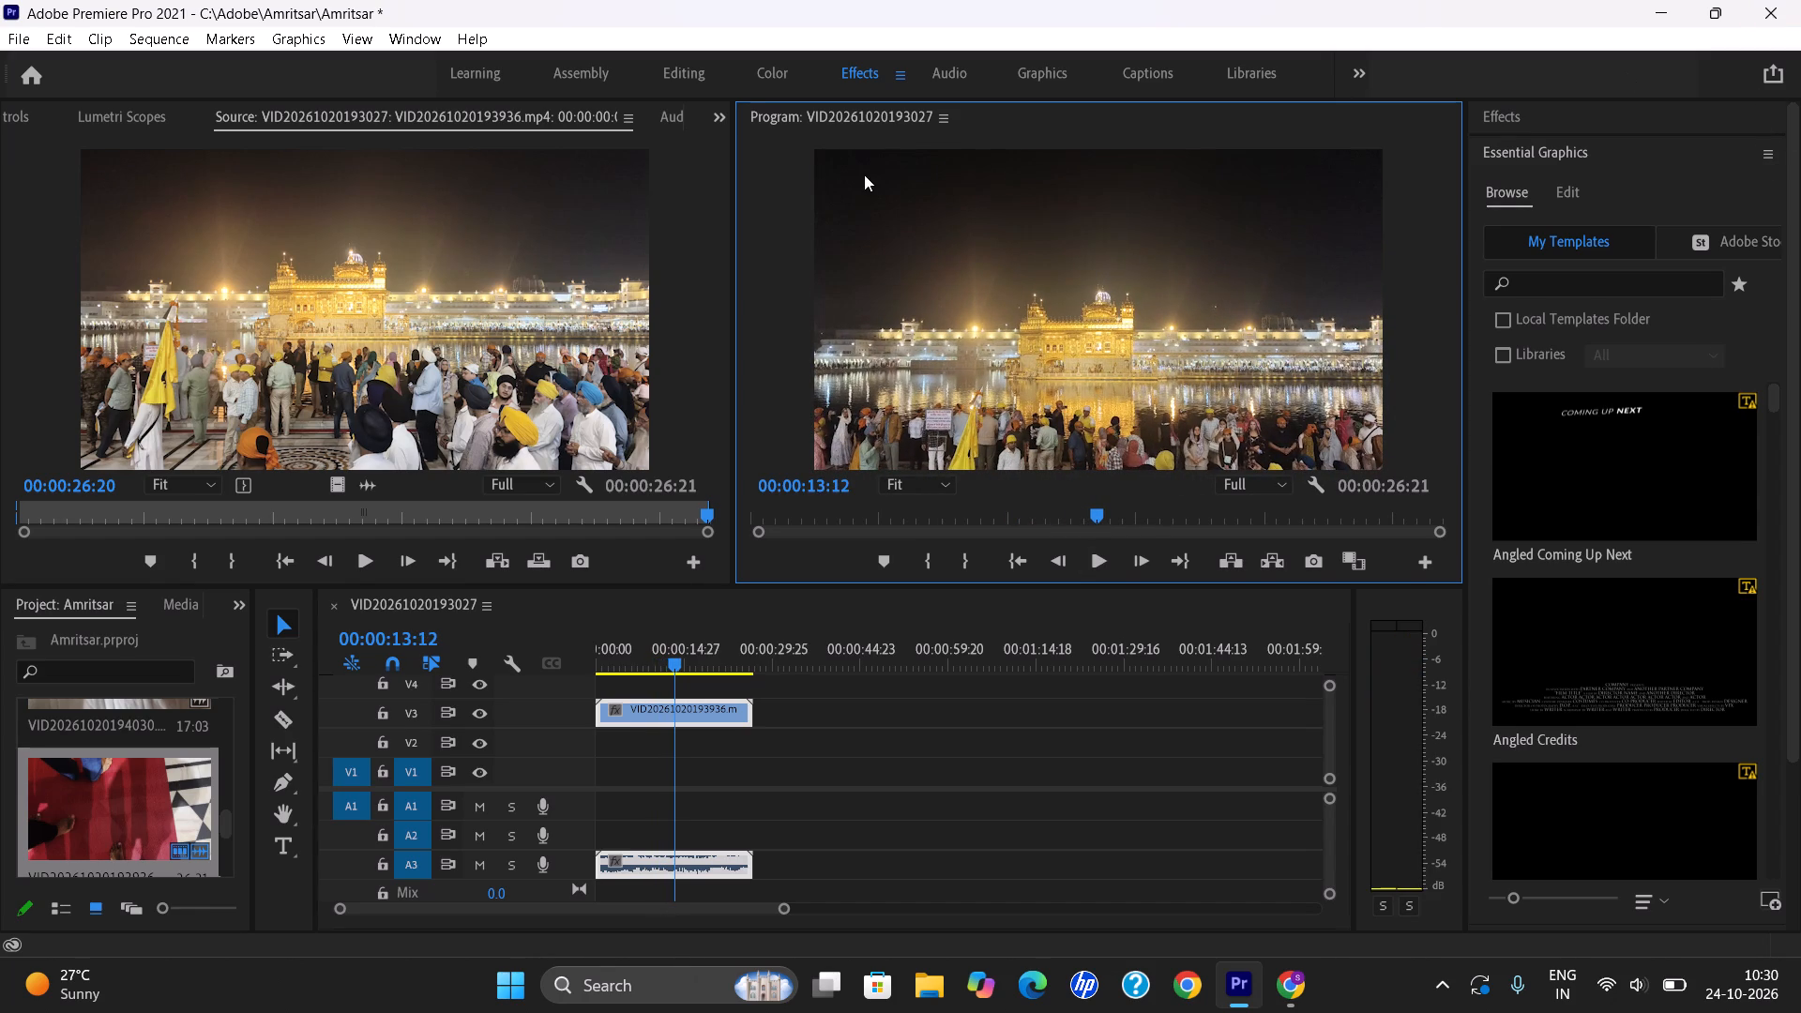
# Switch to the Editing workspace and resize its panels, narrowing the Source, Project and Tools areas and enlarging the Program monitor and timeline width.
pyautogui.click(687, 68)
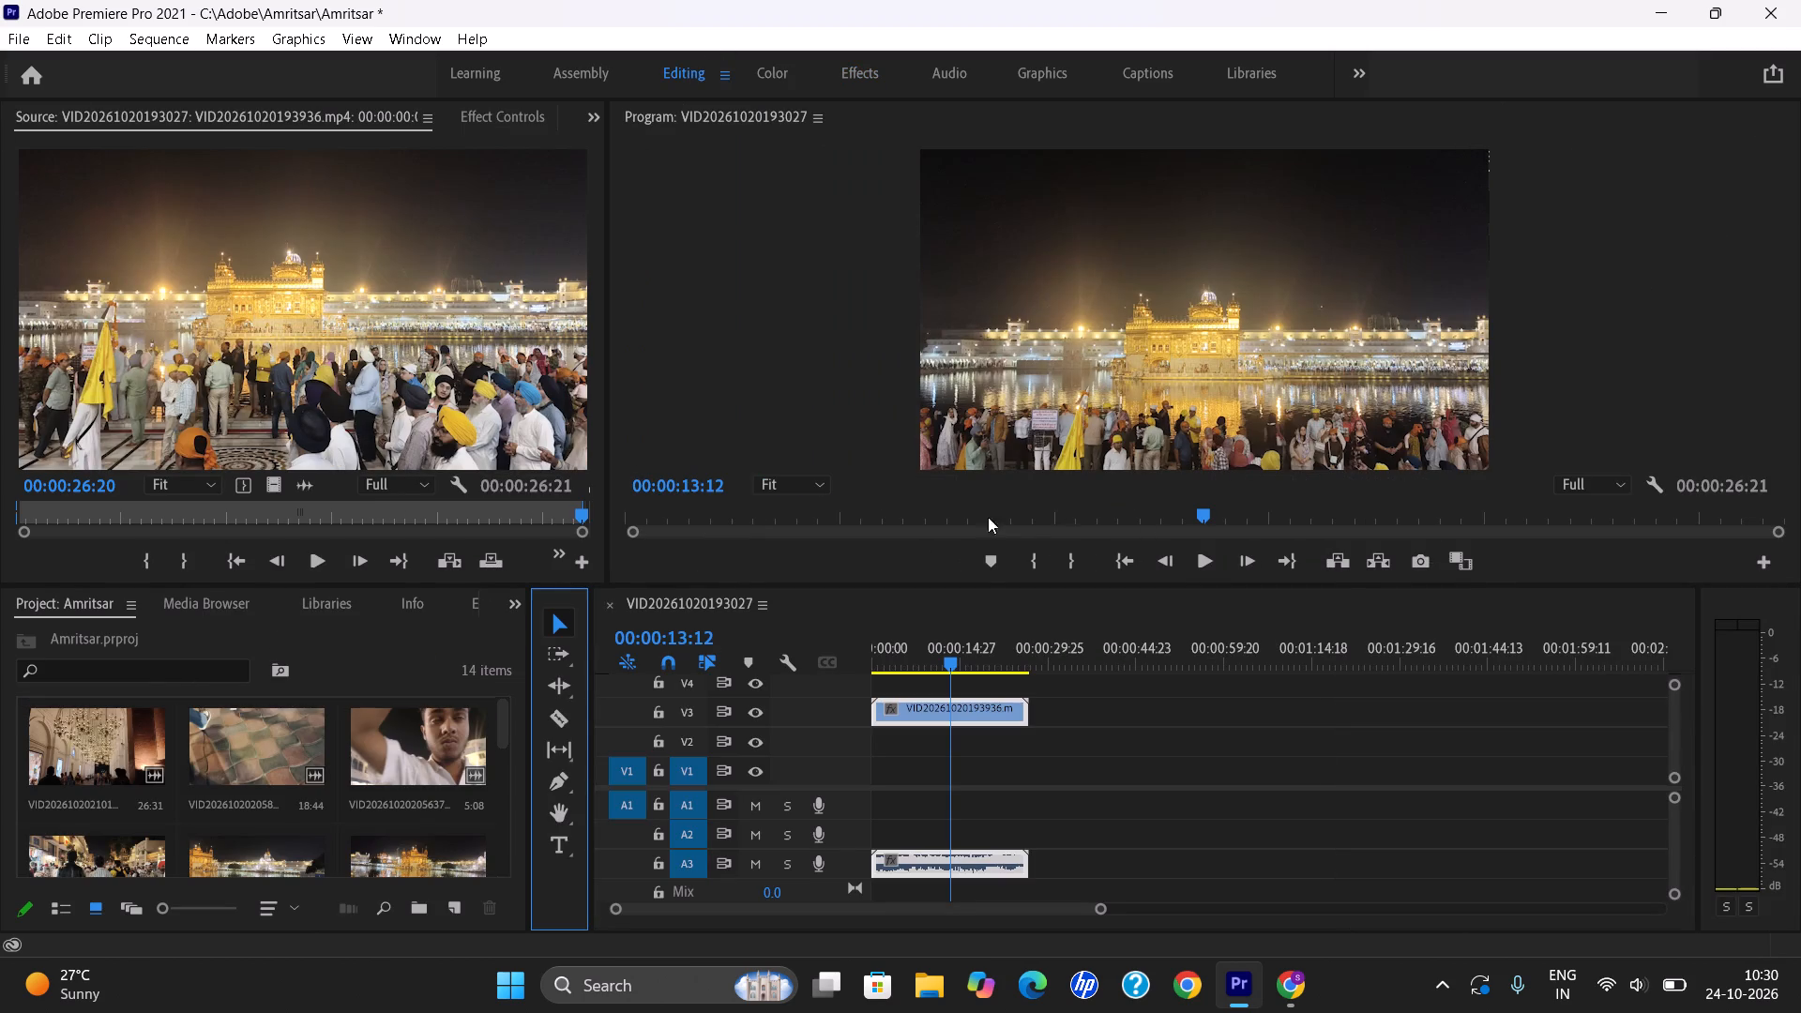
pyautogui.moveTo(608, 395); pyautogui.dragTo(550, 384)
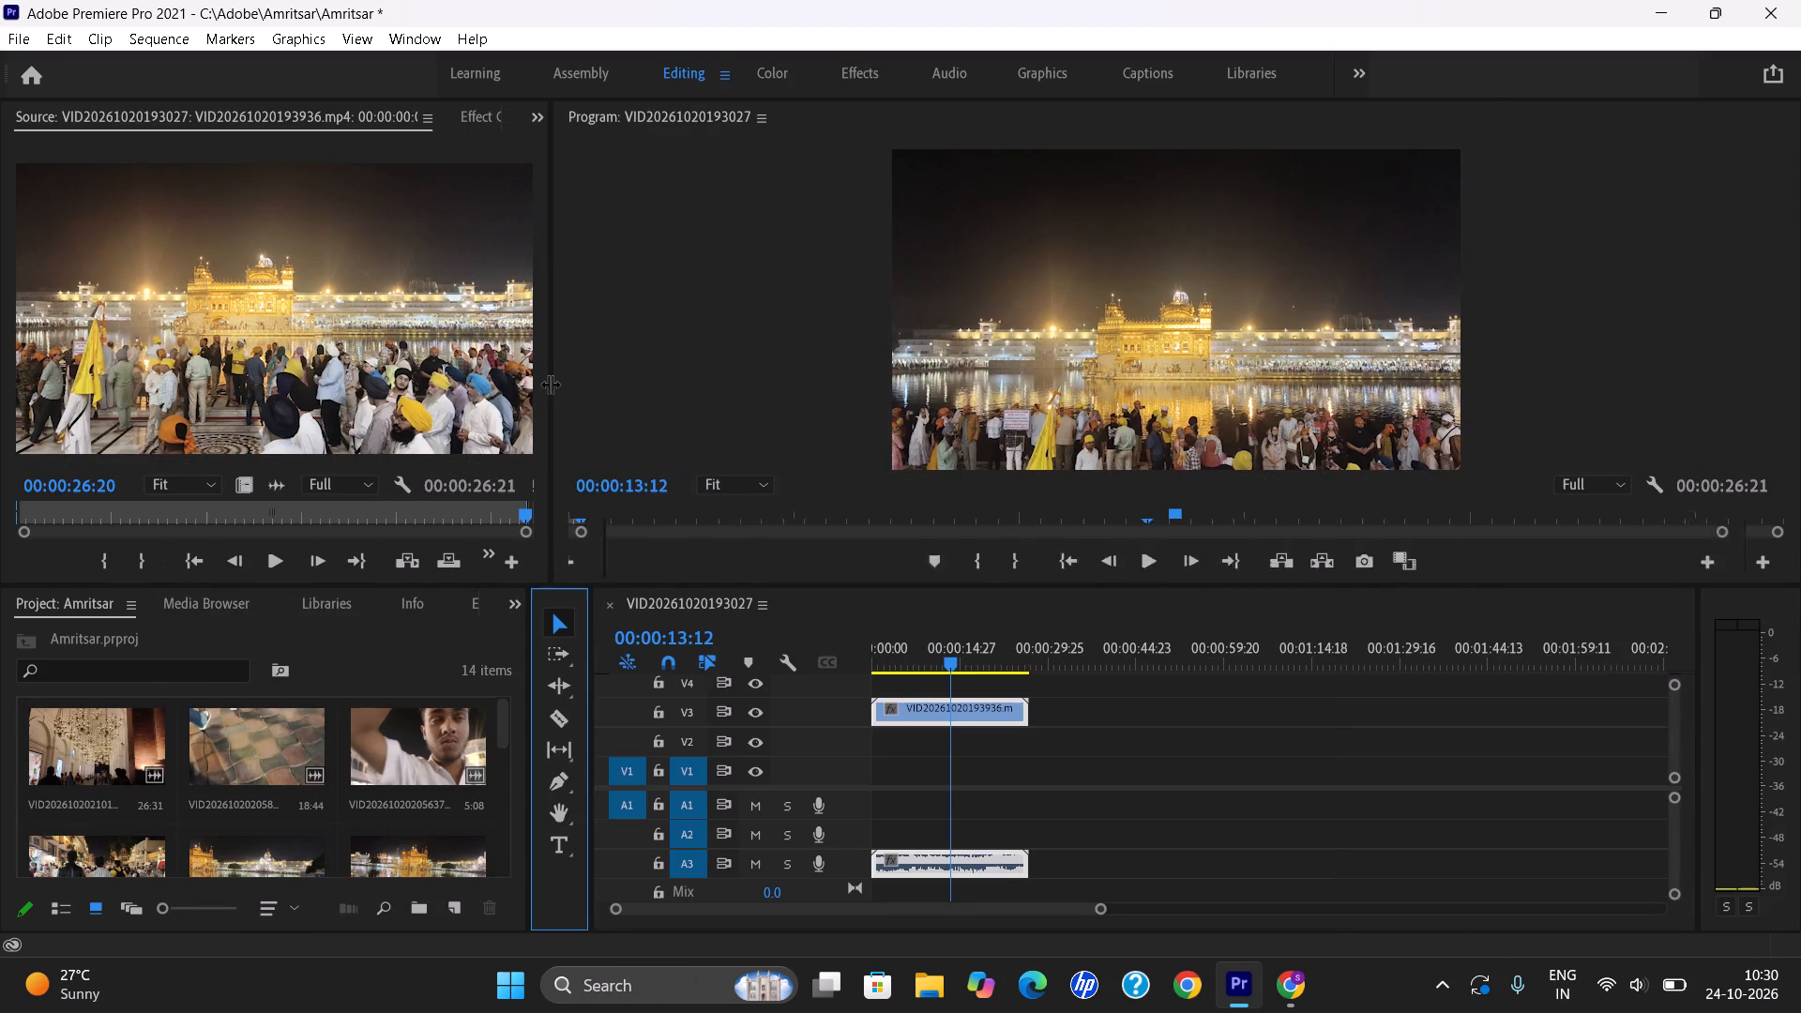
pyautogui.moveTo(550, 384); pyautogui.dragTo(565, 386)
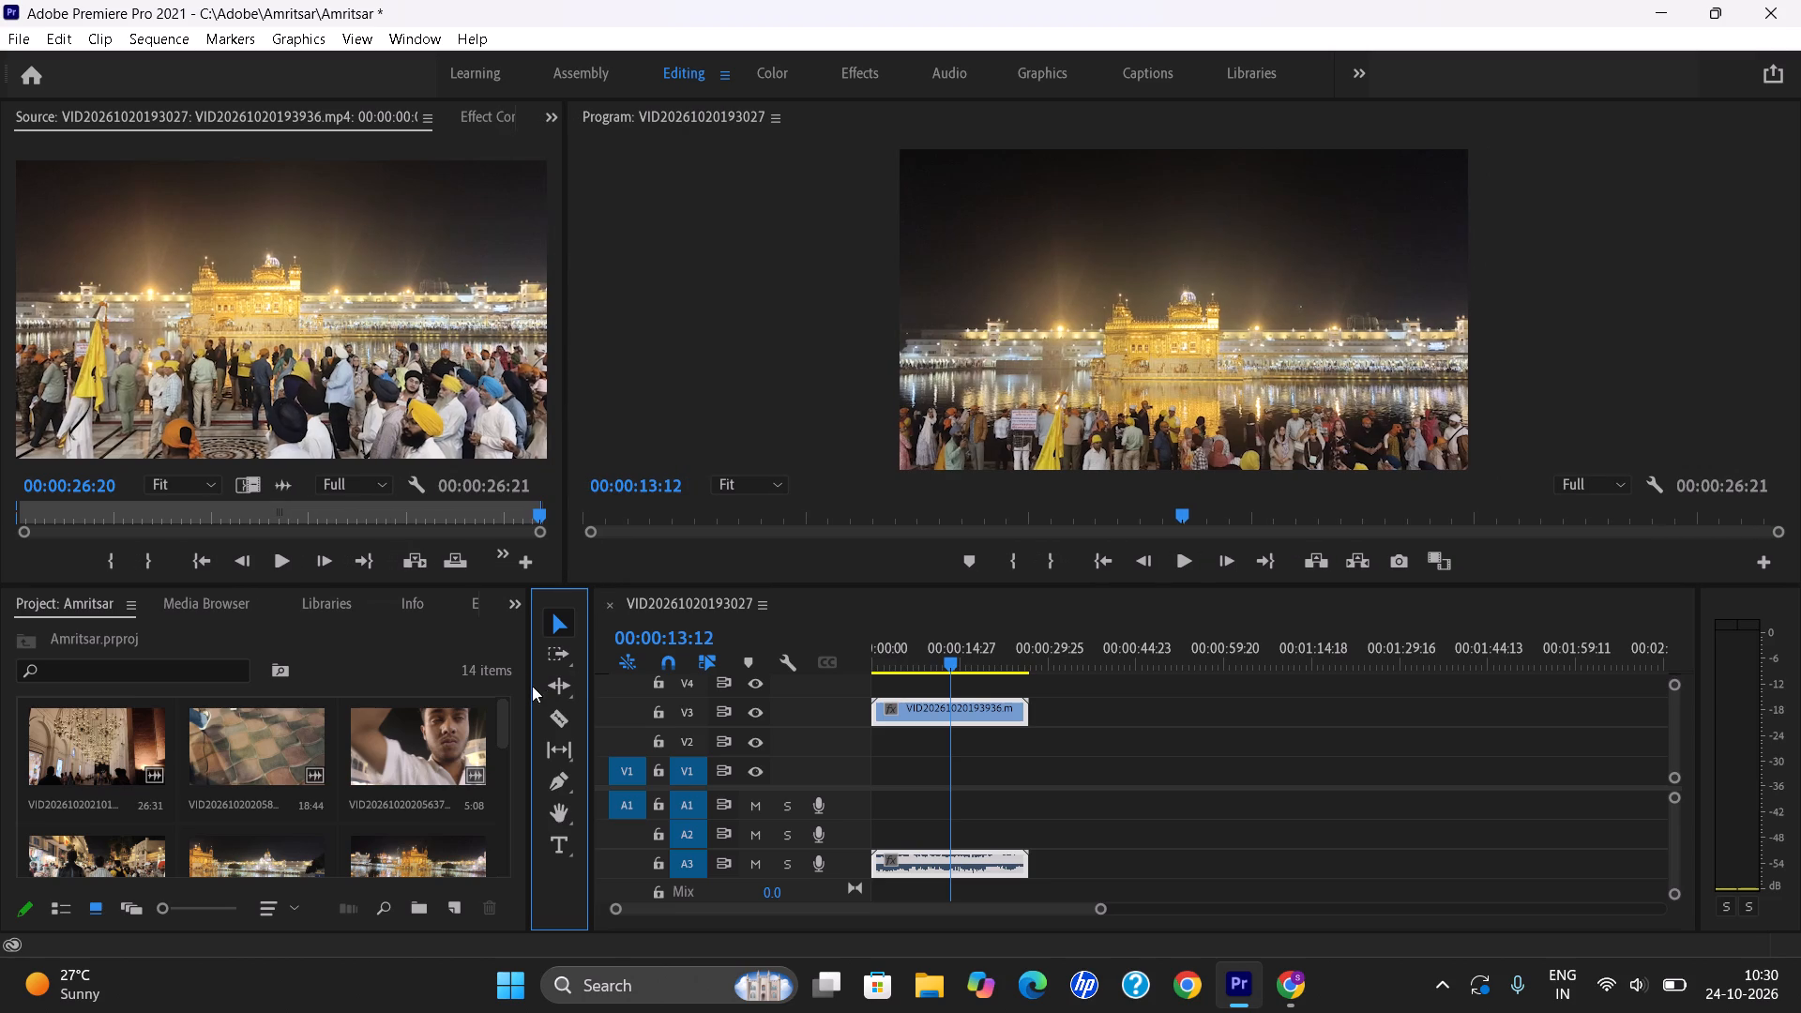
pyautogui.moveTo(526, 692); pyautogui.dragTo(334, 699)
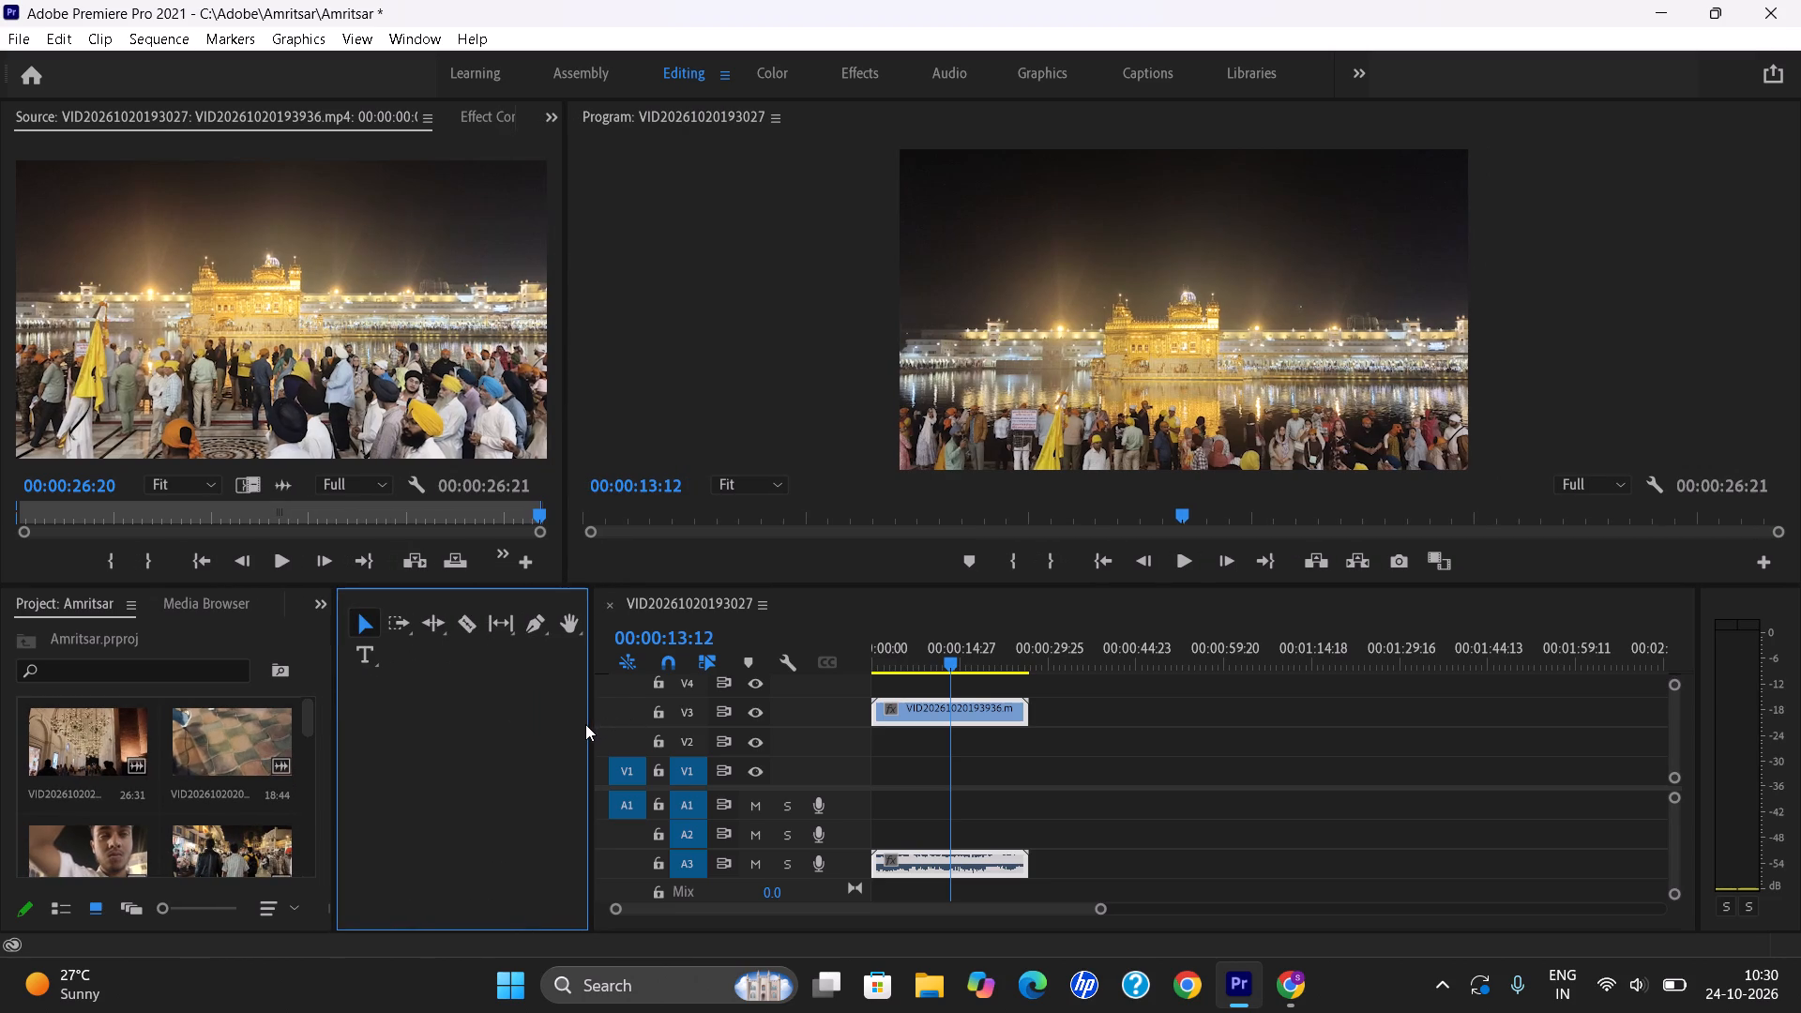
pyautogui.moveTo(589, 723); pyautogui.dragTo(371, 734)
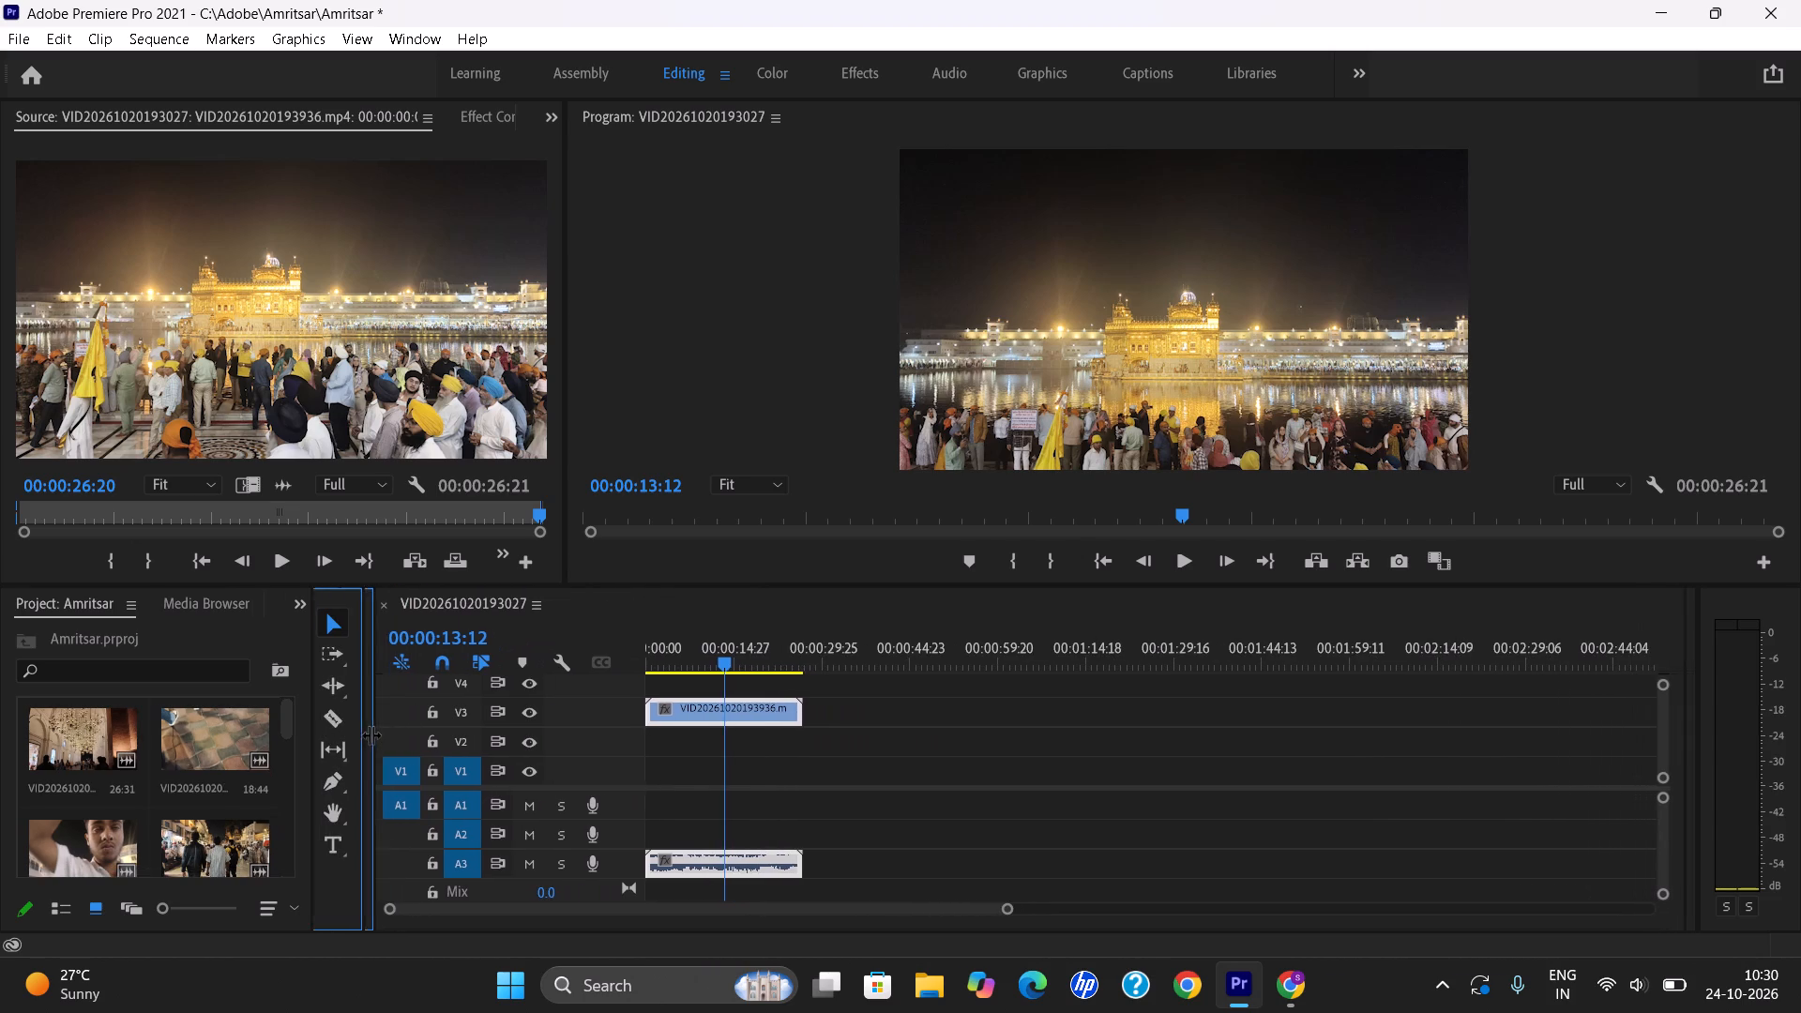
pyautogui.moveTo(371, 734); pyautogui.dragTo(371, 734)
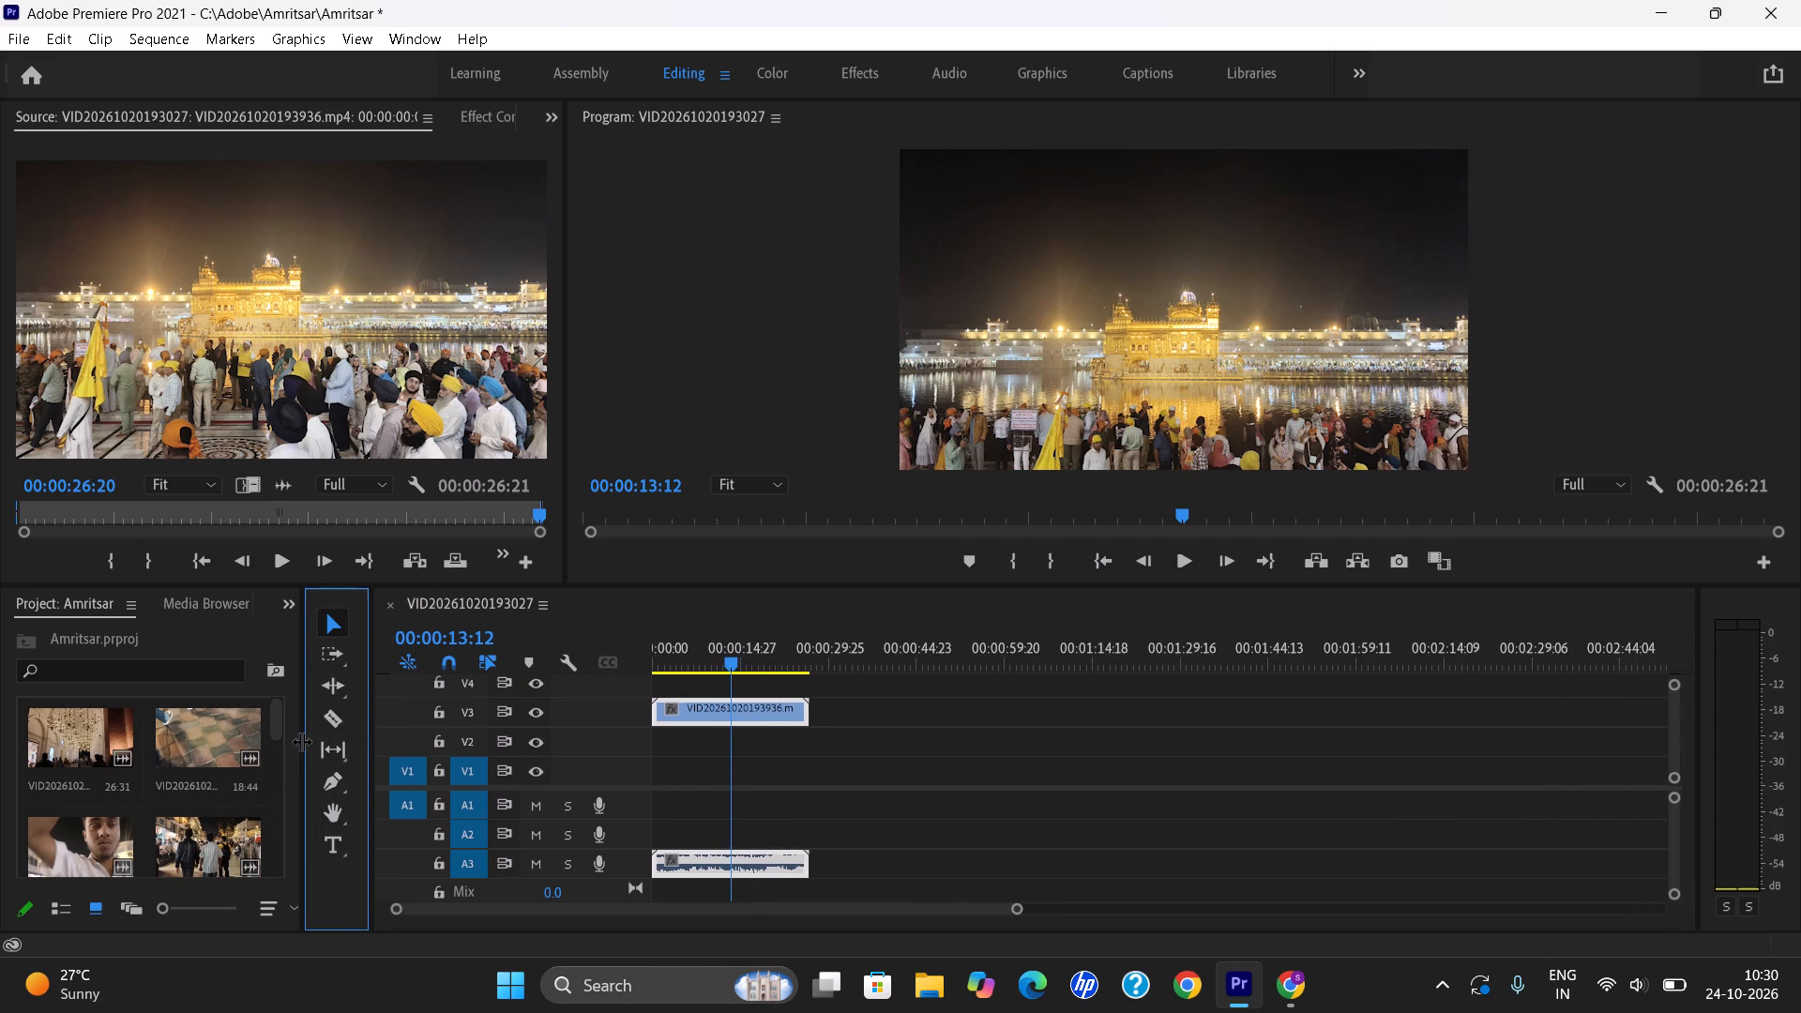
pyautogui.moveTo(301, 741); pyautogui.dragTo(319, 741)
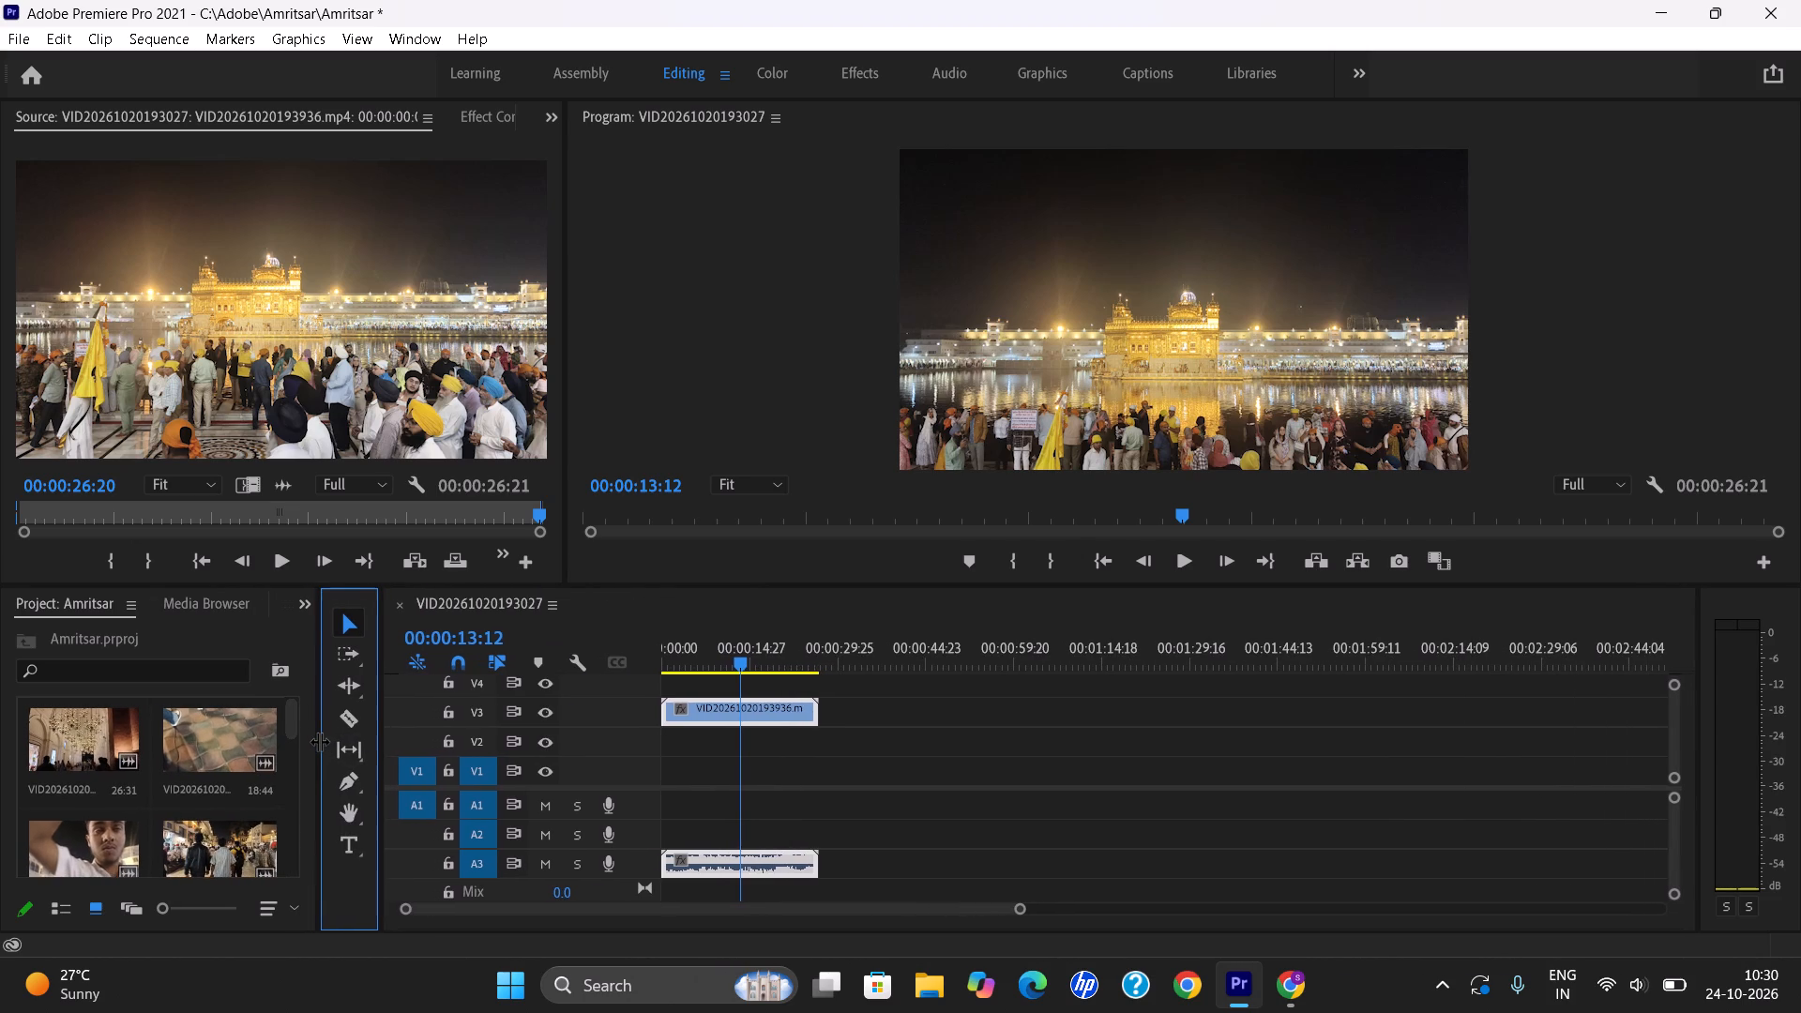
pyautogui.moveTo(1065, 585); pyautogui.dragTo(1080, 695)
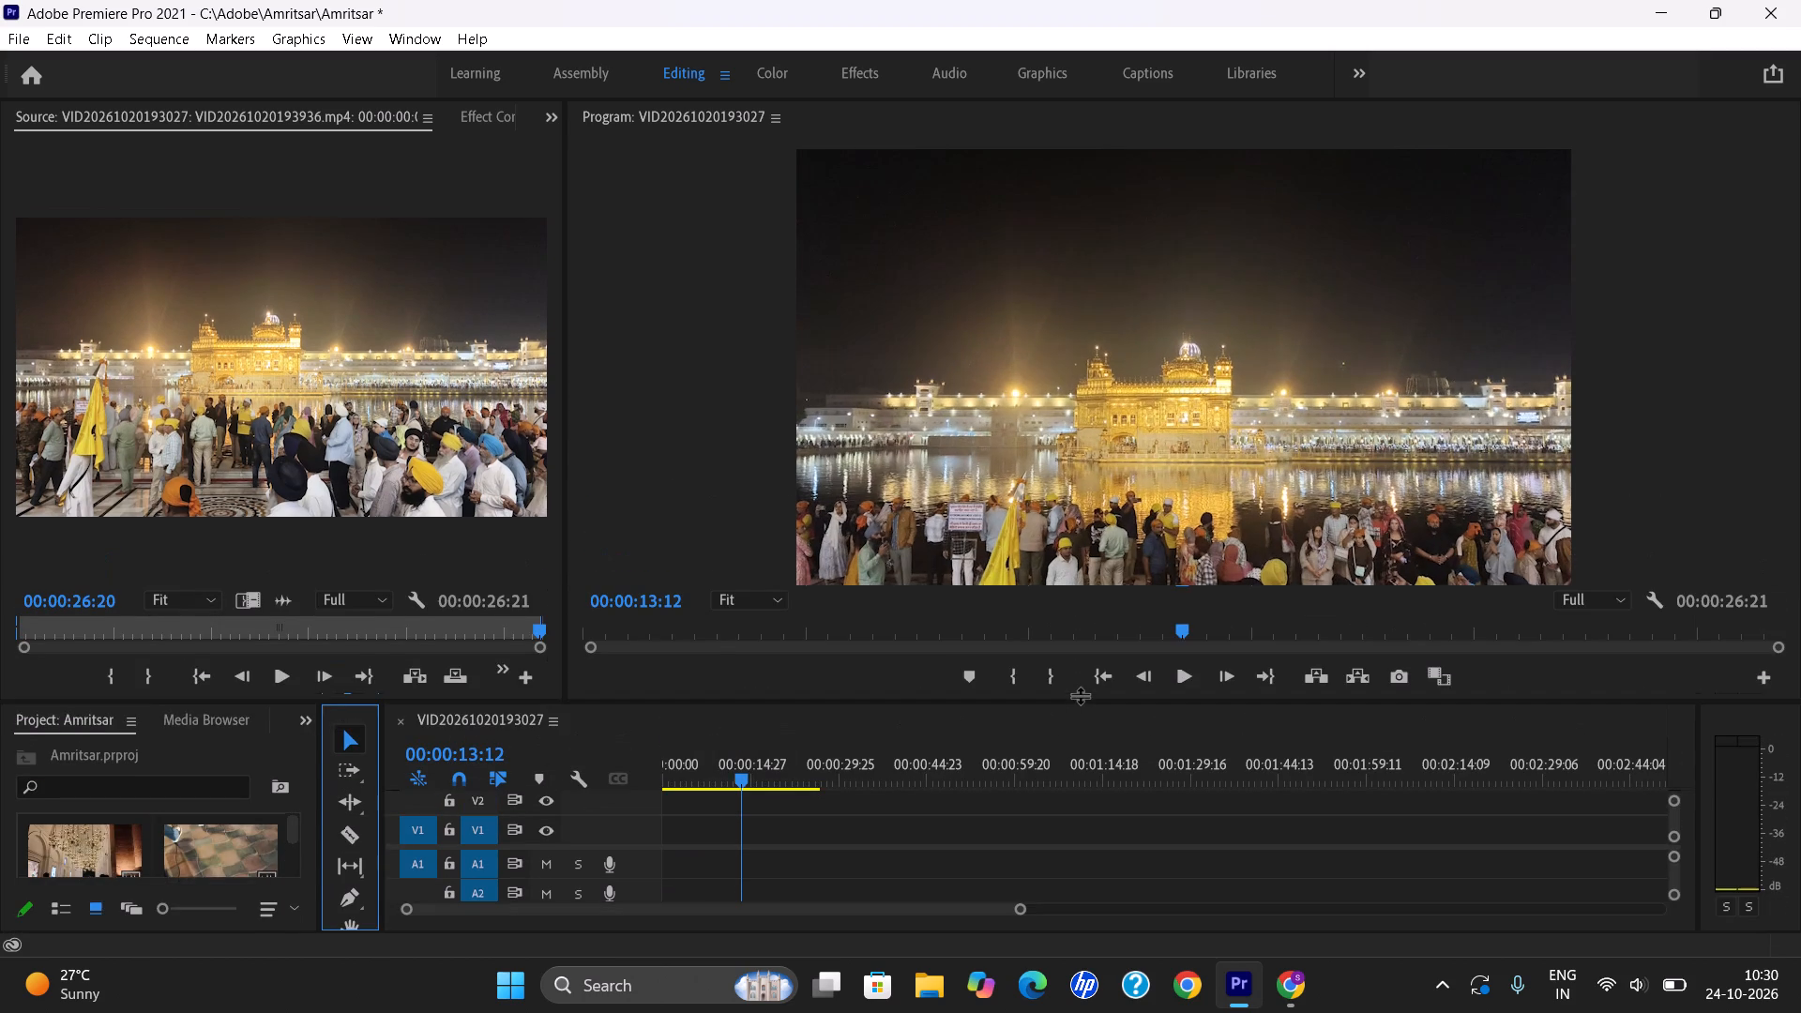
pyautogui.moveTo(1080, 695); pyautogui.dragTo(1072, 652)
pyautogui.moveTo(749, 889); pyautogui.dragTo(732, 780)
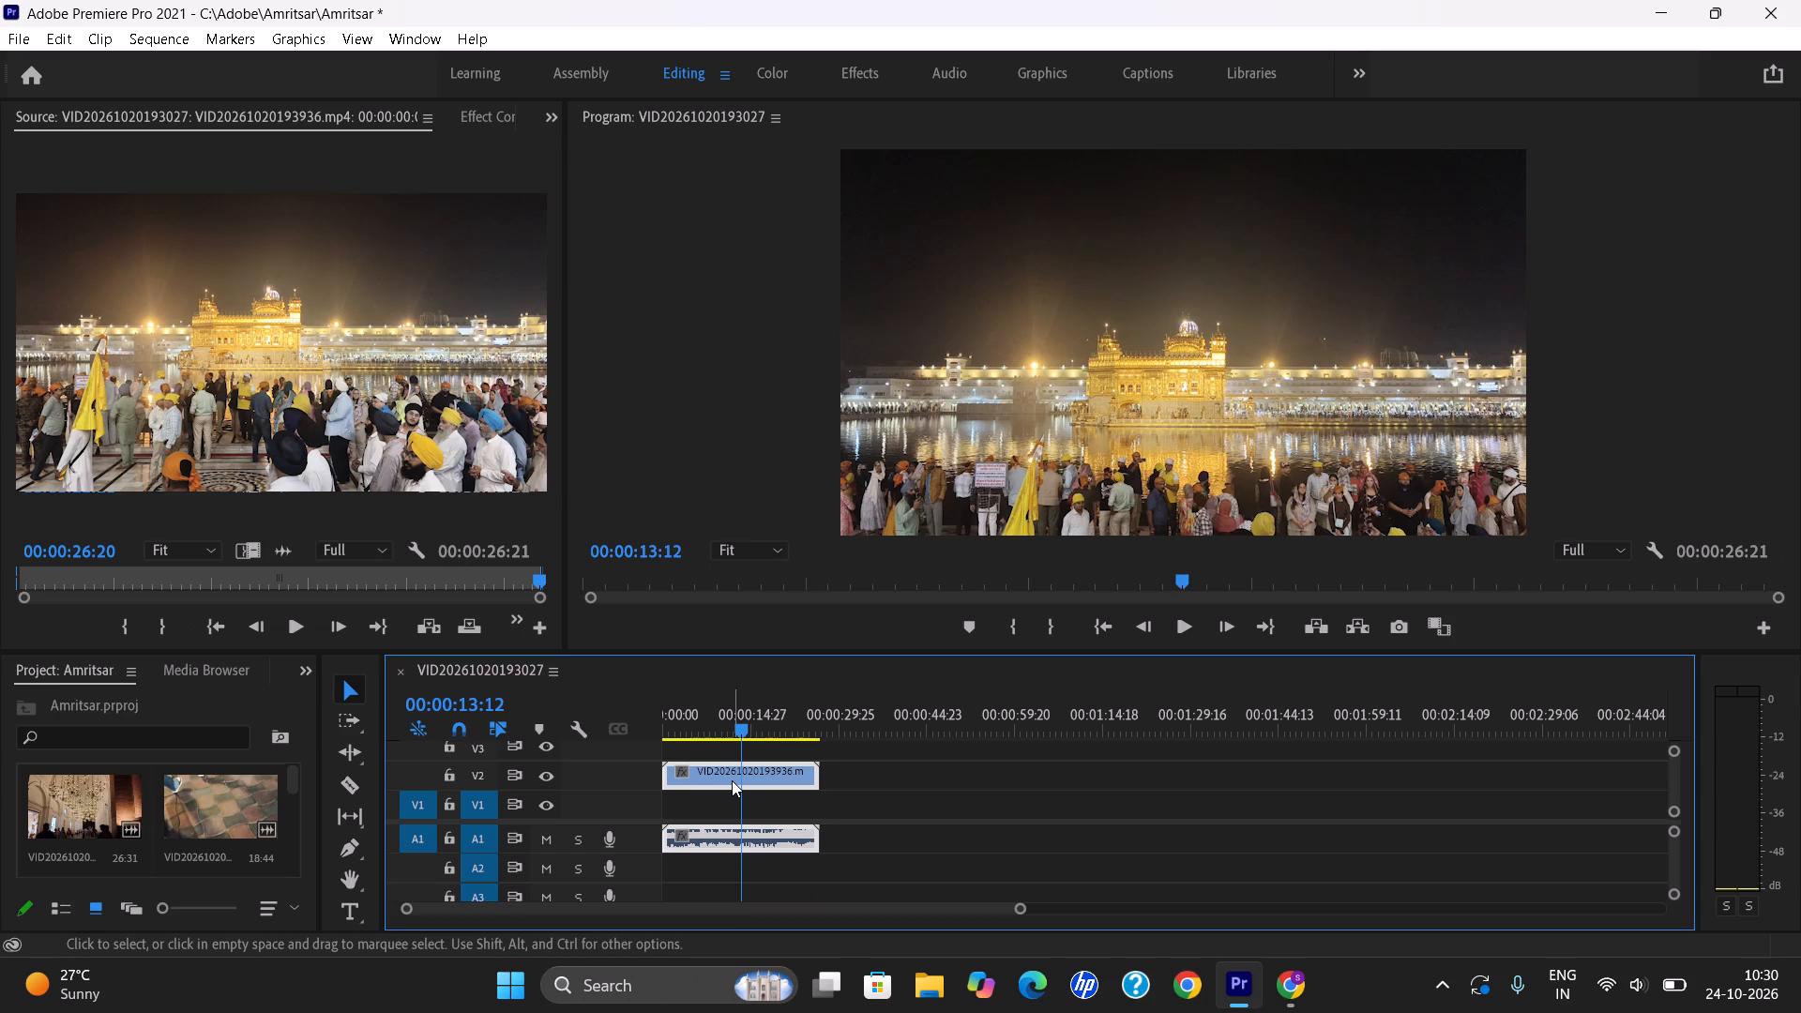
pyautogui.moveTo(722, 827); pyautogui.dragTo(713, 787)
pyautogui.moveTo(702, 835); pyautogui.dragTo(694, 802)
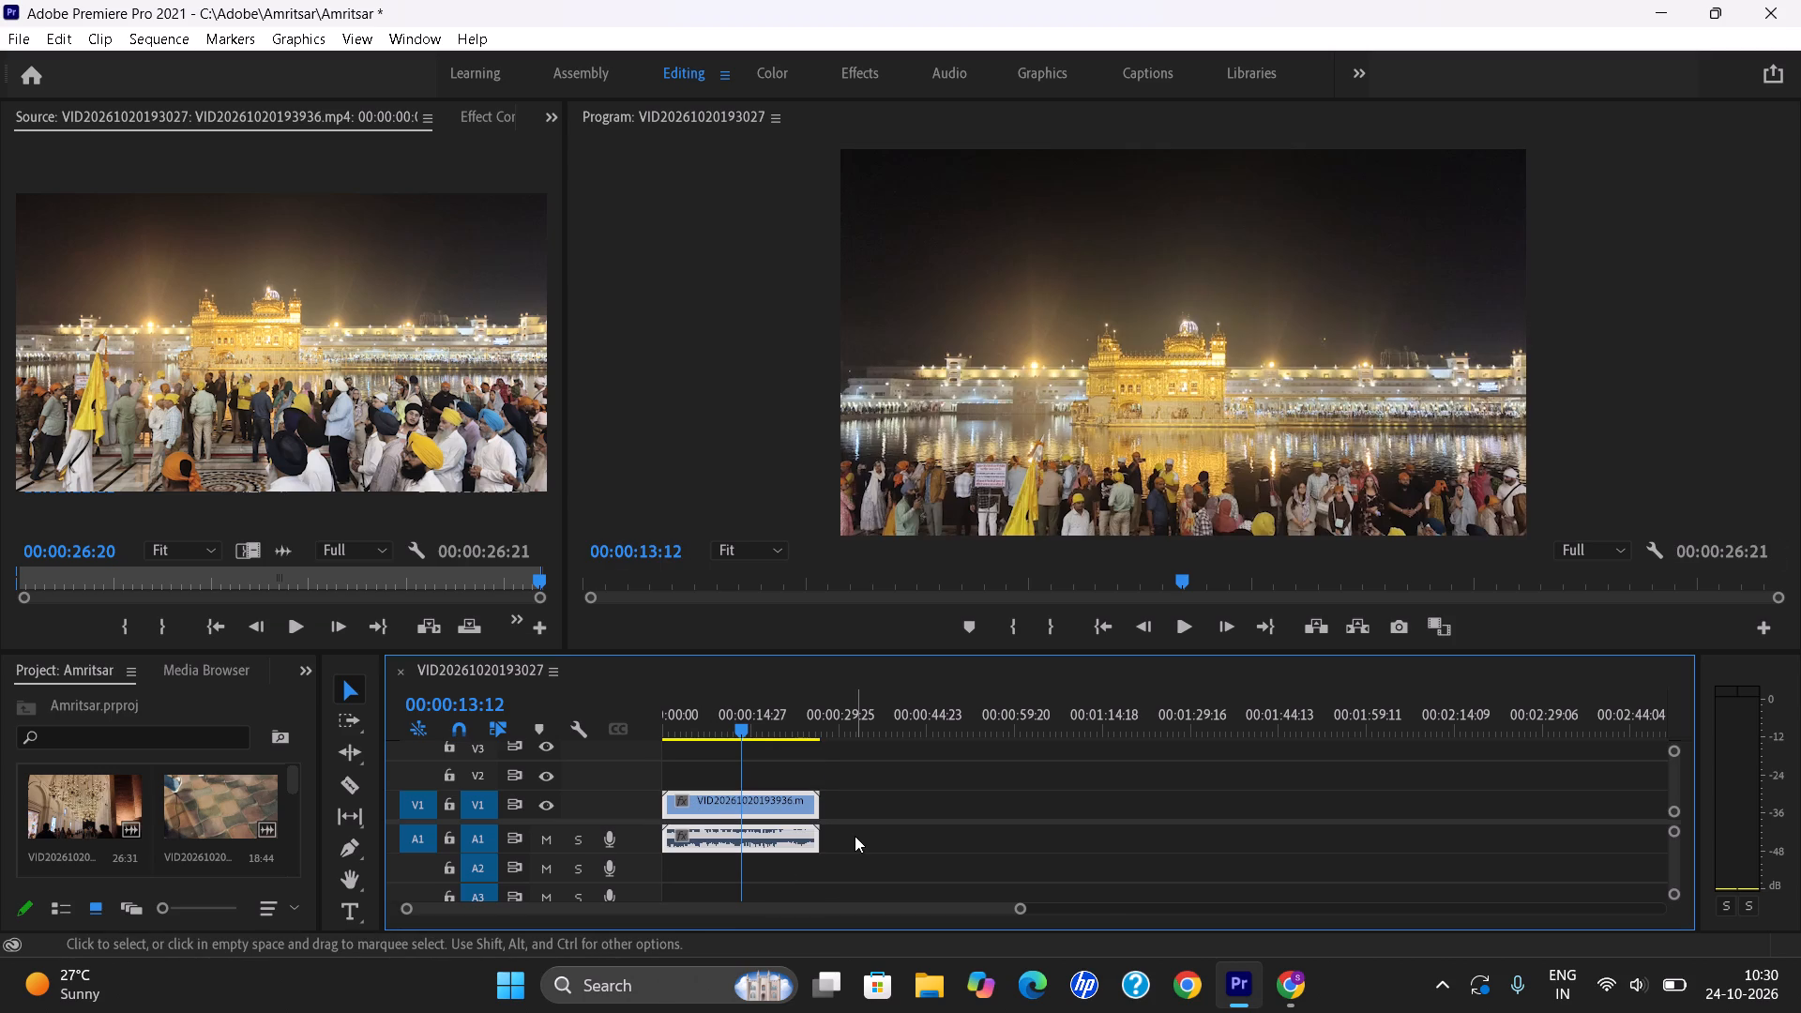
# Review parts of the sequence in the Program monitor, including the opening seconds, and return the playhead to the start.
pyautogui.hscroll(3, 855, 836)
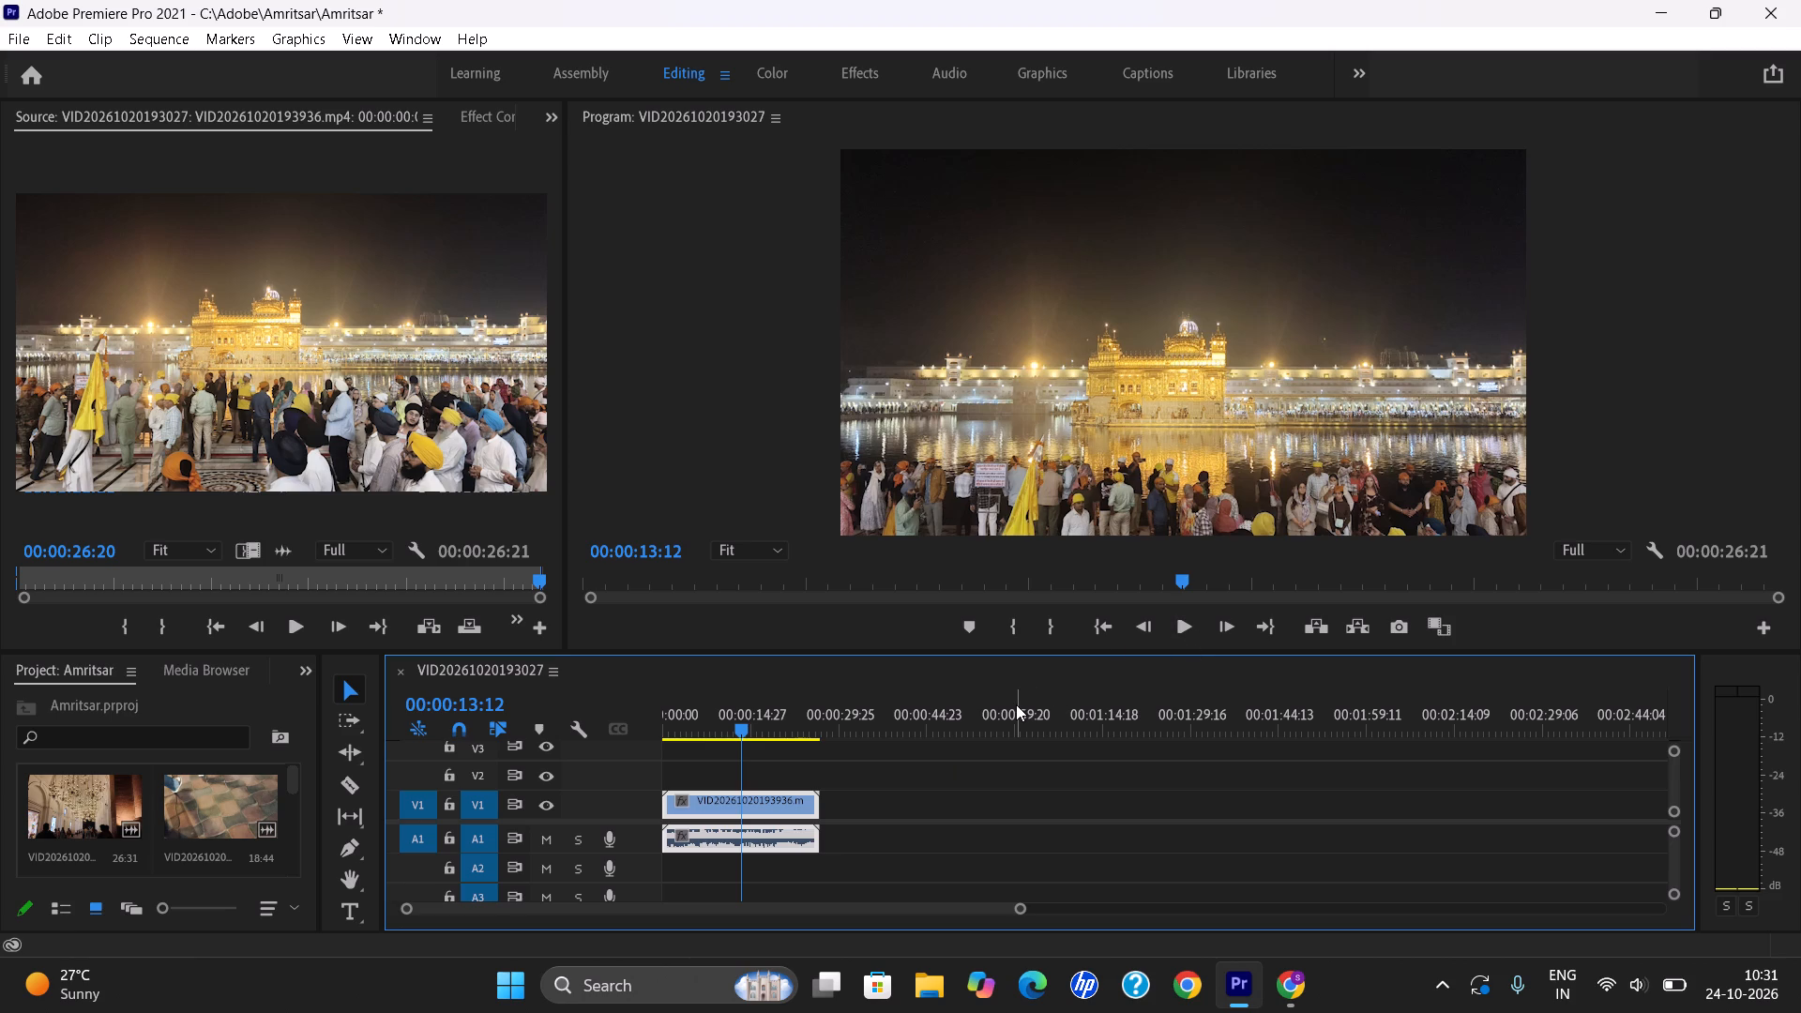
pyautogui.click(1182, 627)
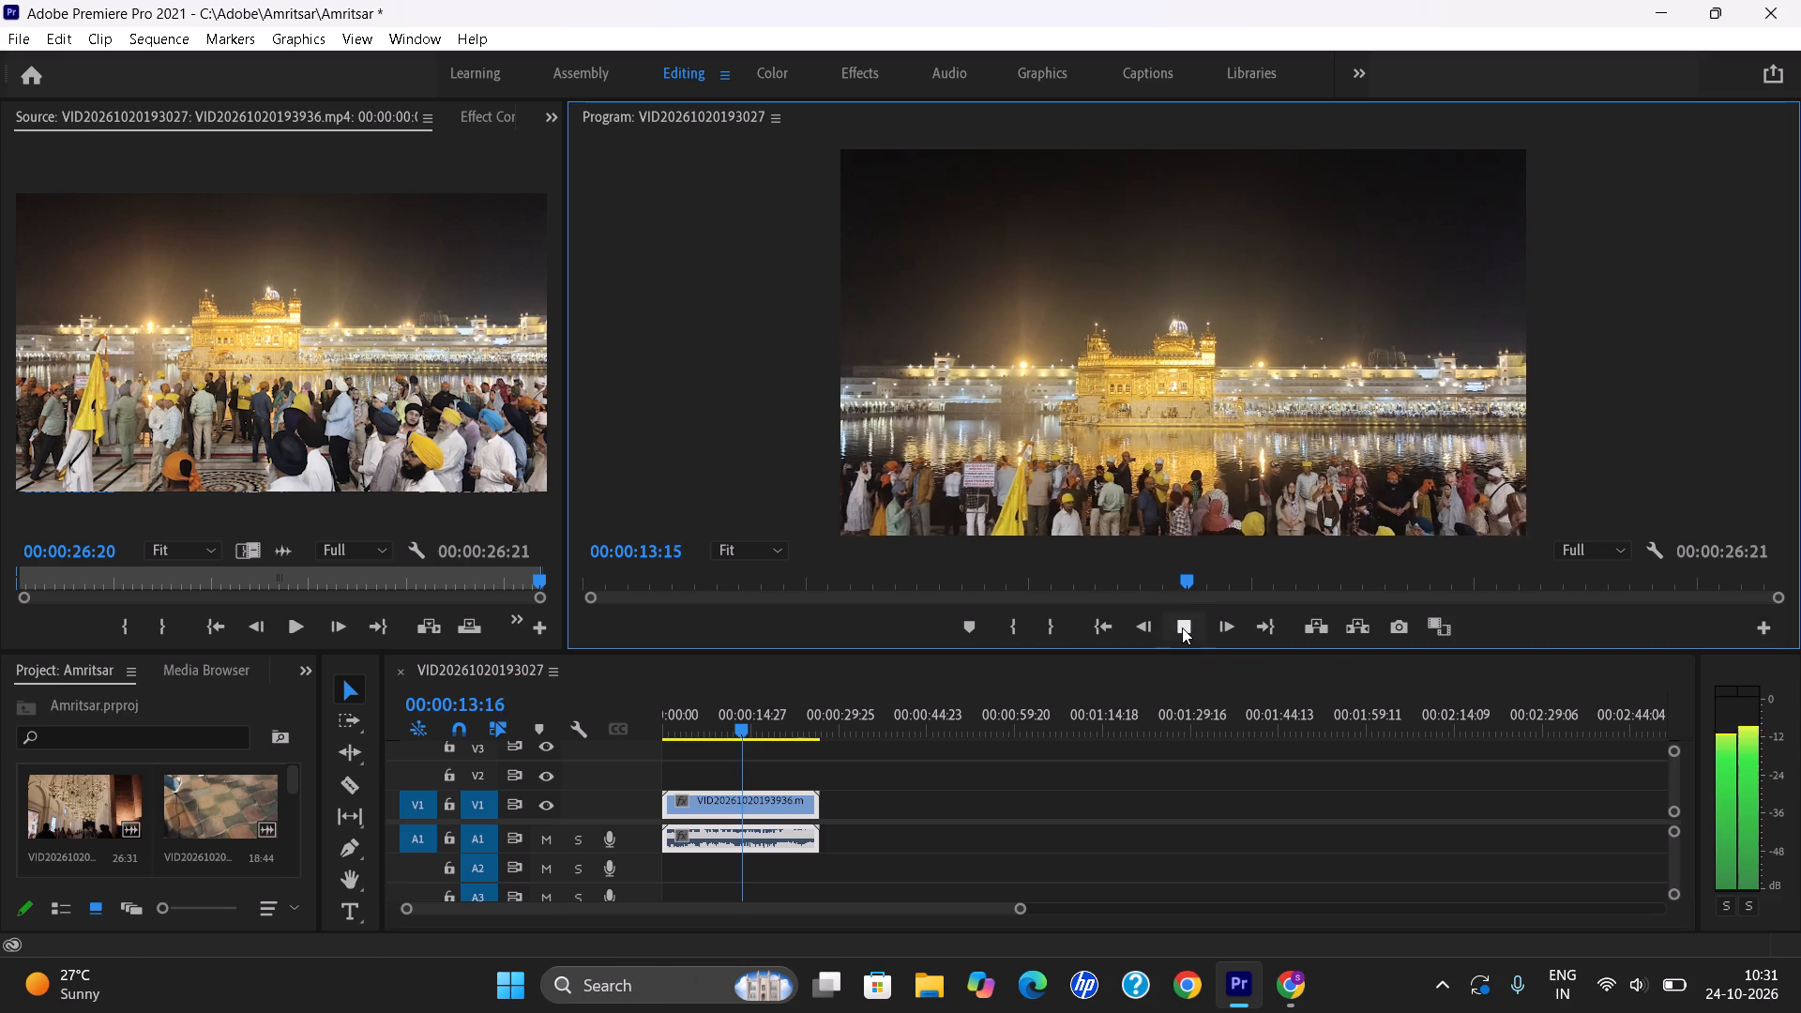
pyautogui.click(1182, 627)
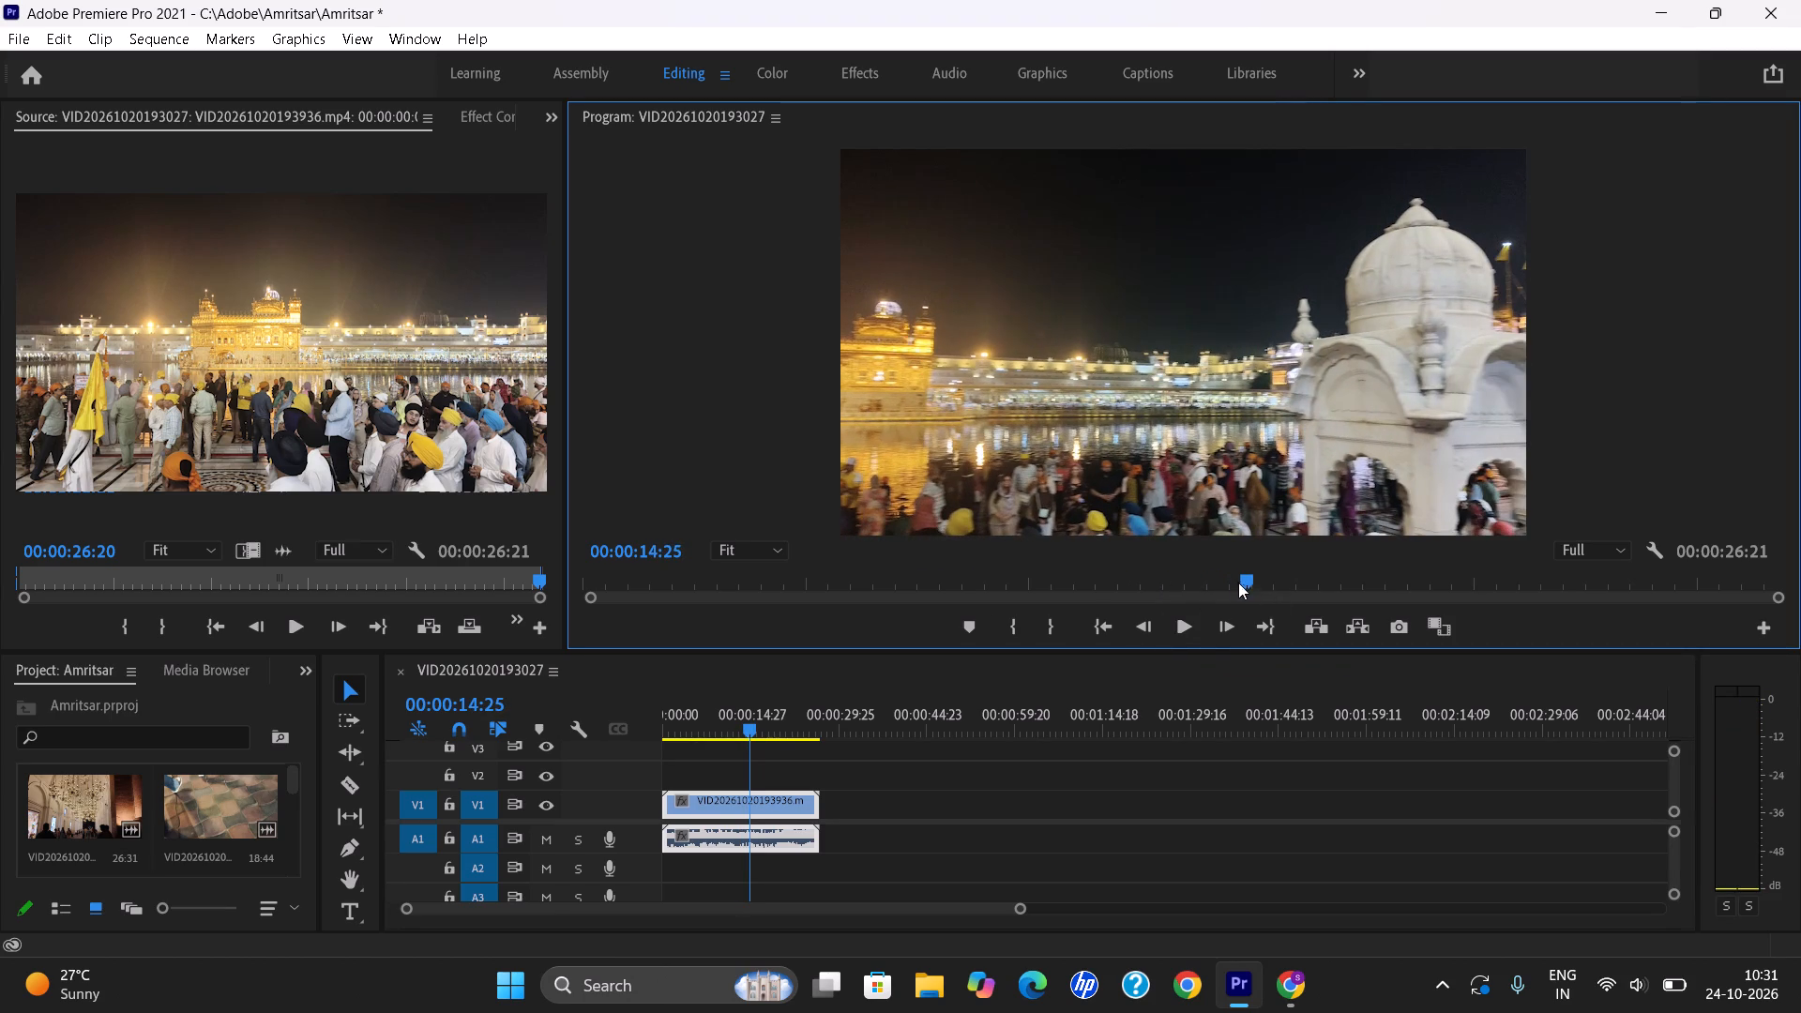
pyautogui.moveTo(1249, 575); pyautogui.dragTo(453, 544)
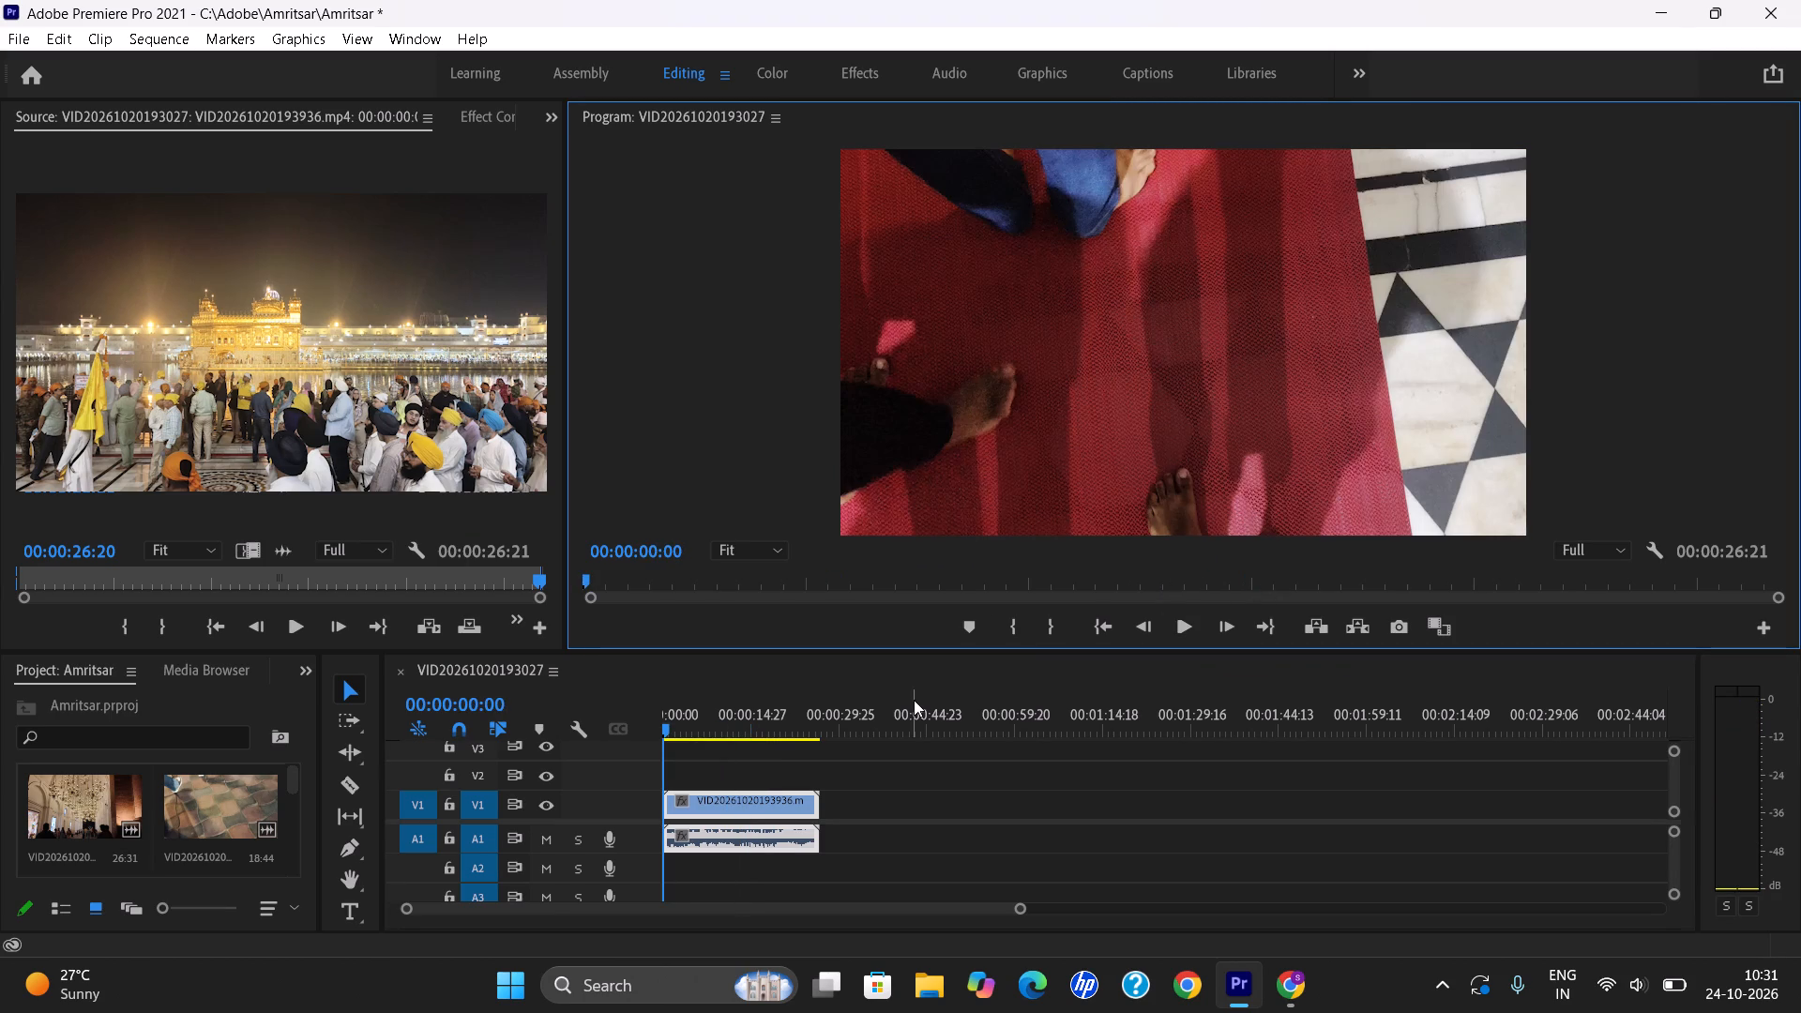
pyautogui.click(1174, 623)
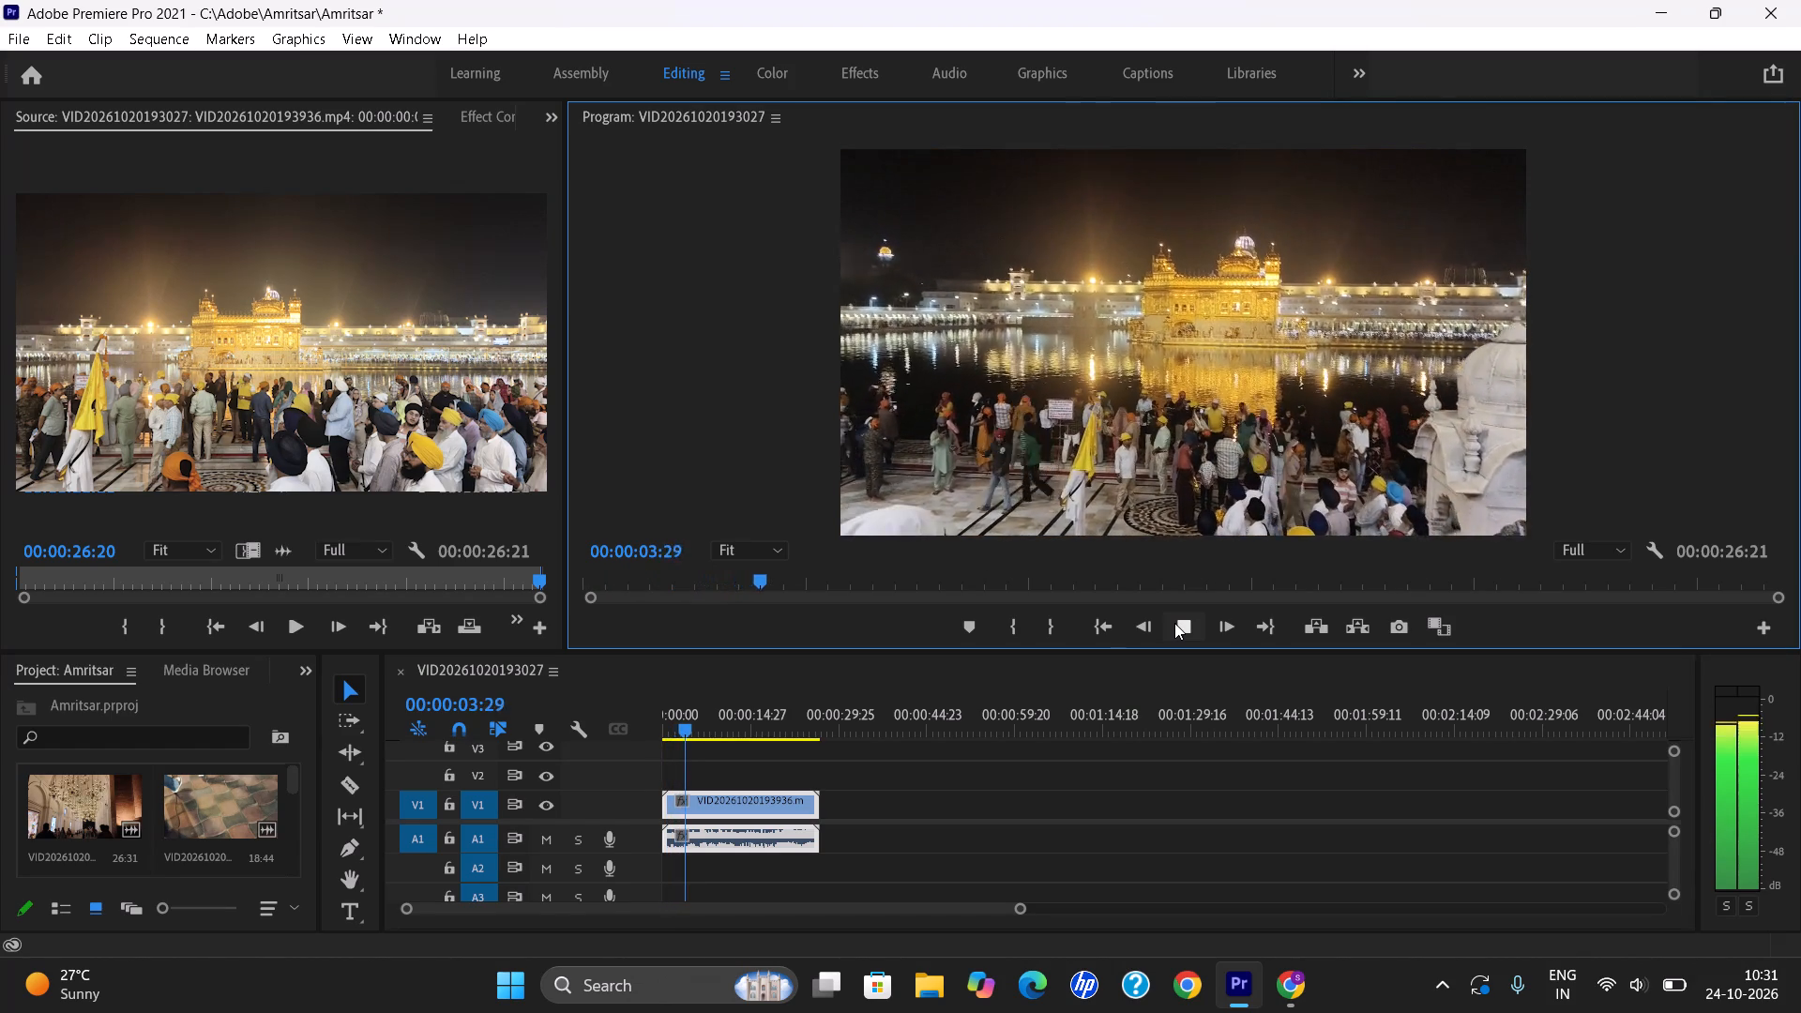
pyautogui.click(1174, 623)
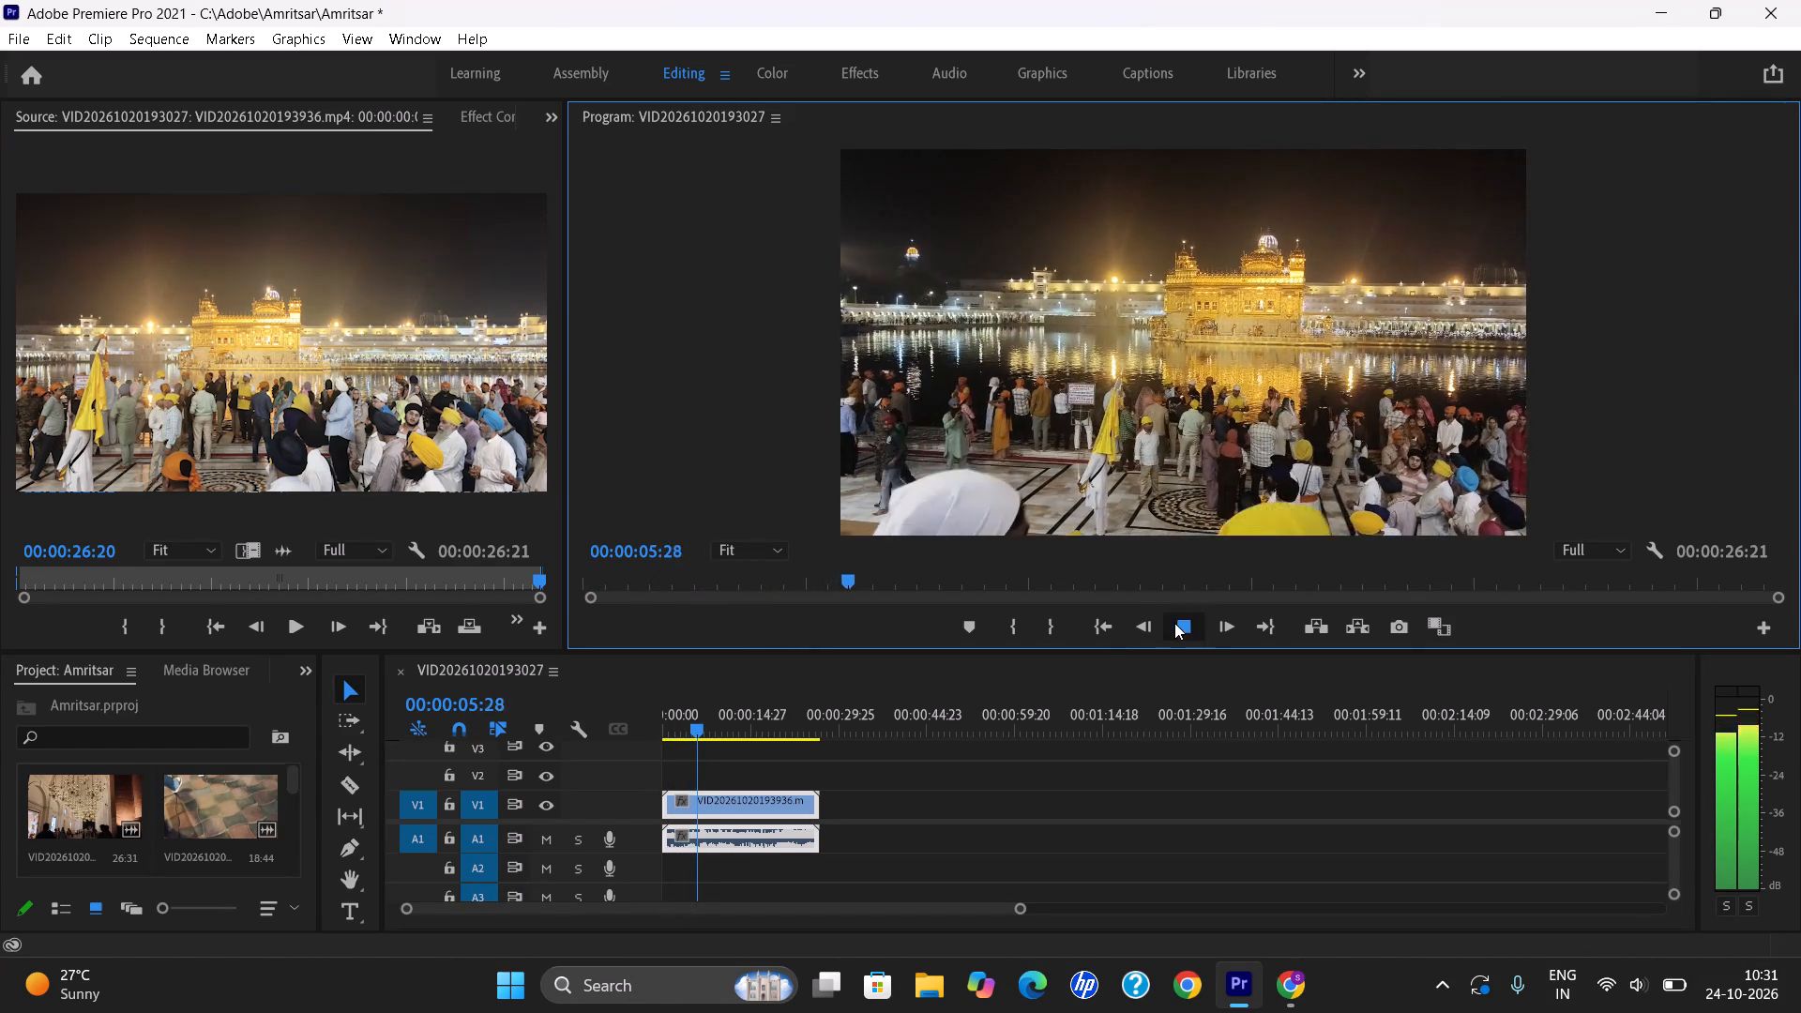
pyautogui.moveTo(856, 576); pyautogui.dragTo(558, 587)
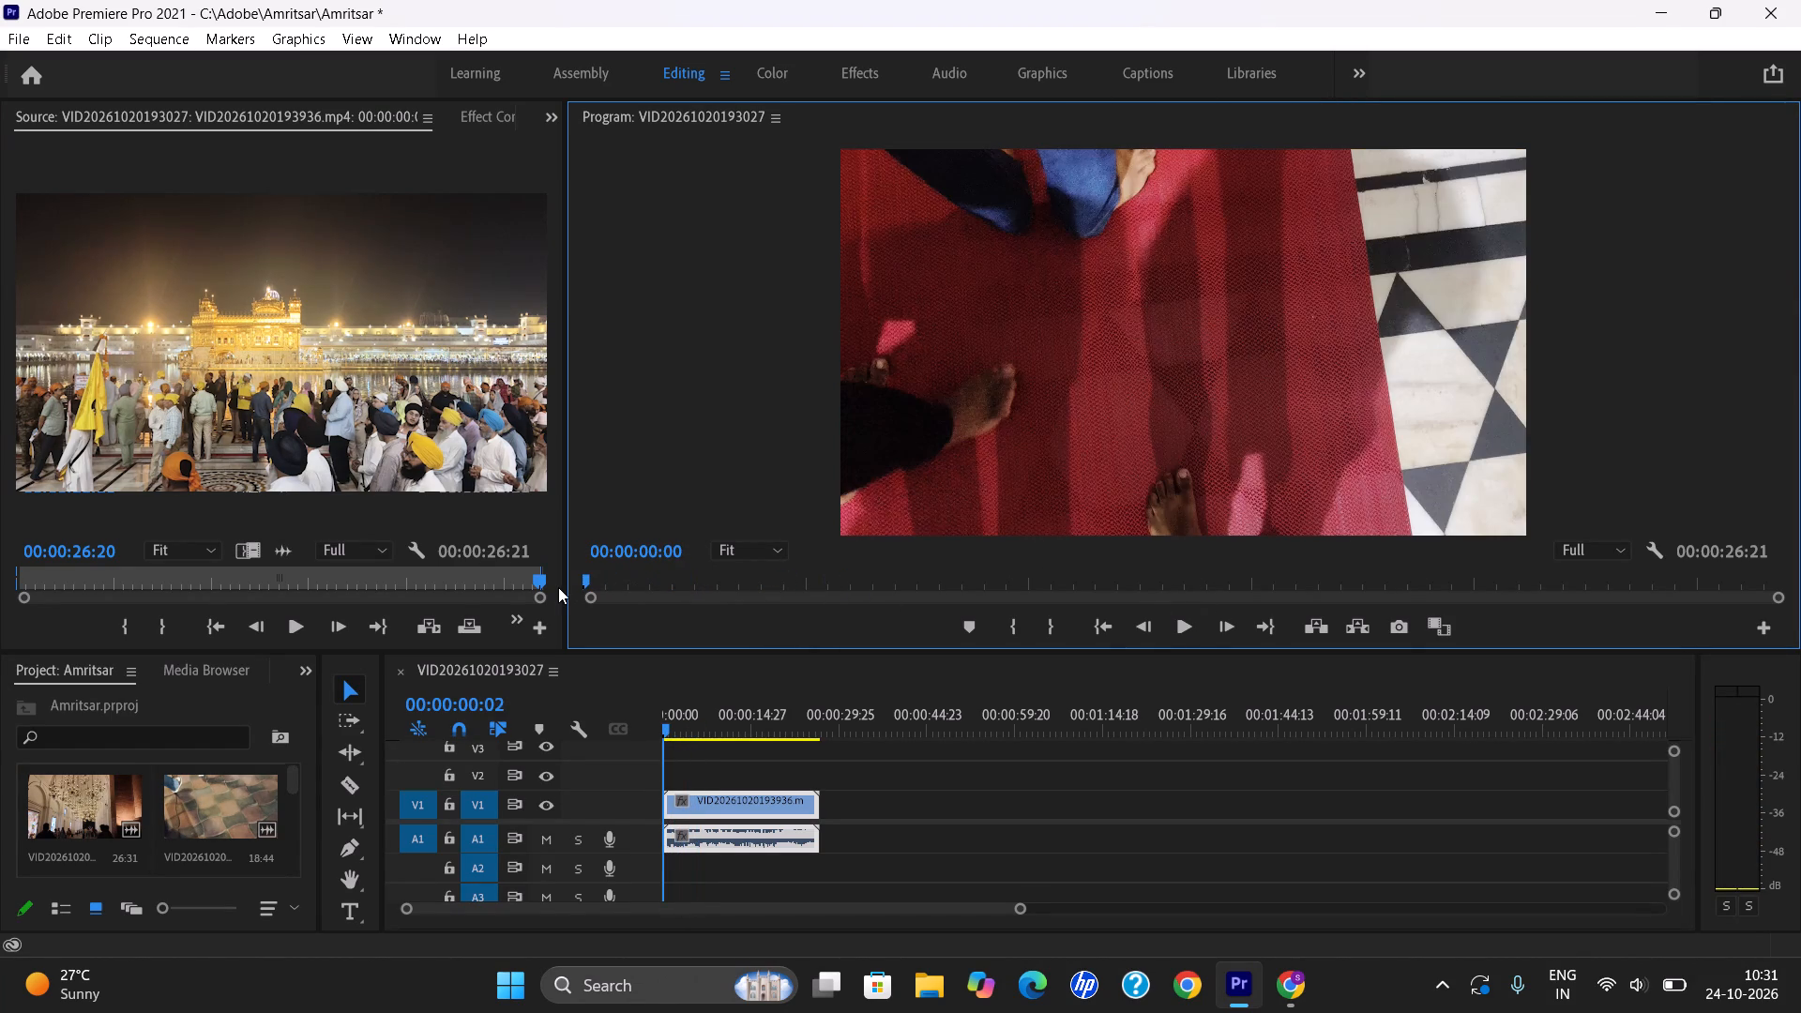
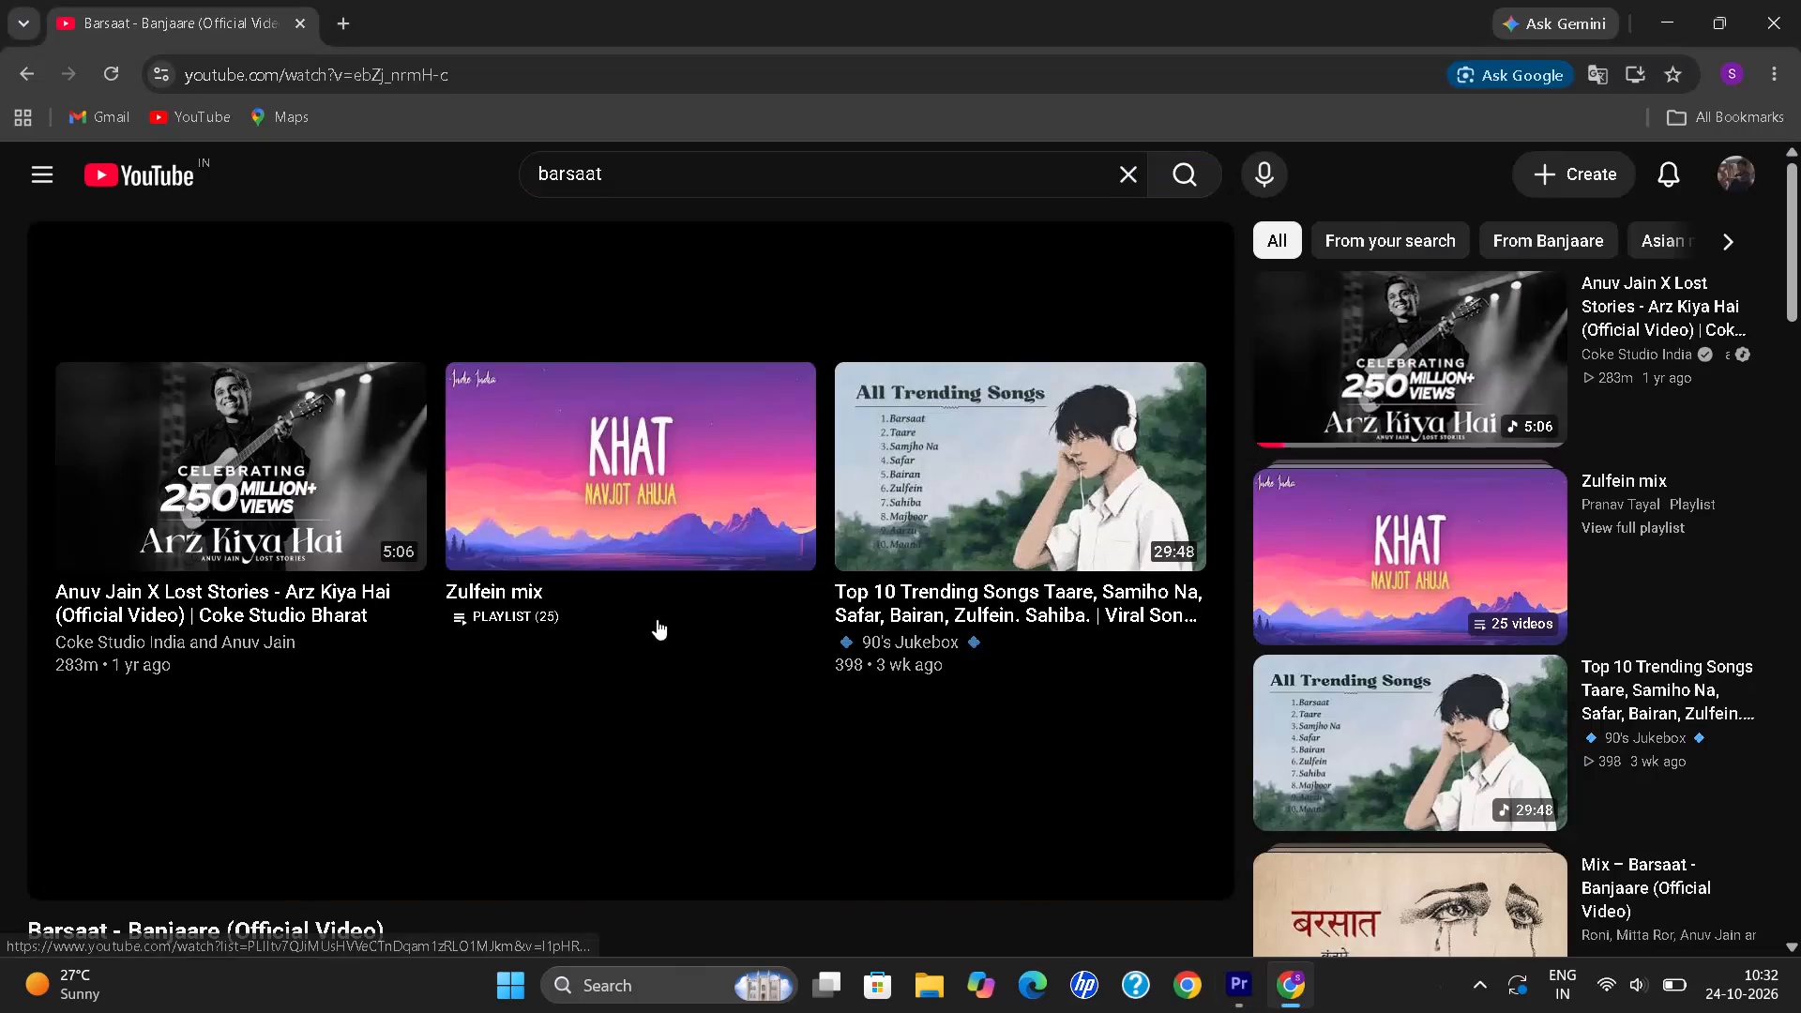
# Replay the Barsaat - Banjaare music video on YouTube in Chrome from its beginning.
pyautogui.click(45, 826)
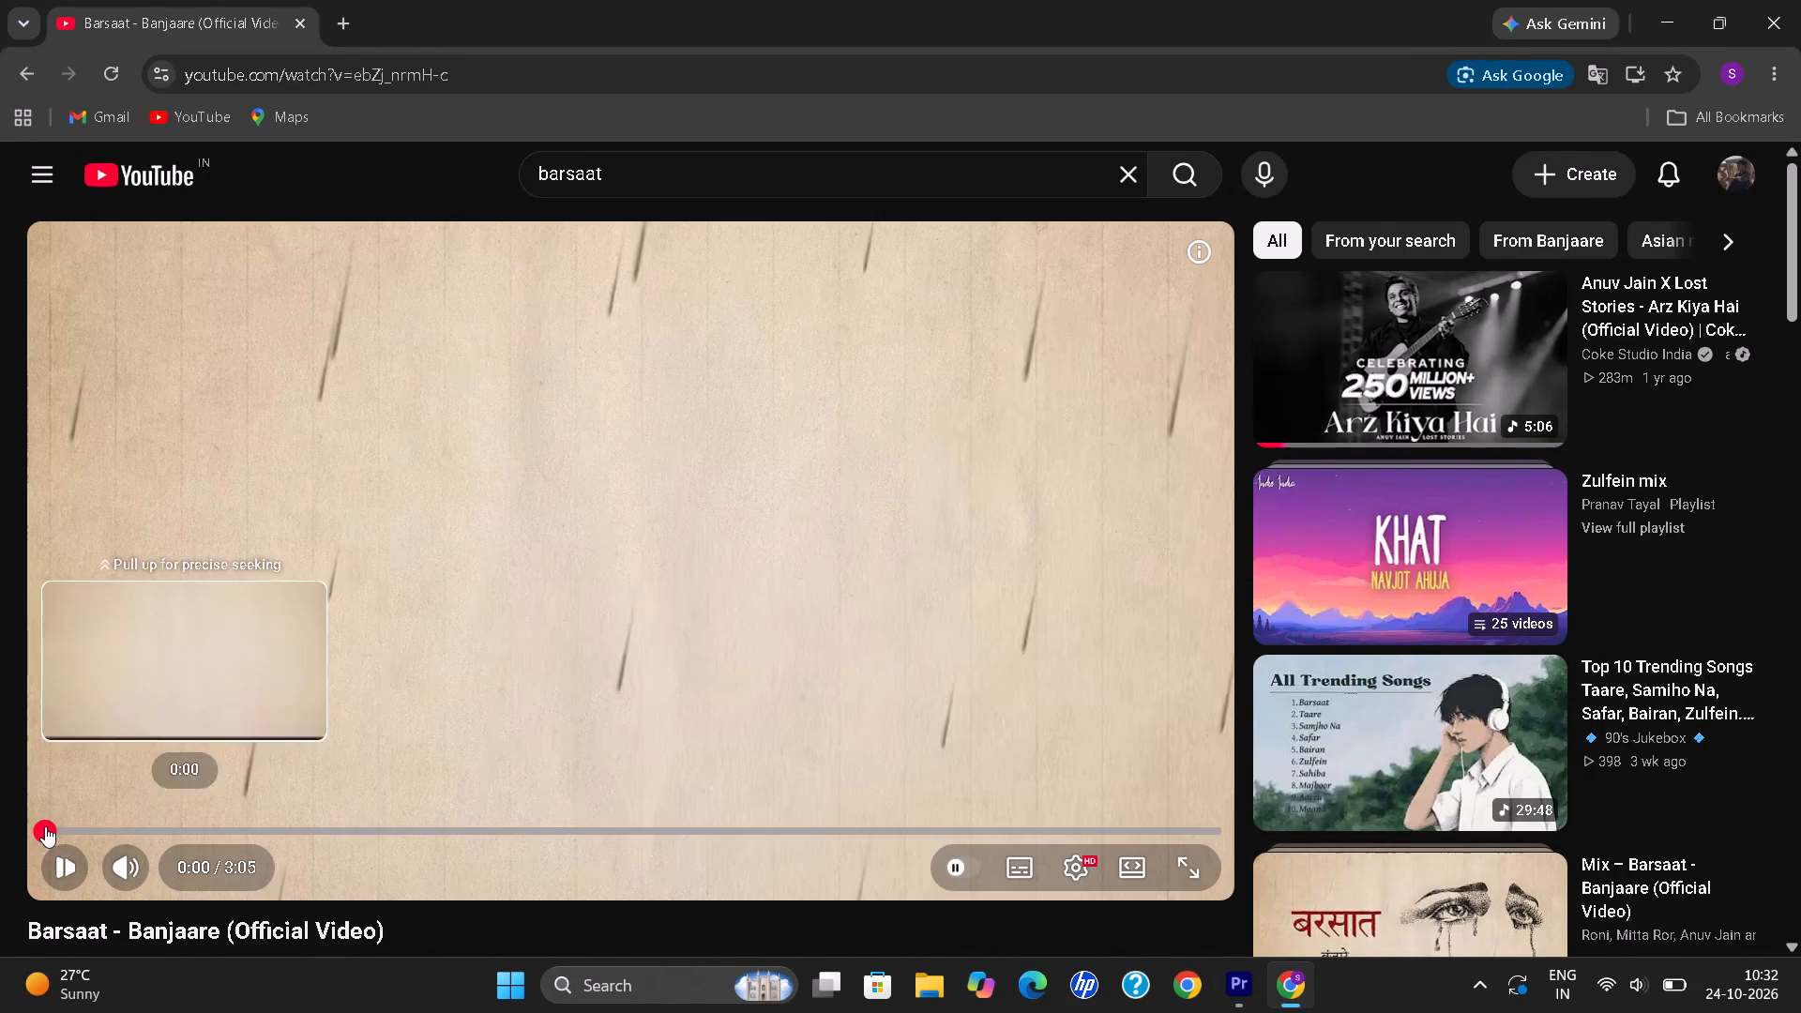
pyautogui.click(566, 635)
pyautogui.click(566, 635)
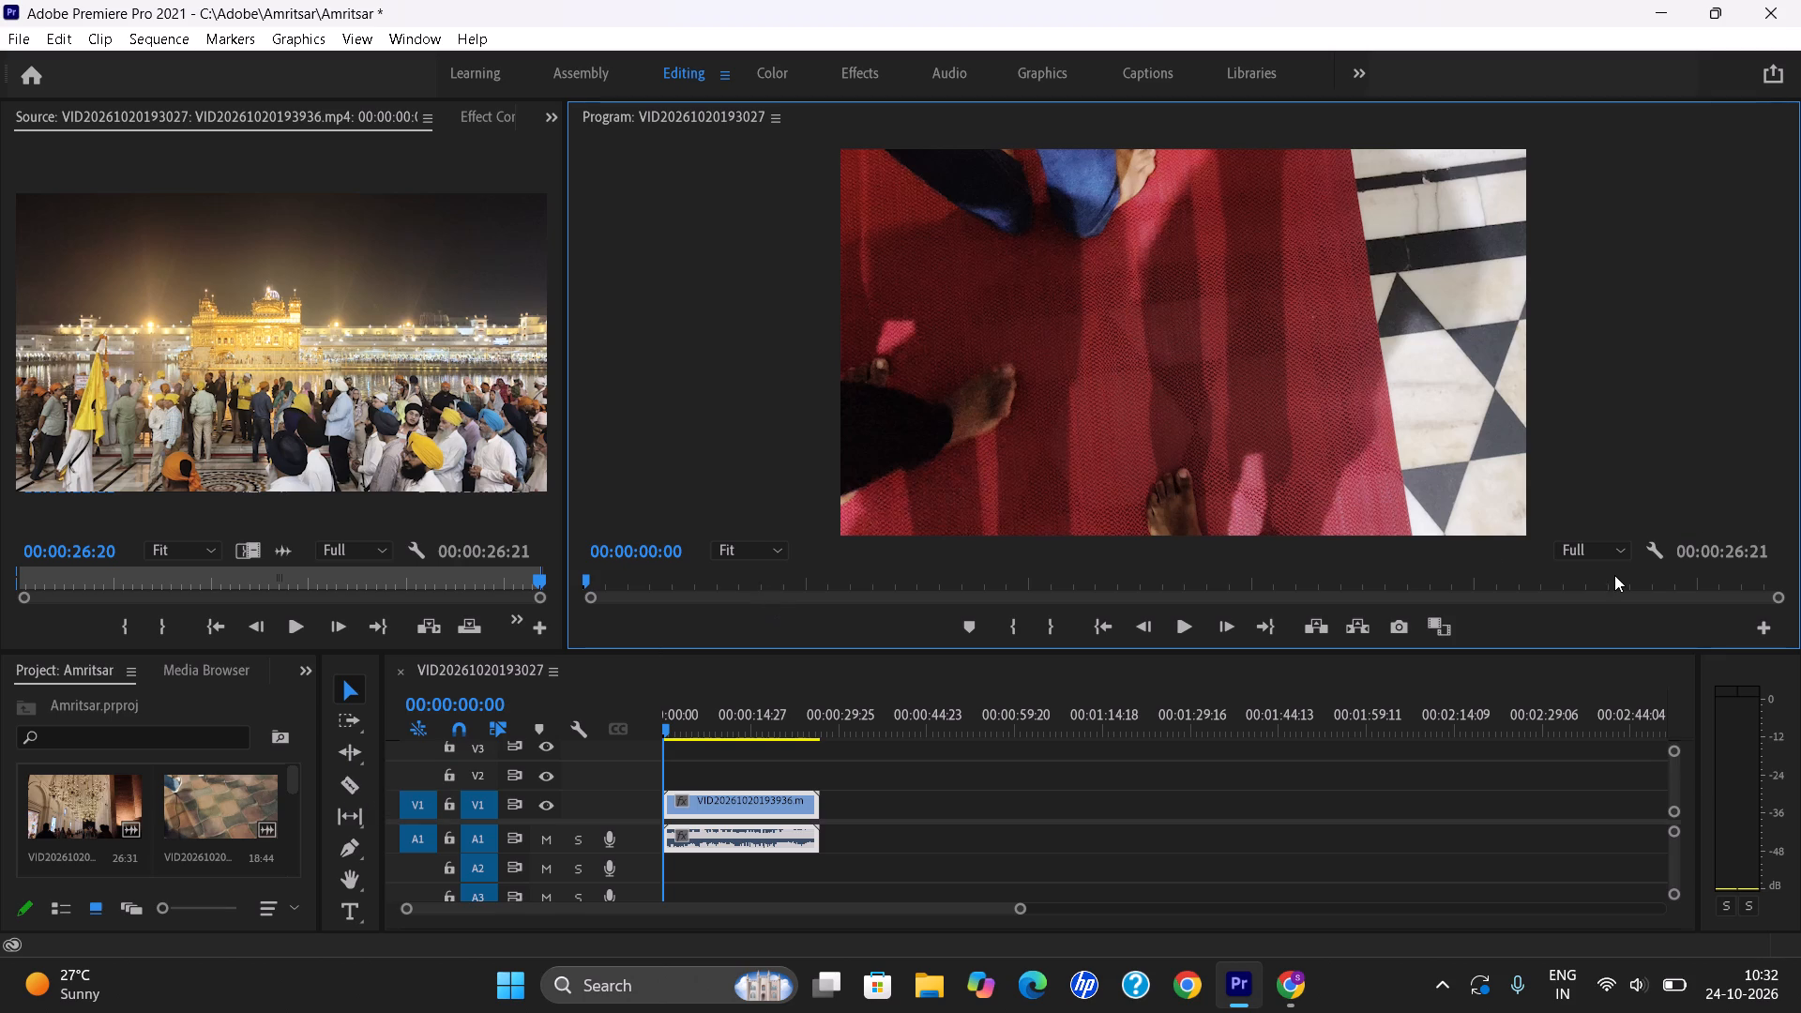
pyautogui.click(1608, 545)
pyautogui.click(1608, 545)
# Load project clip VID20261020210143.mp4 into the Source monitor and play it from its start.
pyautogui.moveTo(93, 803); pyautogui.dragTo(185, 421)
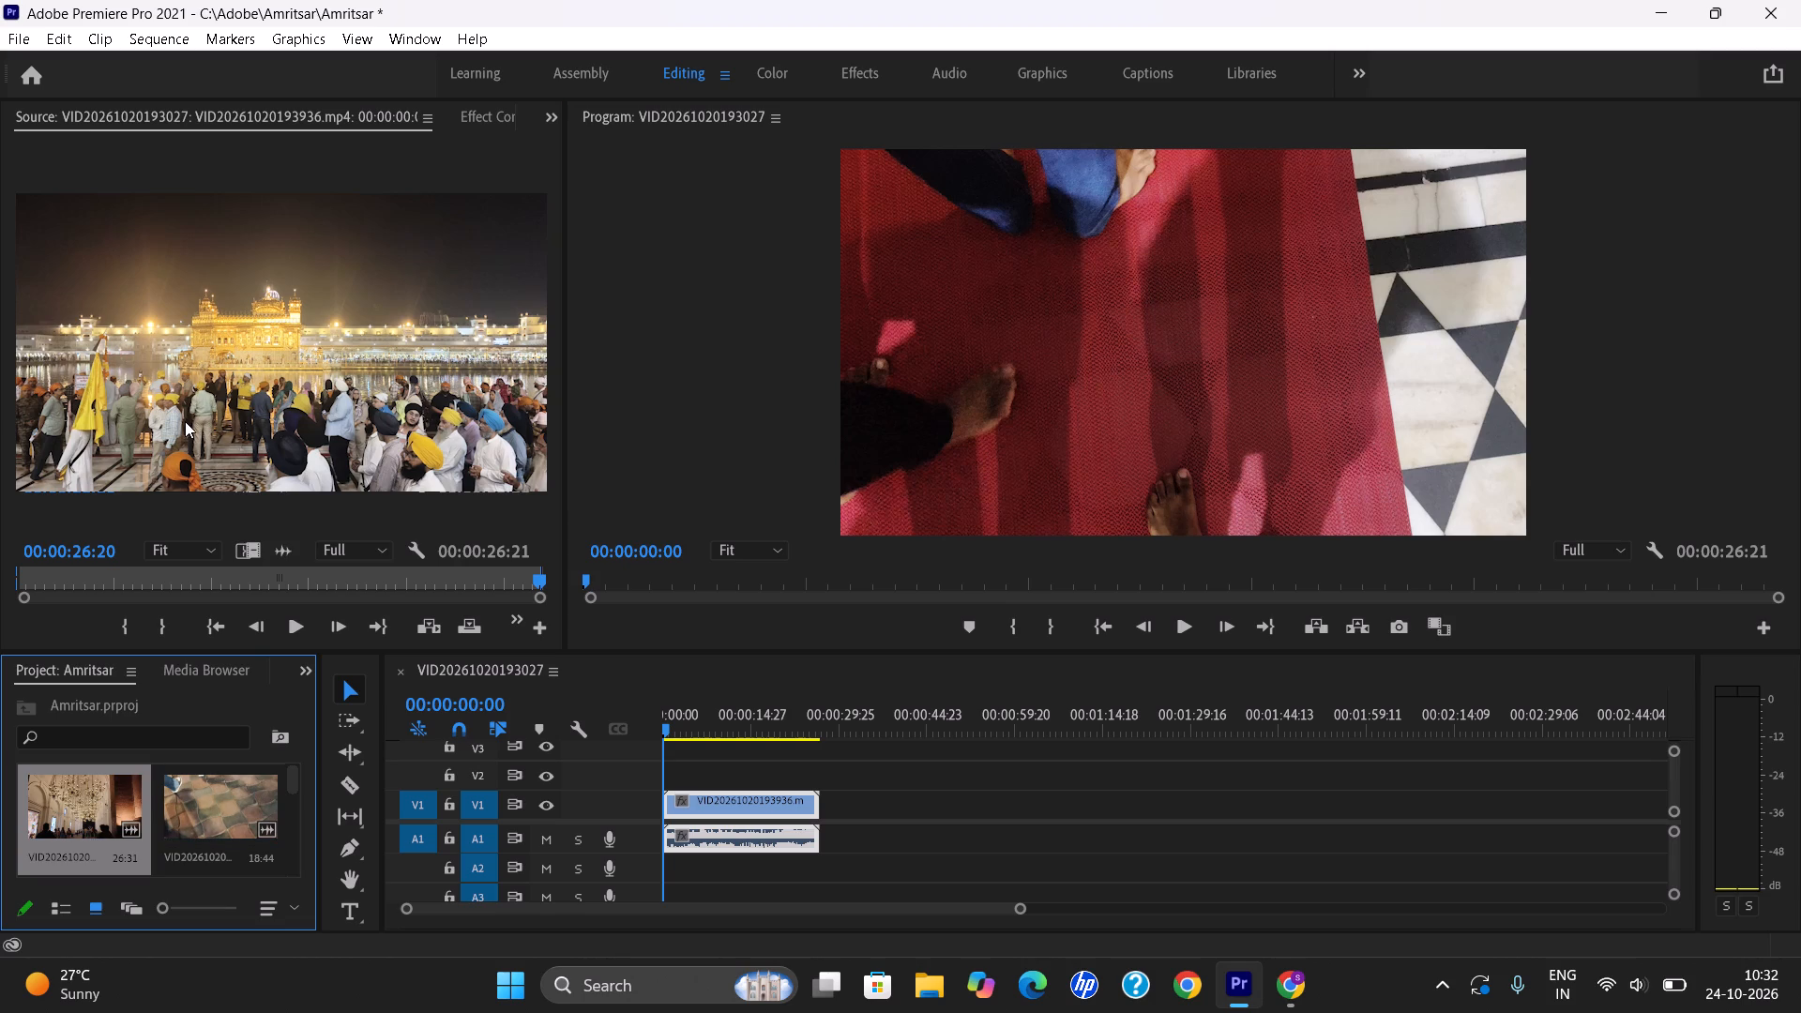
pyautogui.moveTo(185, 421); pyautogui.dragTo(186, 418)
pyautogui.moveTo(79, 832); pyautogui.dragTo(86, 656)
pyautogui.moveTo(86, 656); pyautogui.dragTo(256, 382)
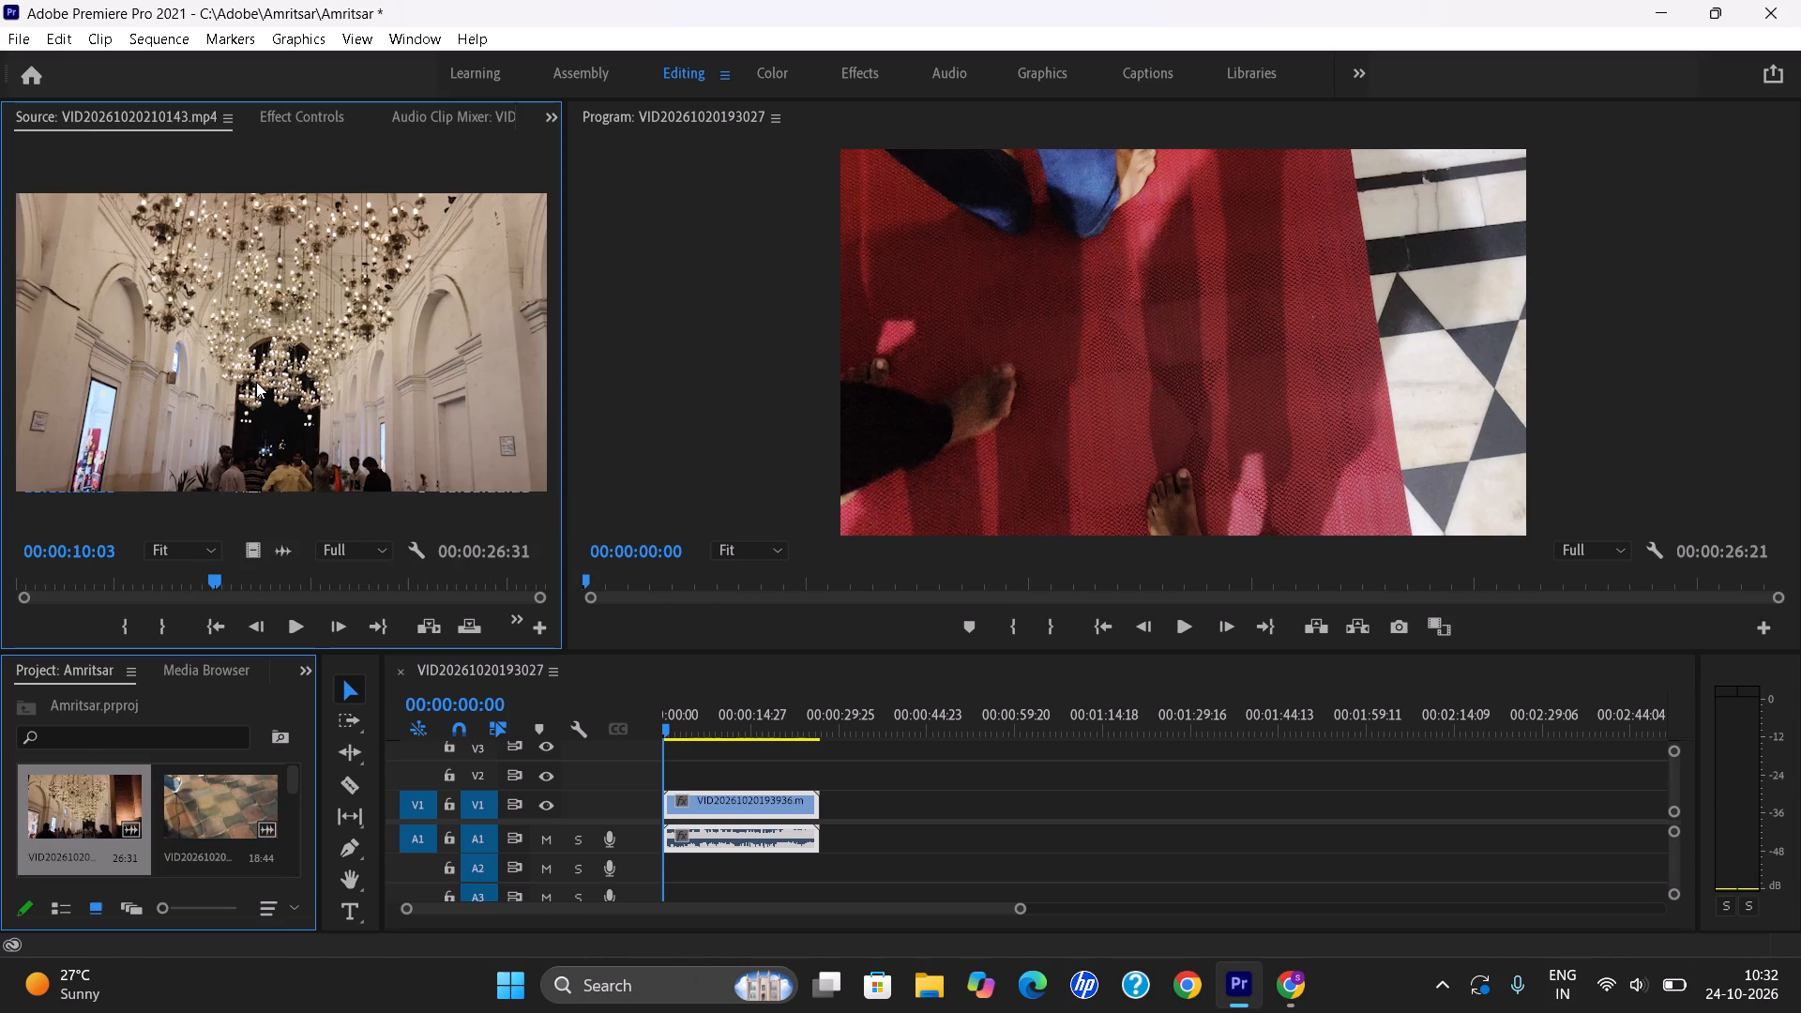
pyautogui.click(280, 627)
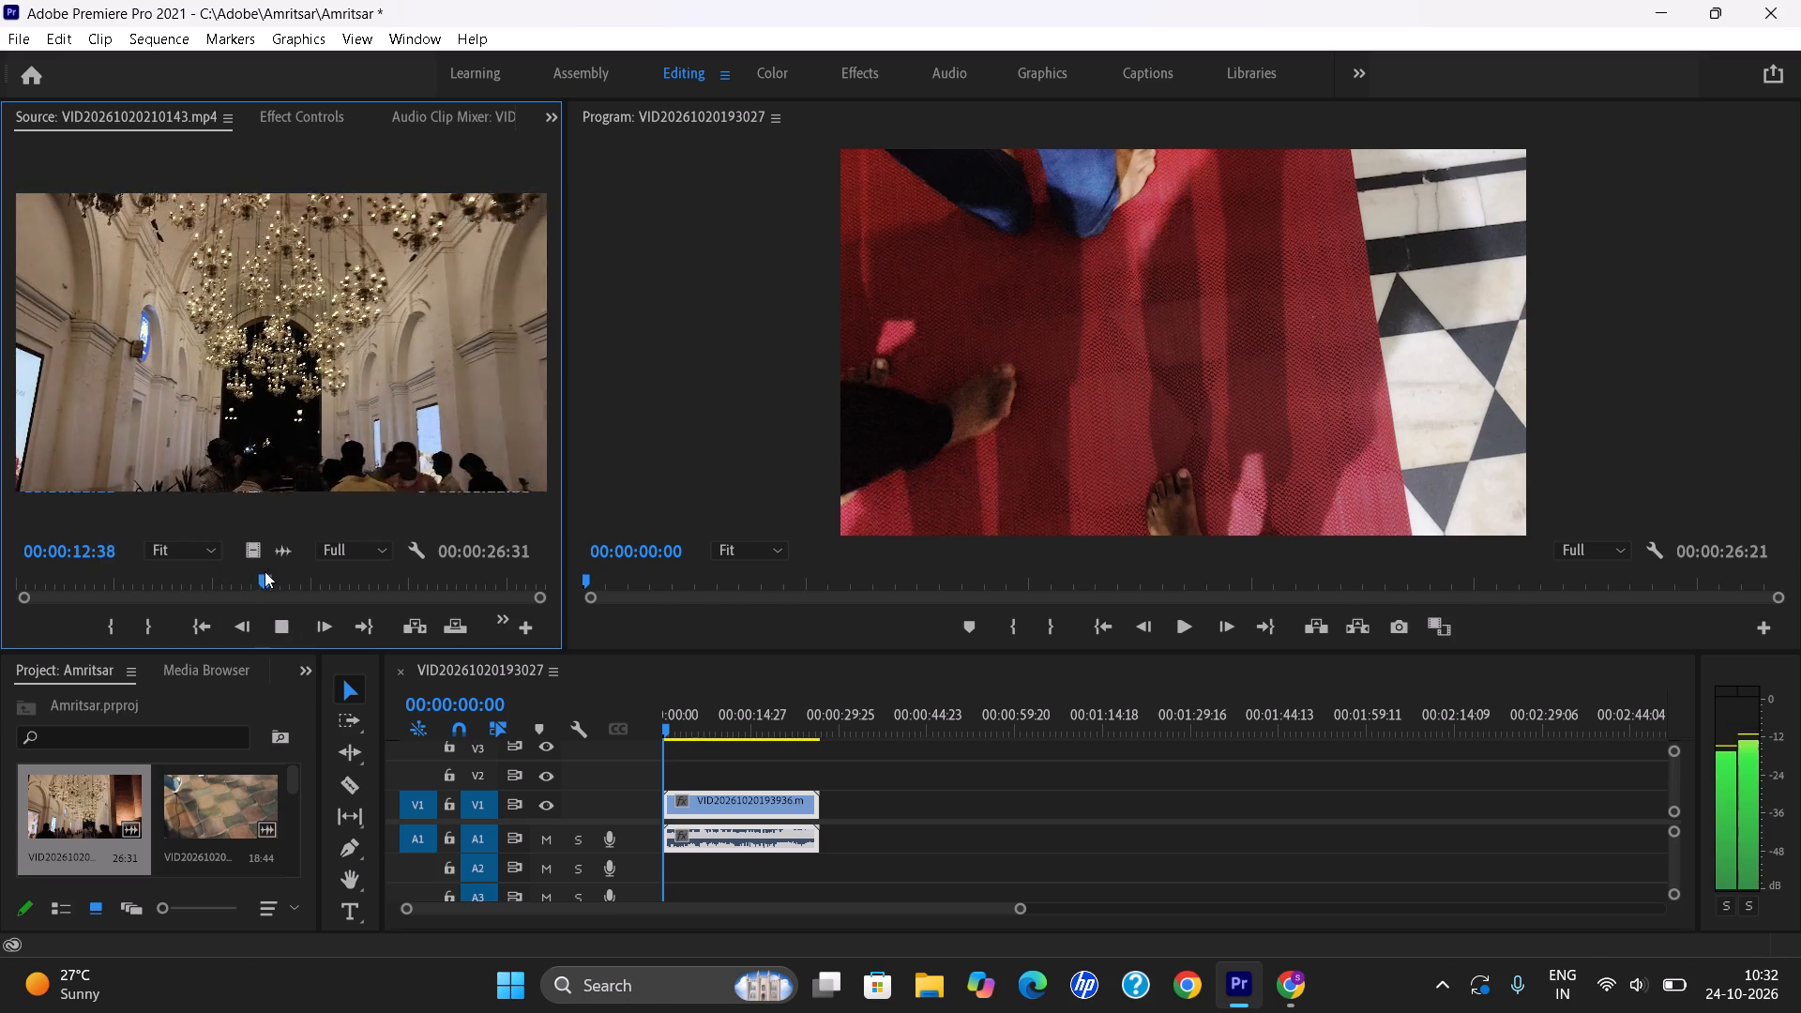
pyautogui.moveTo(265, 571); pyautogui.dragTo(0, 589)
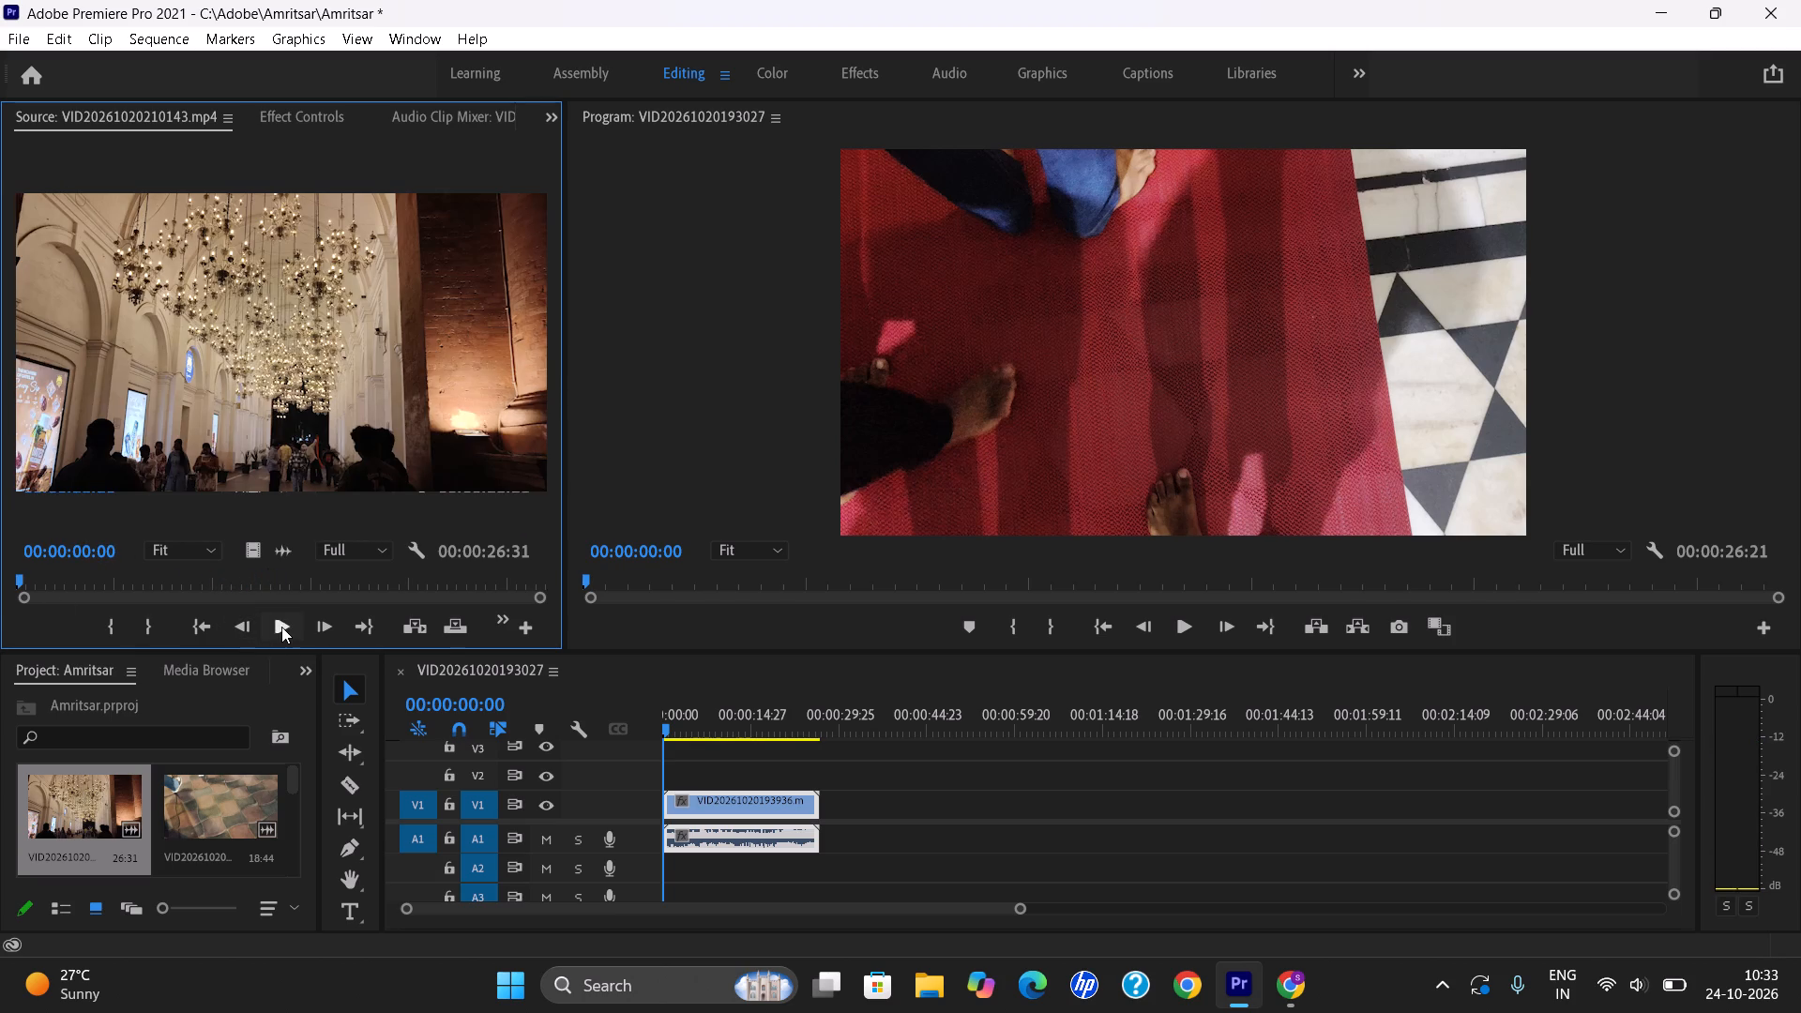
pyautogui.click(281, 627)
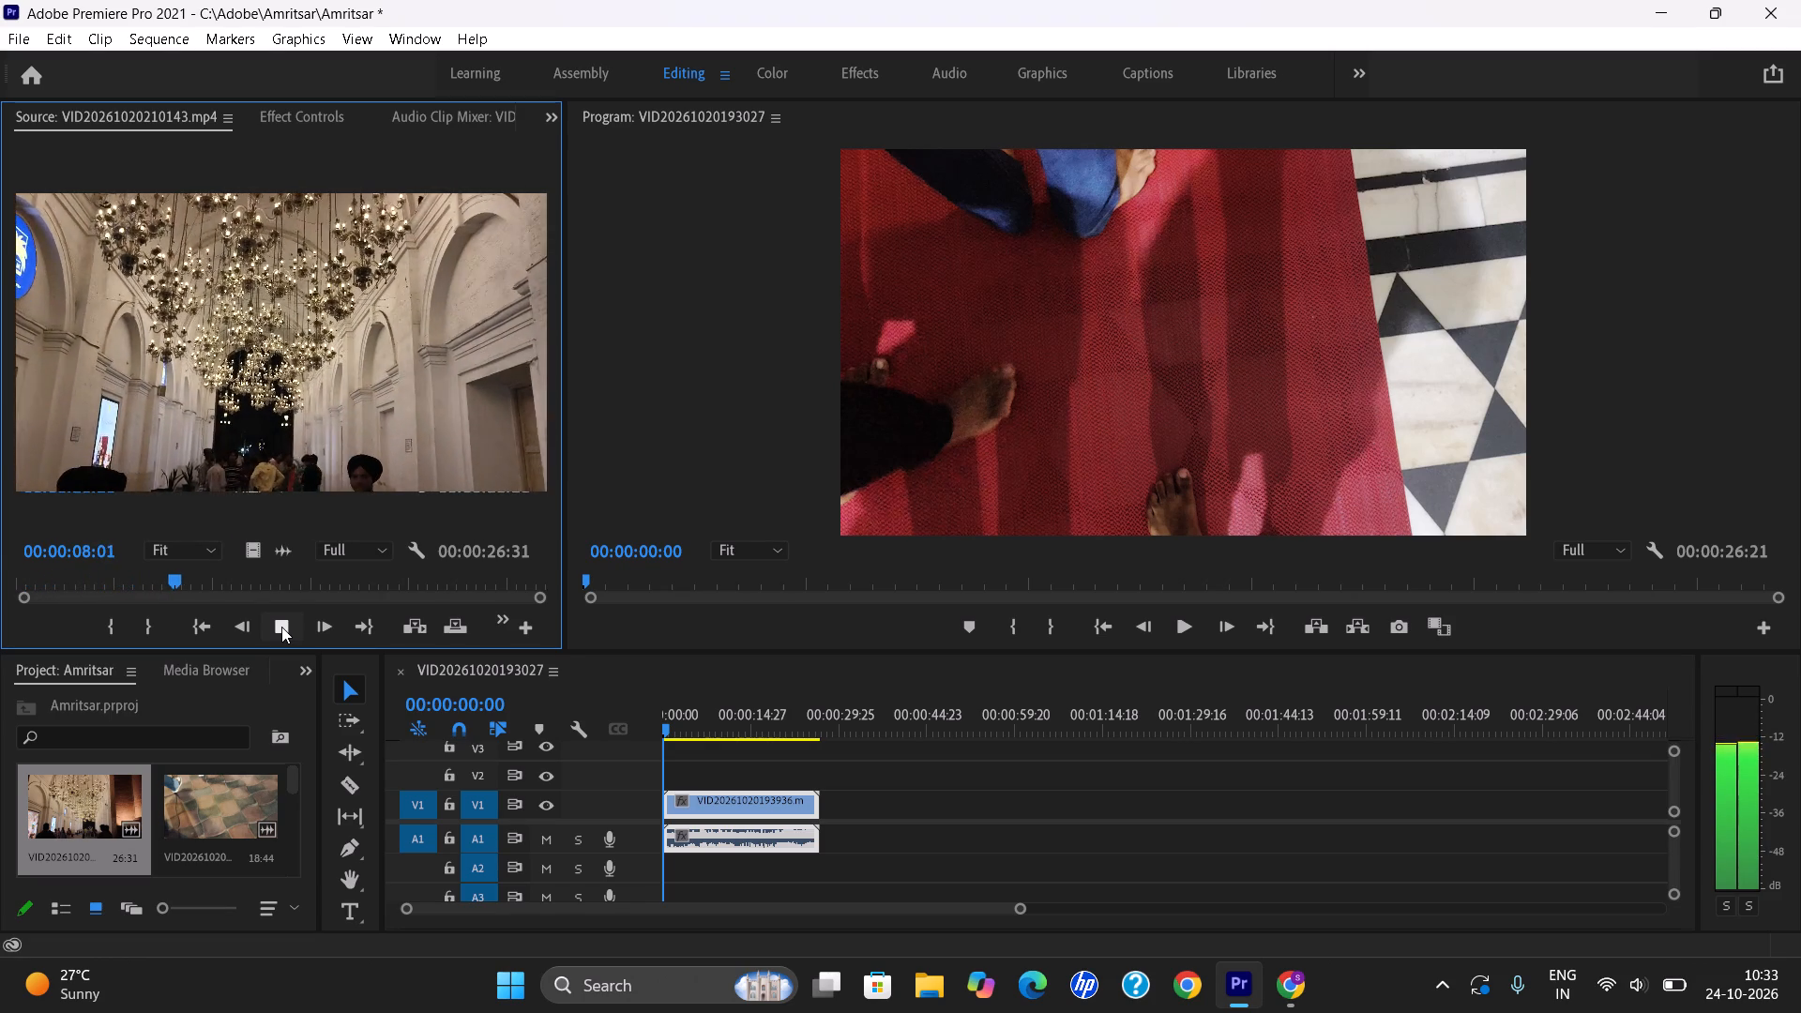
# Try 10% zoom in the Source monitor, restore Fit, and stop the clip's playback at 00:00:20:50.
pyautogui.click(202, 549)
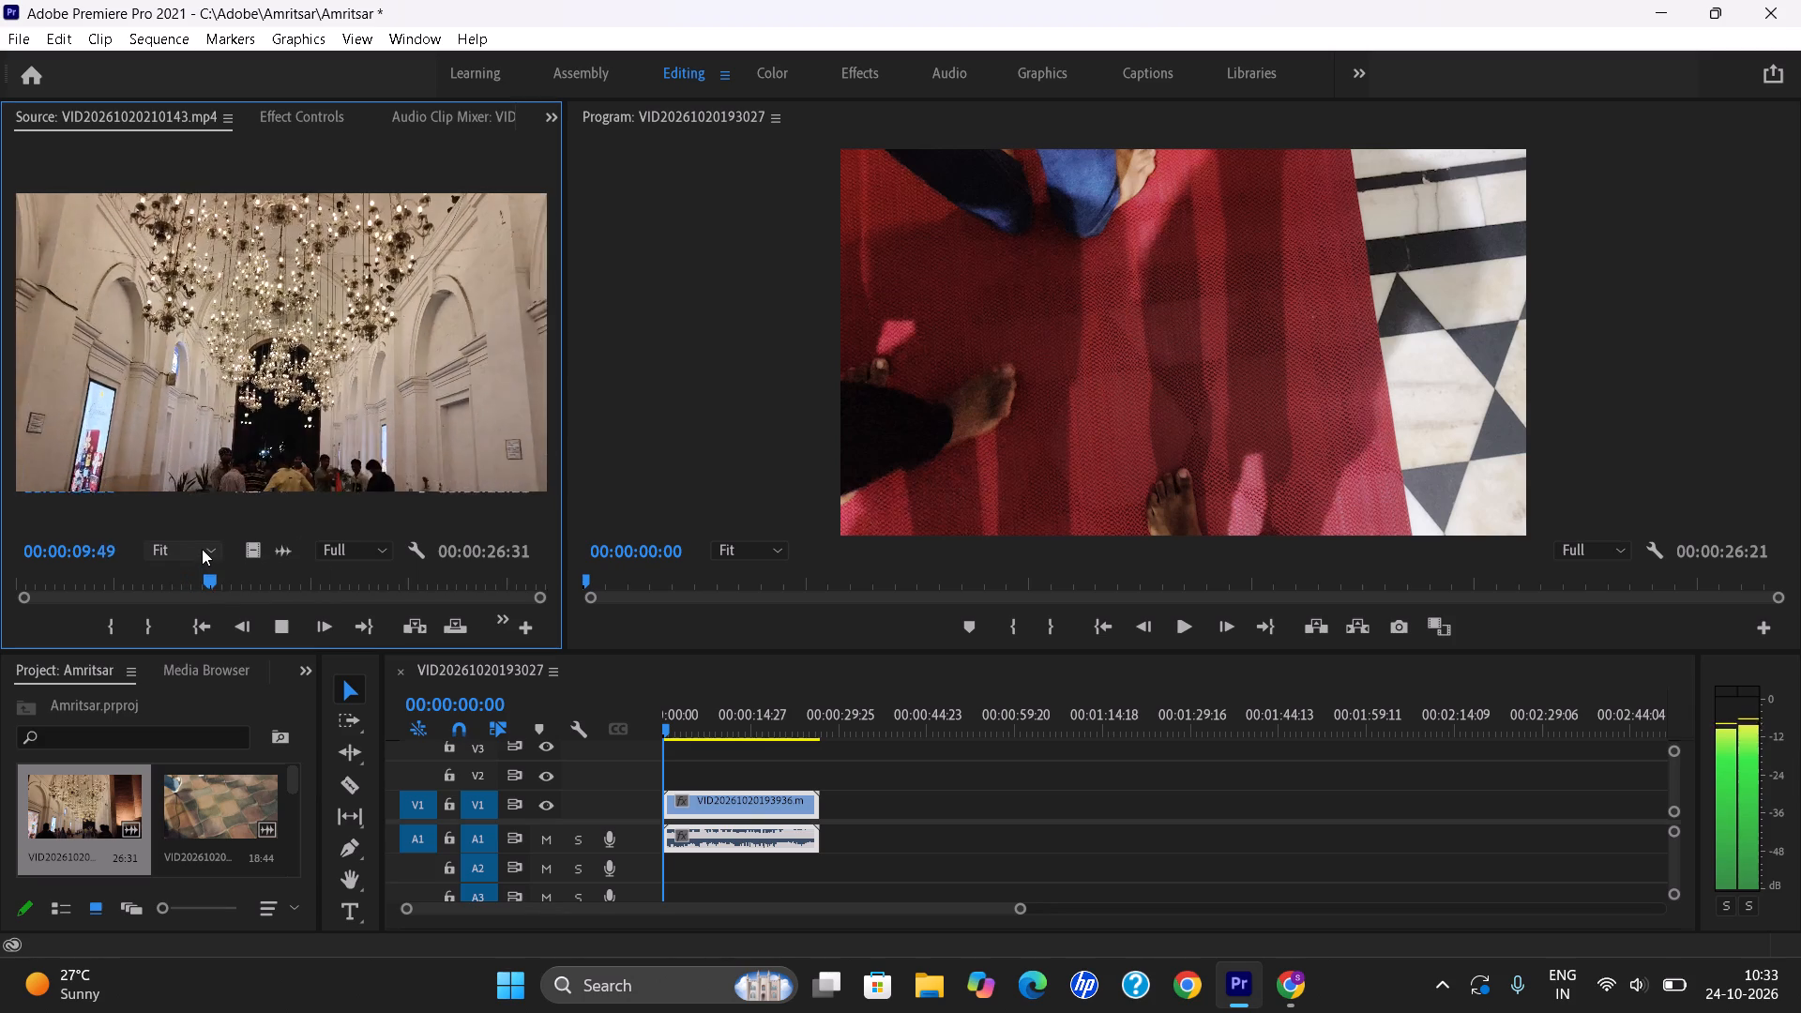
pyautogui.click(181, 599)
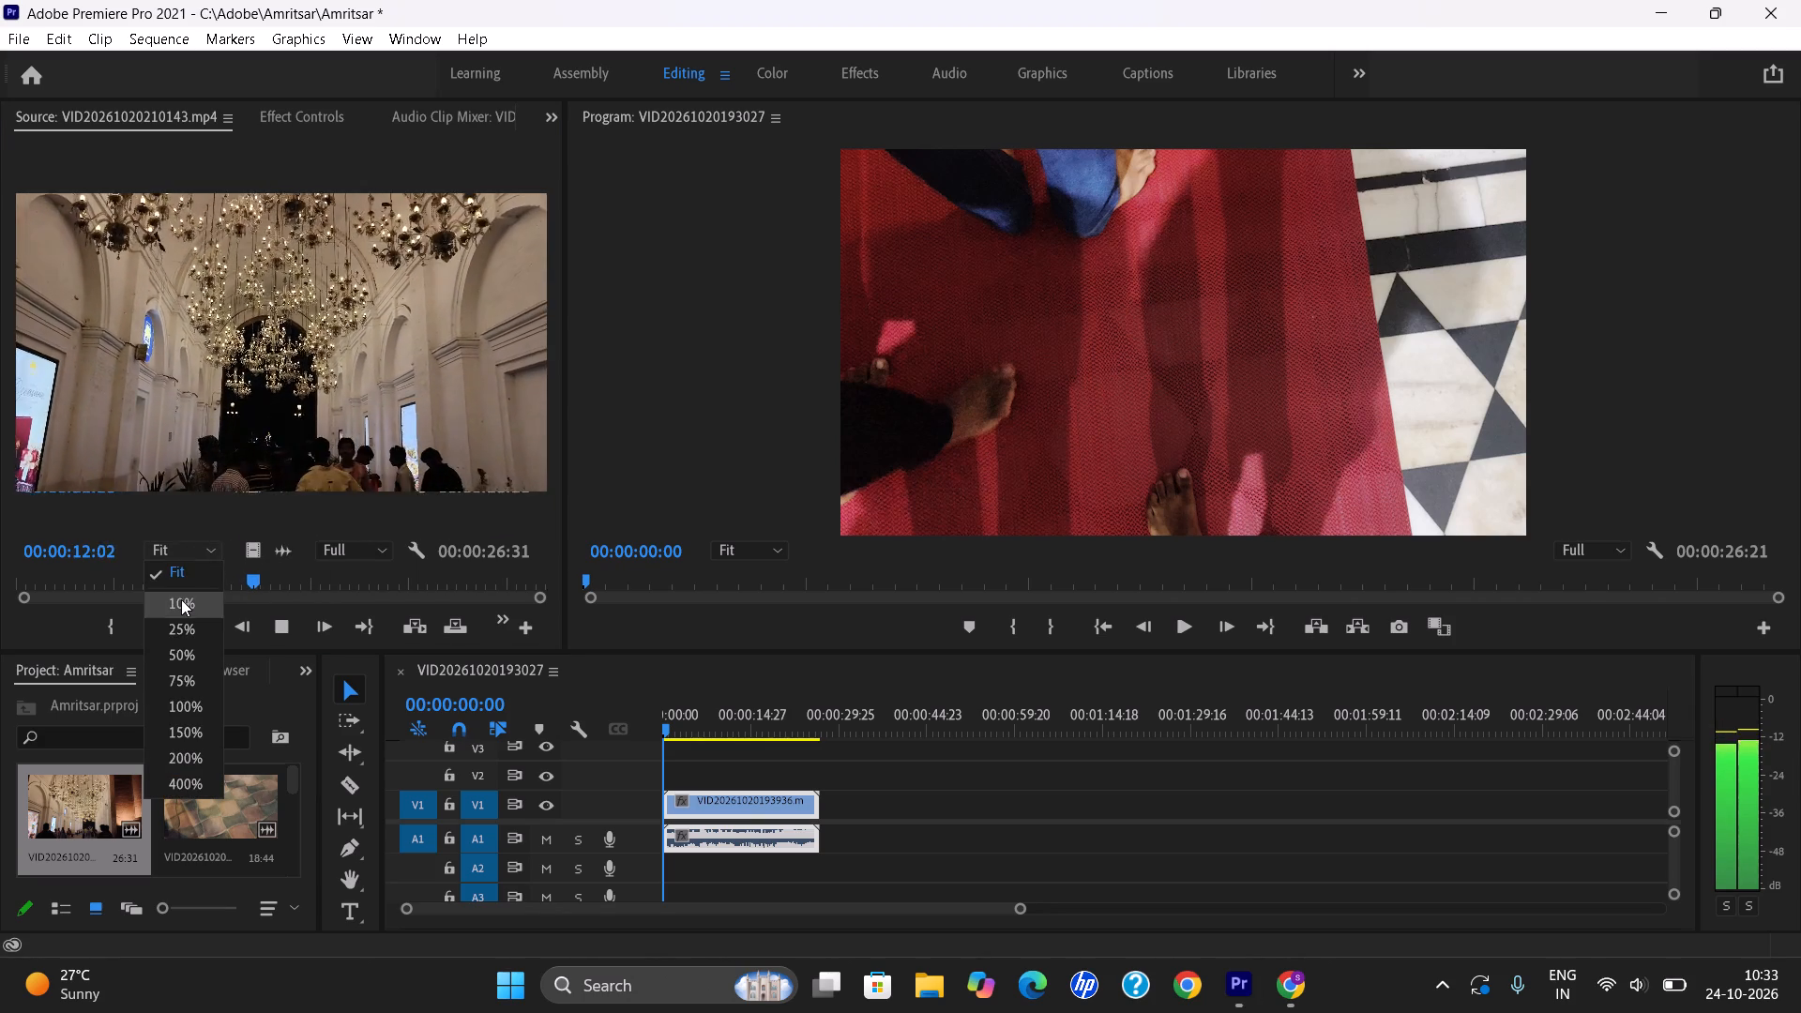
pyautogui.click(199, 552)
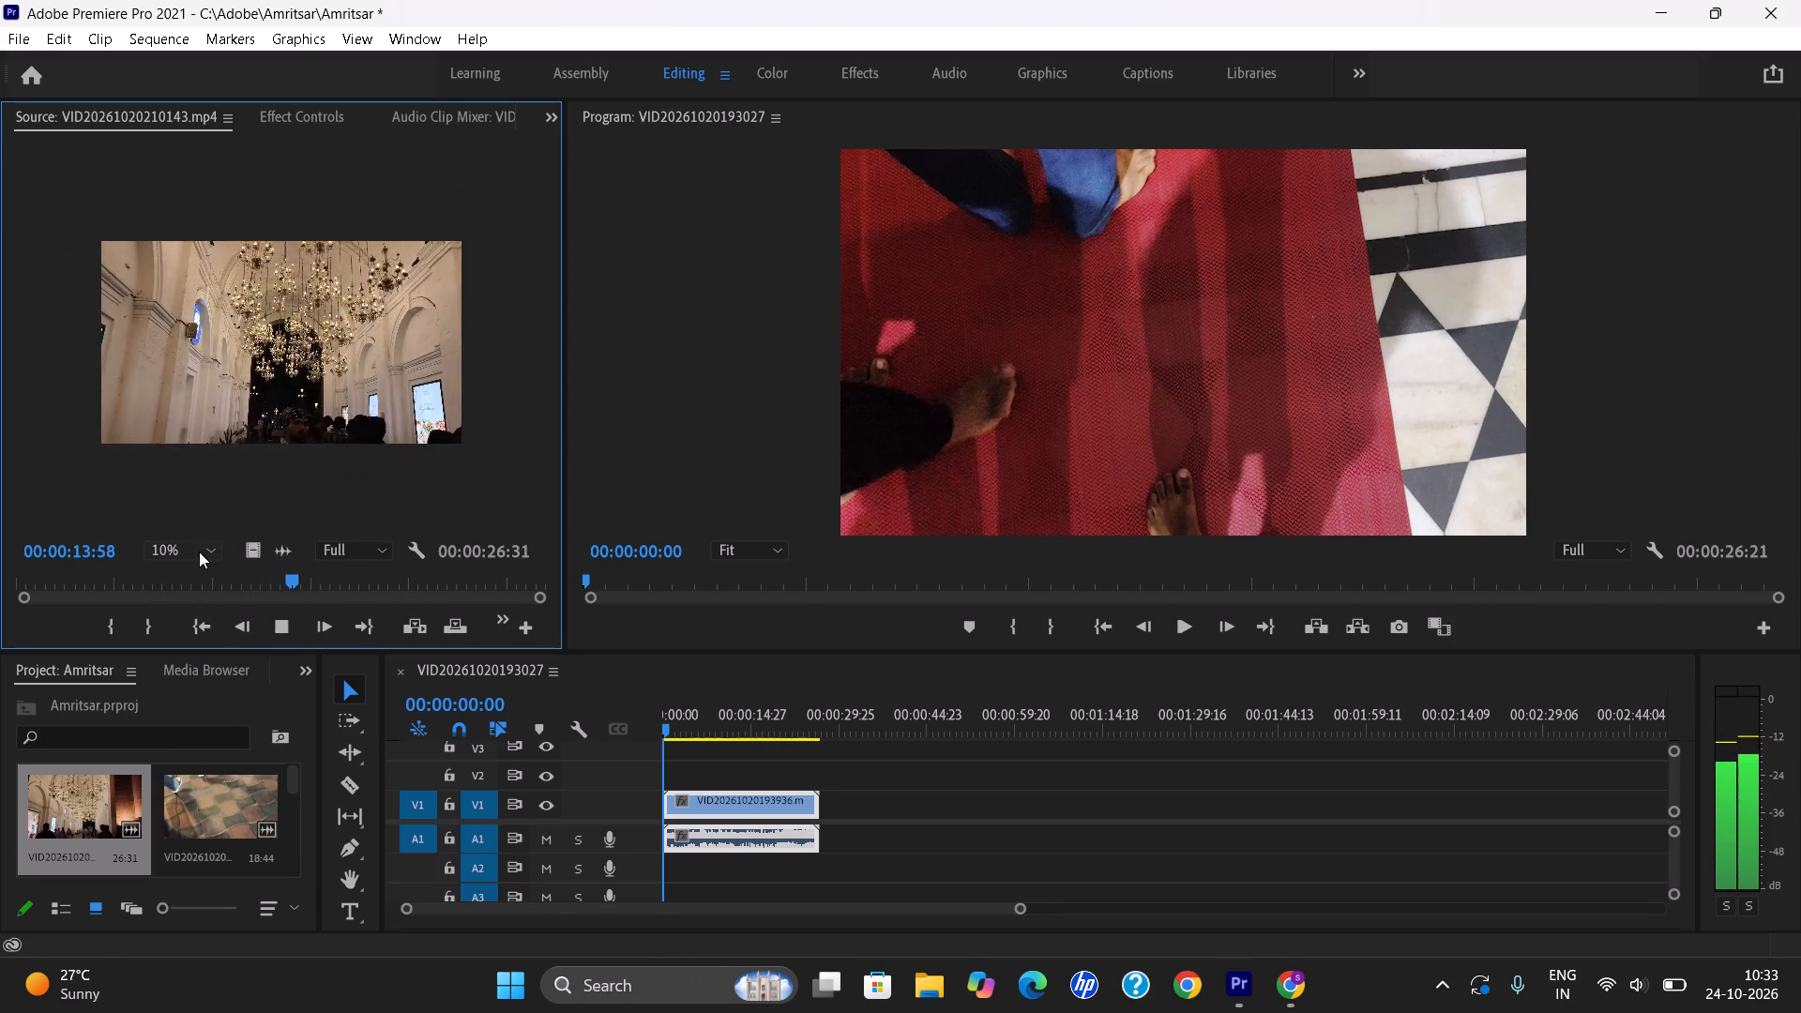
pyautogui.click(186, 579)
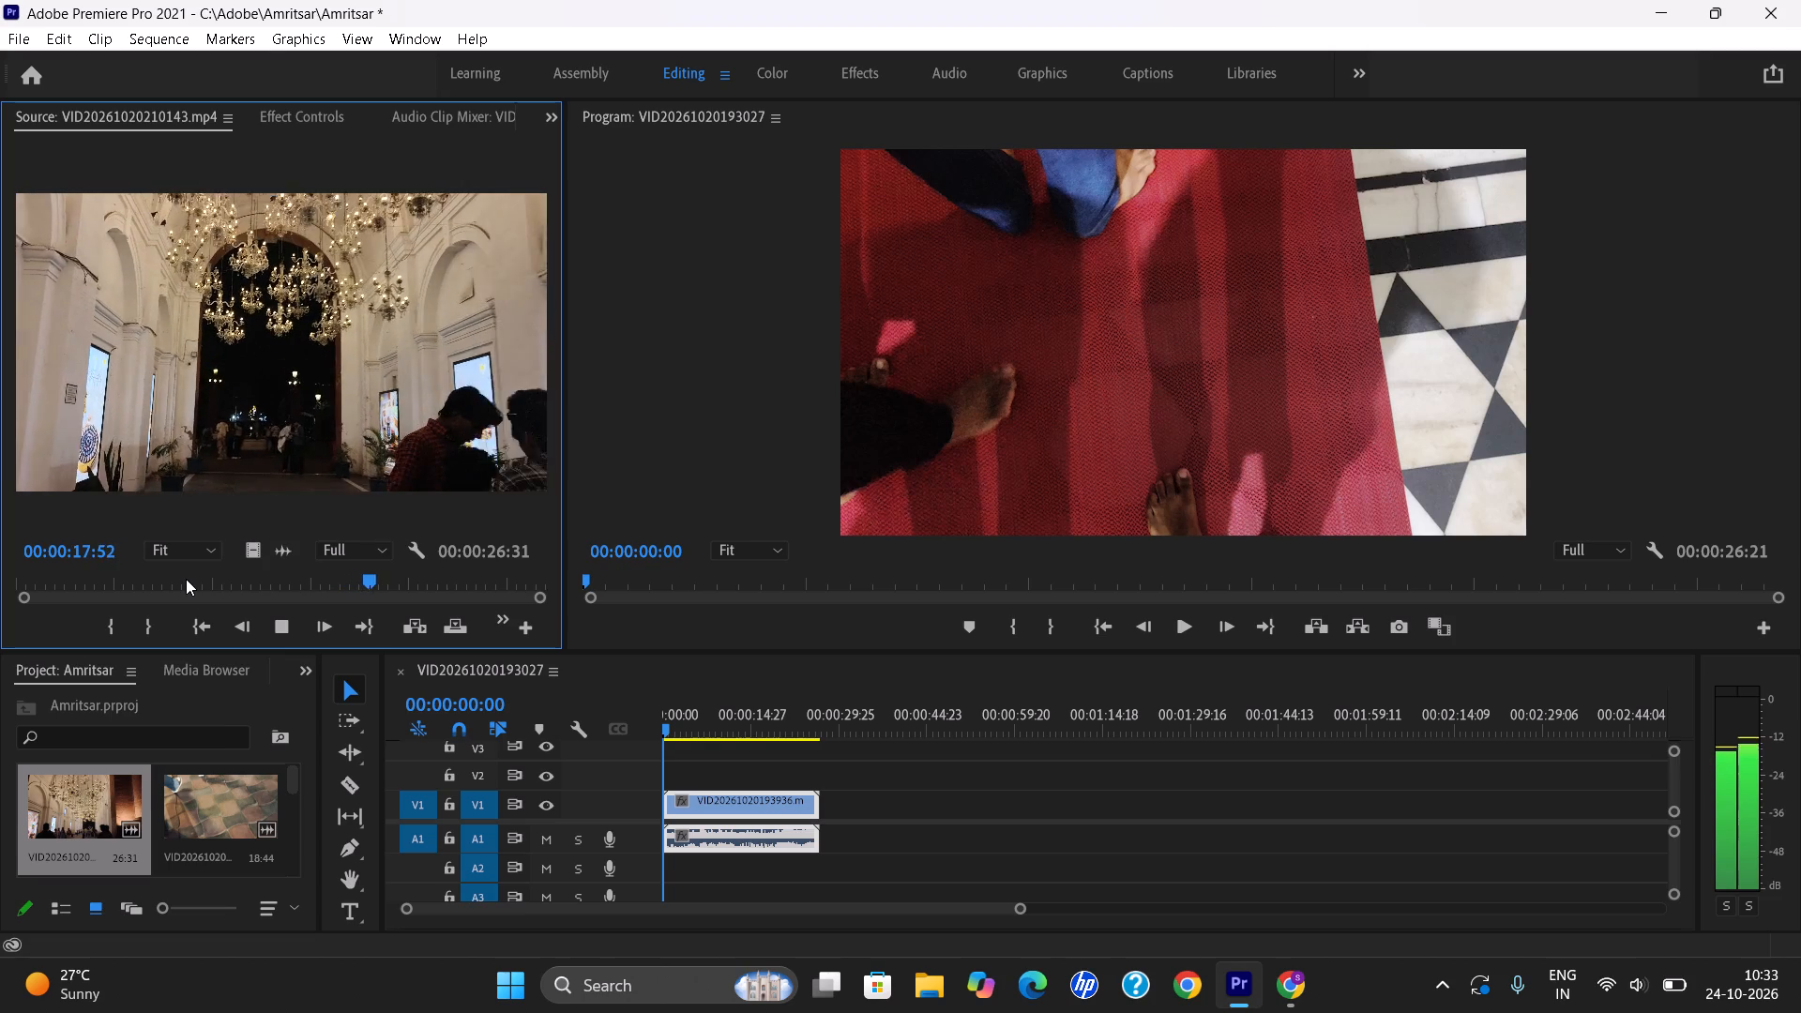
pyautogui.click(275, 618)
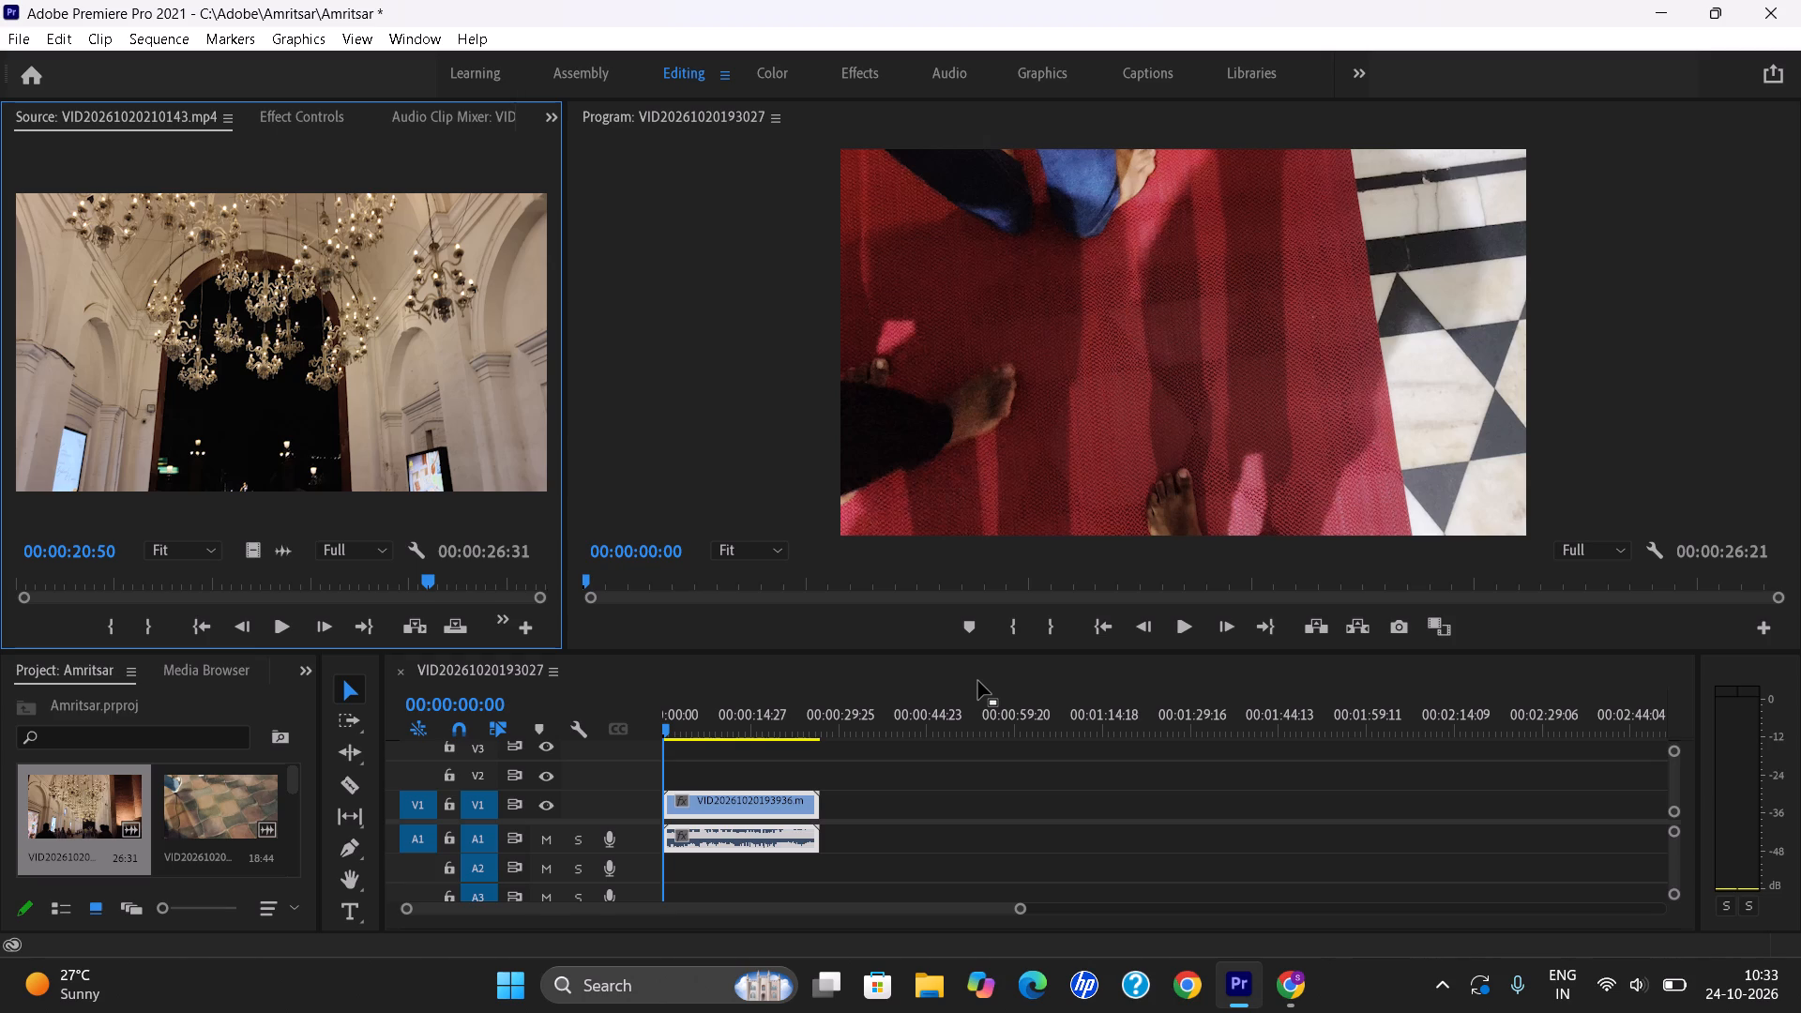
pyautogui.rightClick(789, 835)
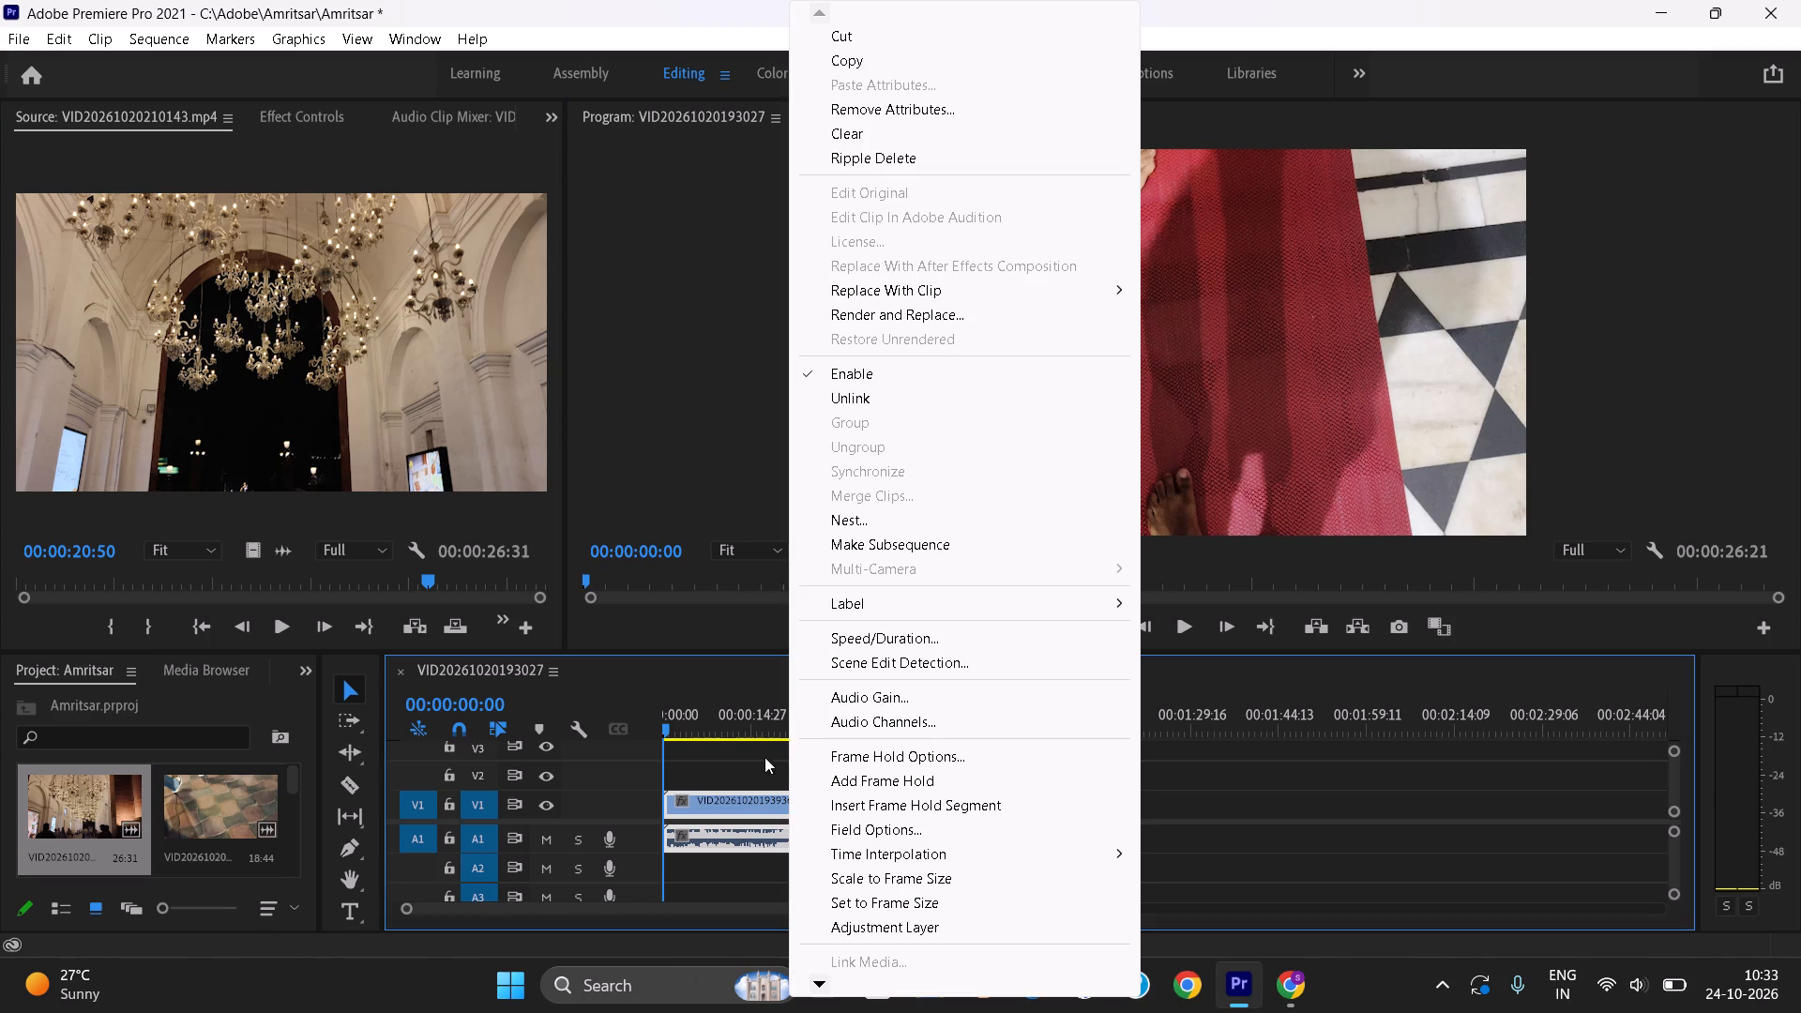
pyautogui.click(884, 391)
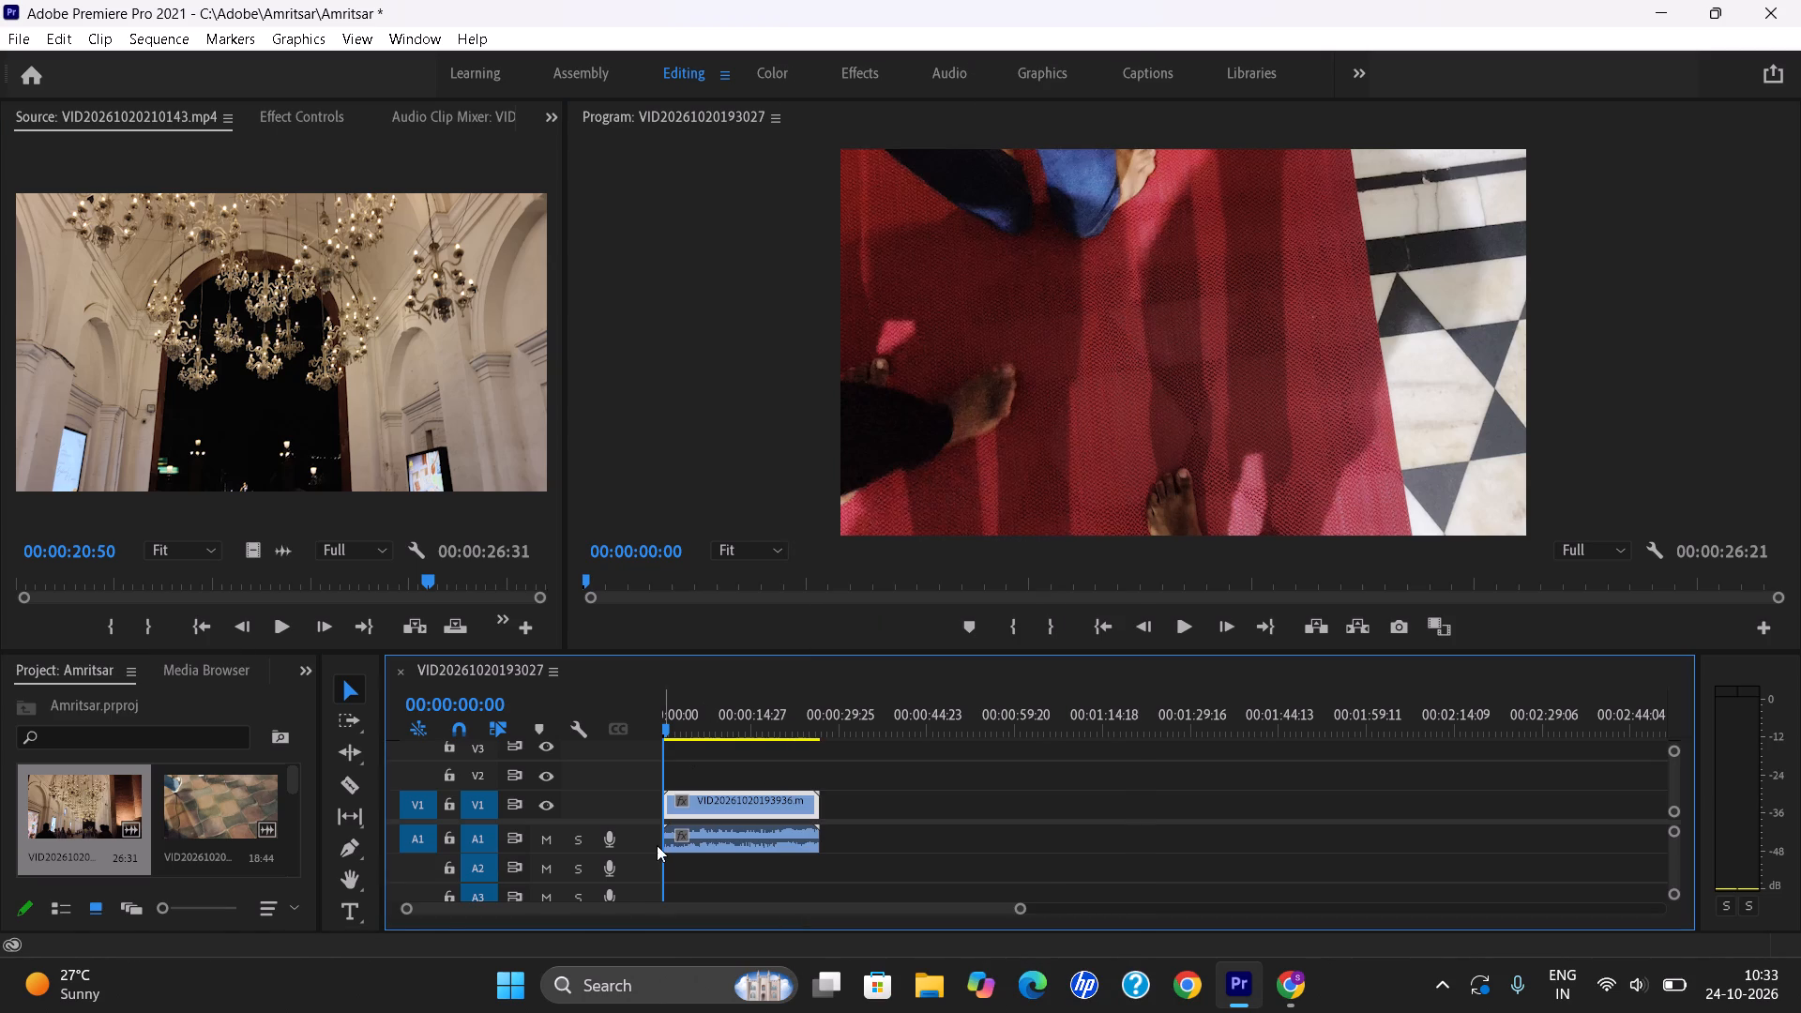
pyautogui.click(731, 839)
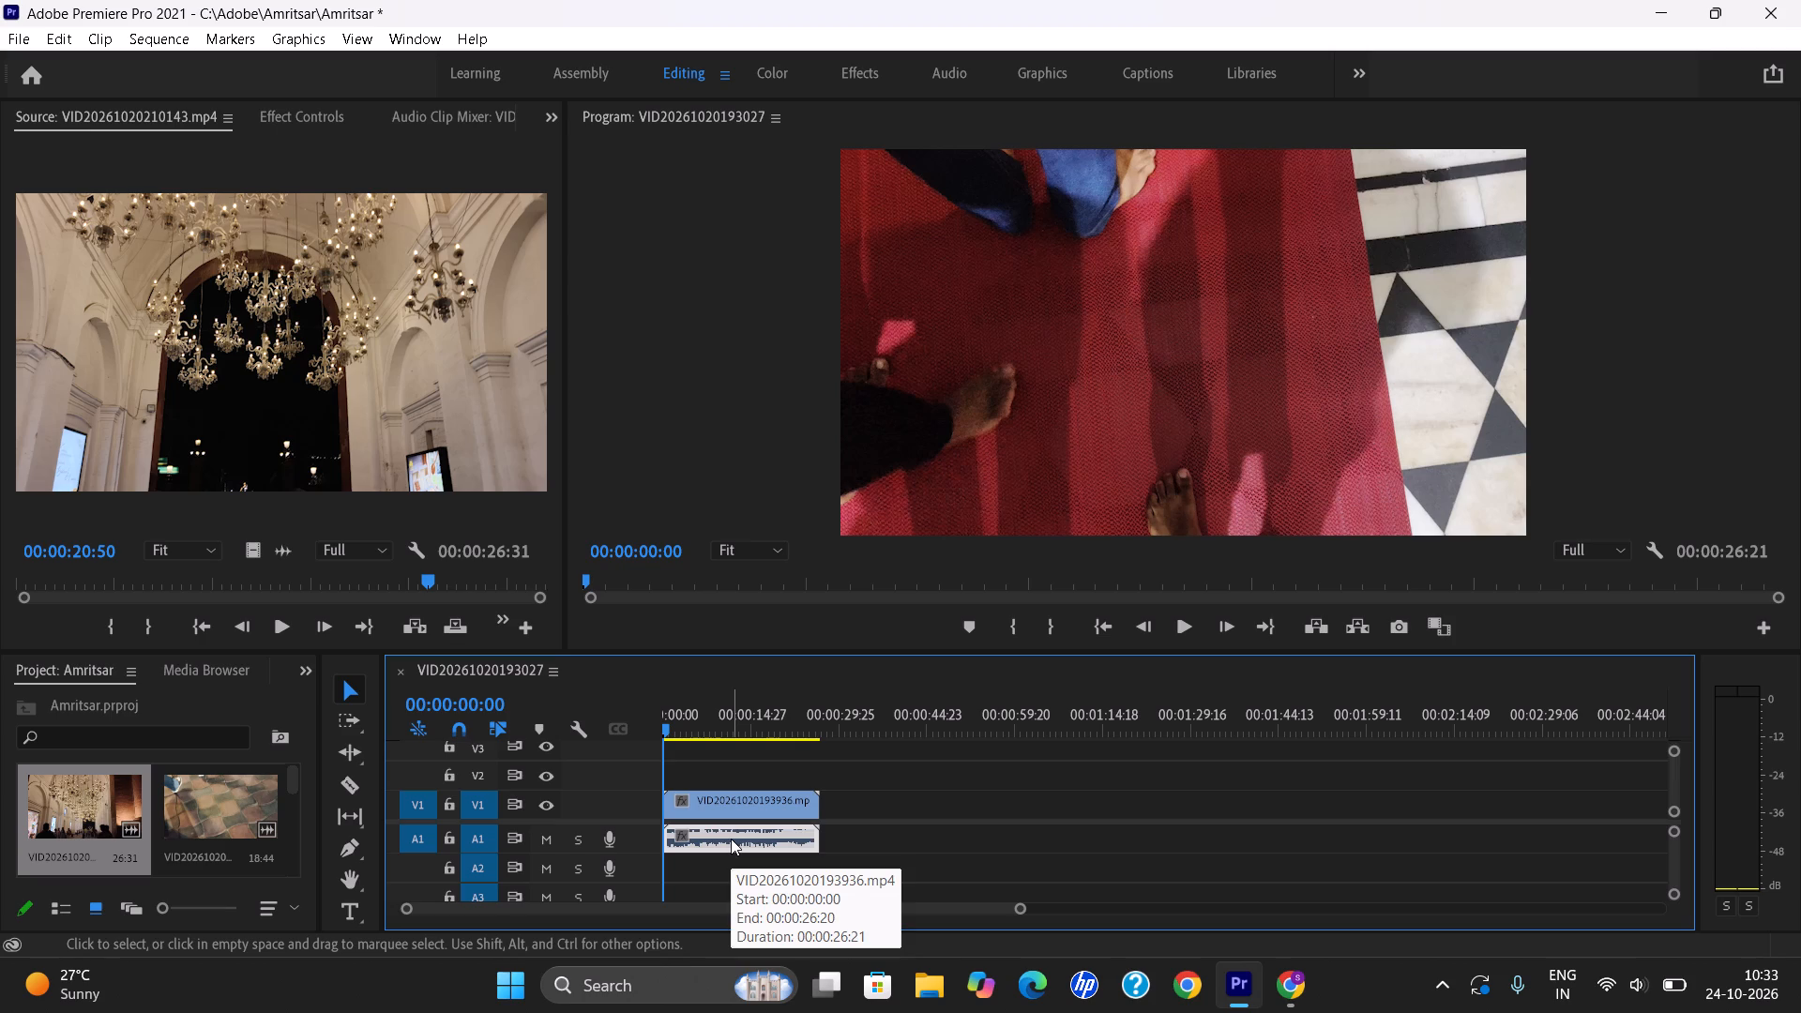
pyautogui.press('Delete')
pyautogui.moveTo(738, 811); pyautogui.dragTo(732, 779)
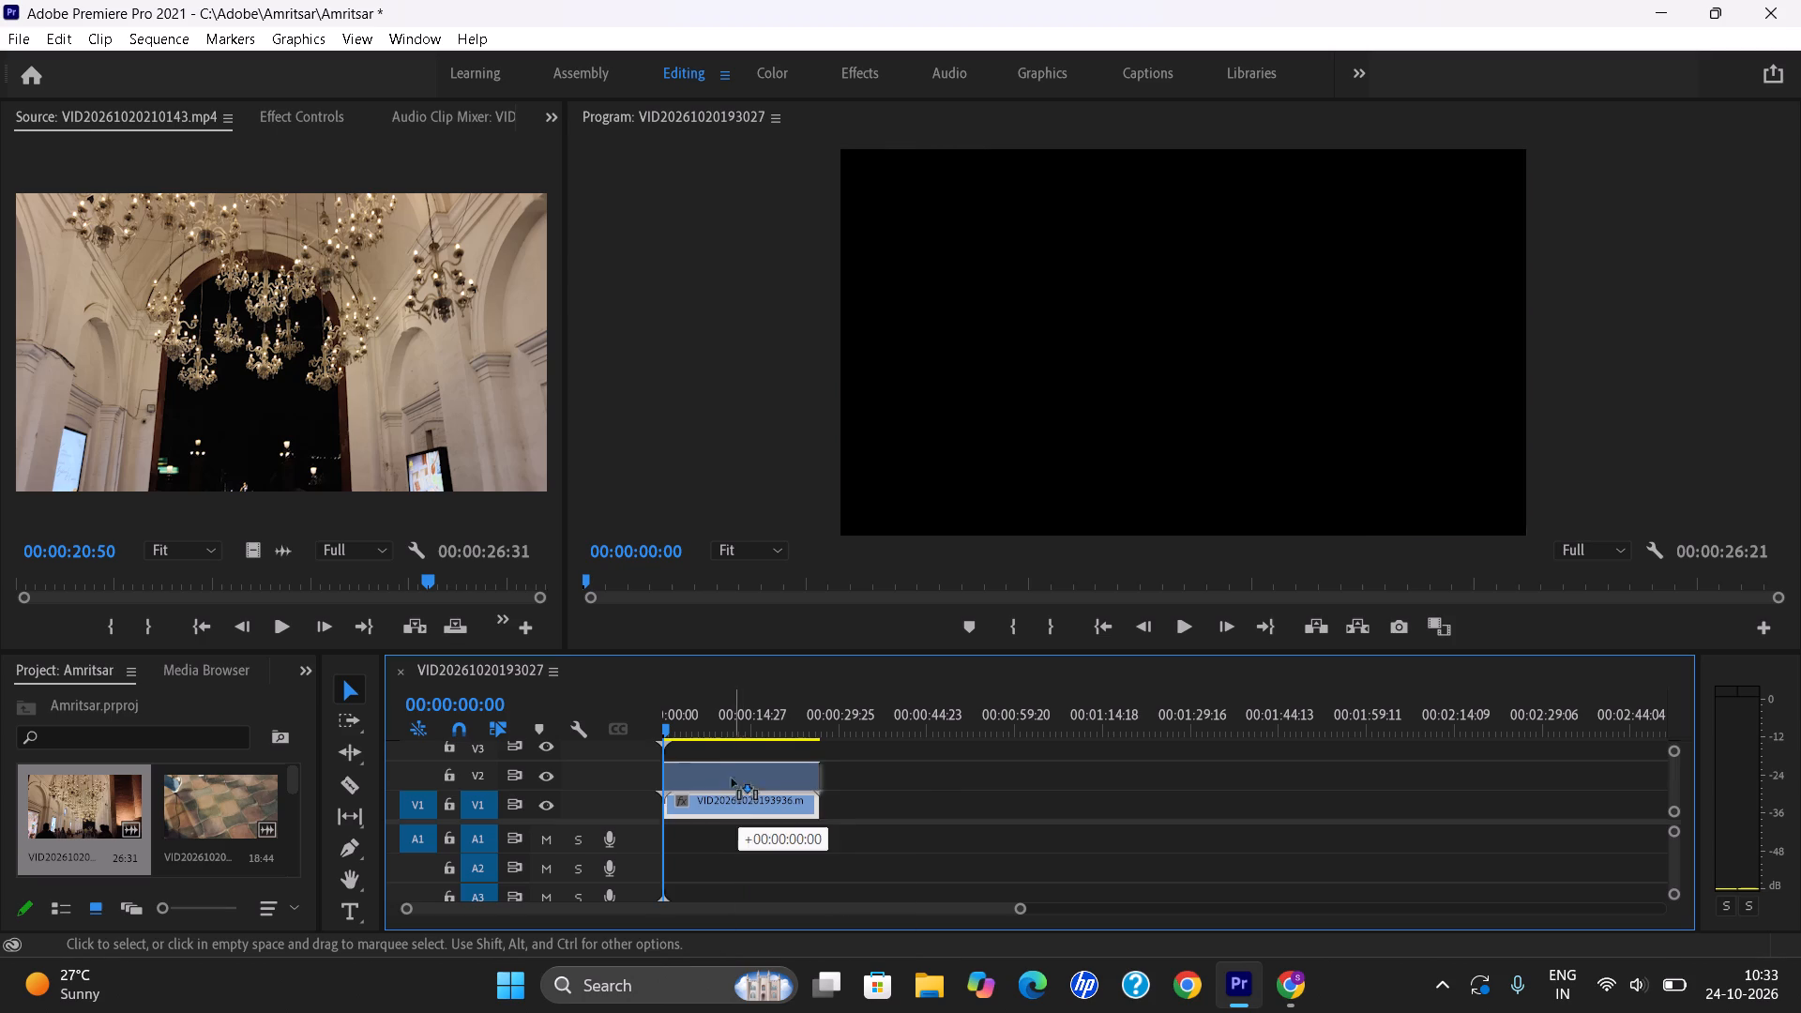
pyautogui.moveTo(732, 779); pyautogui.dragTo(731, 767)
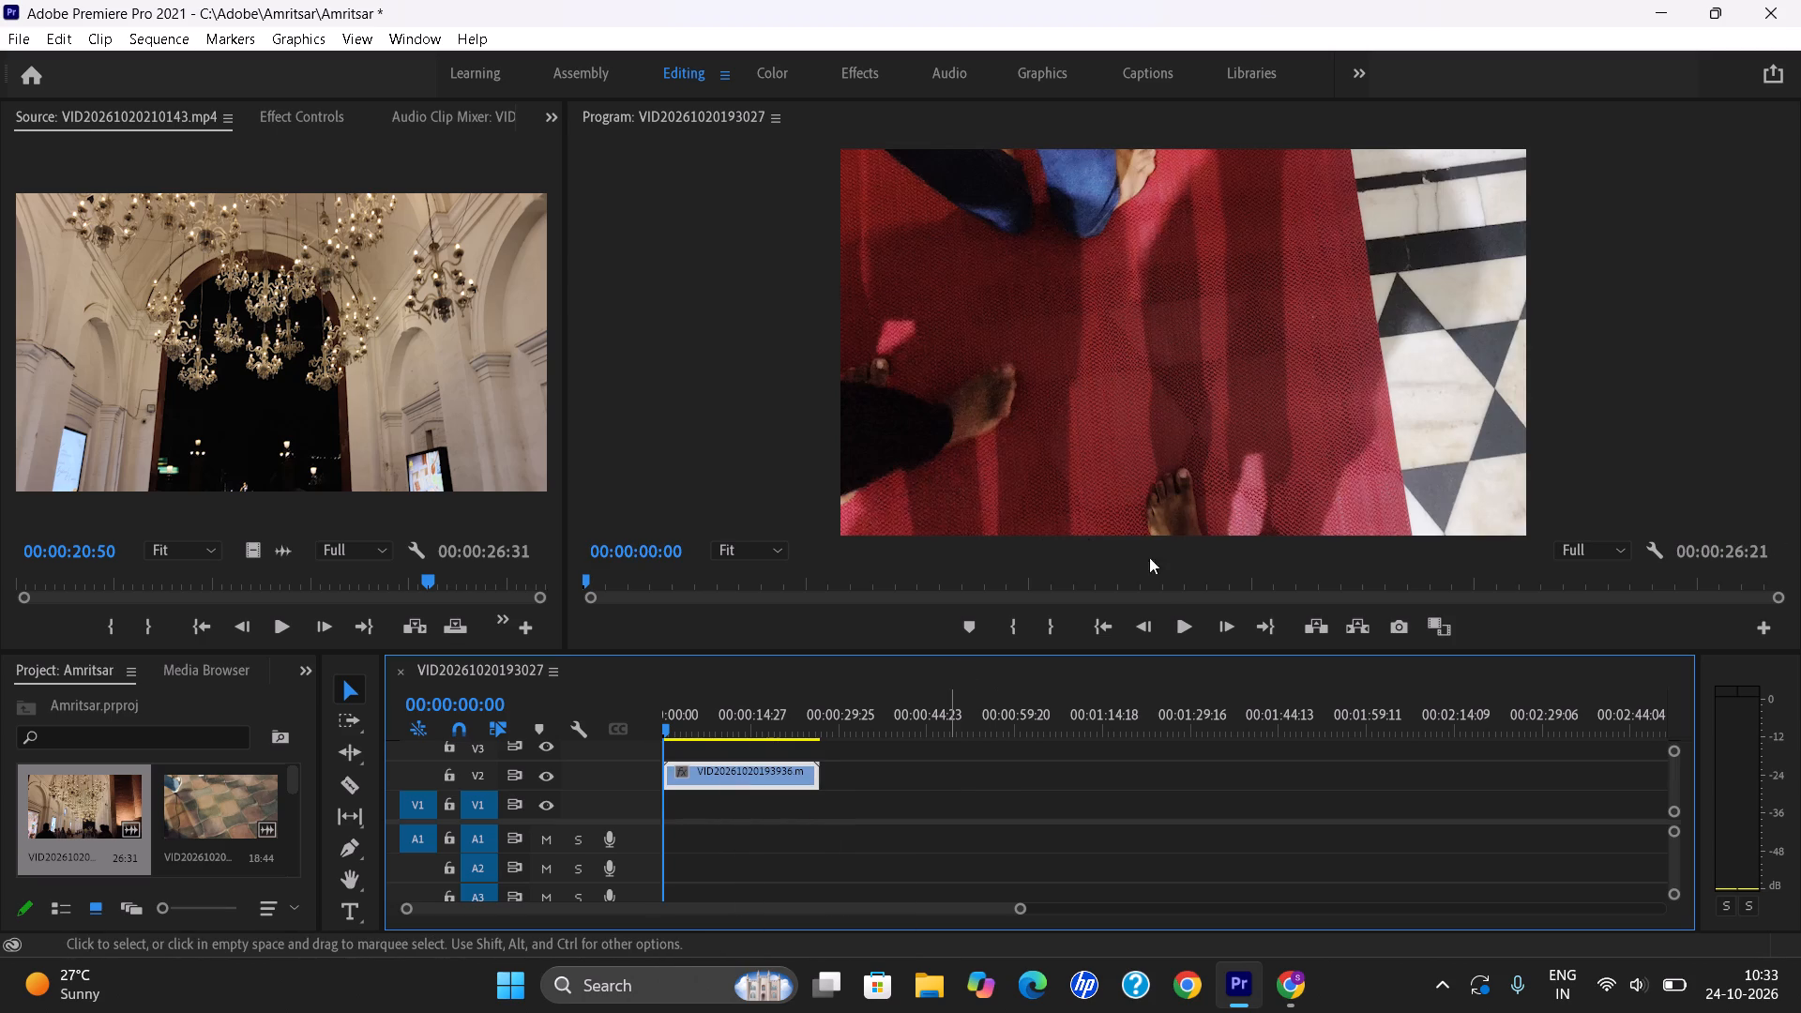
# Play the opening seconds of the sequence in the Program monitor and return the playhead to the start.
pyautogui.click(1176, 628)
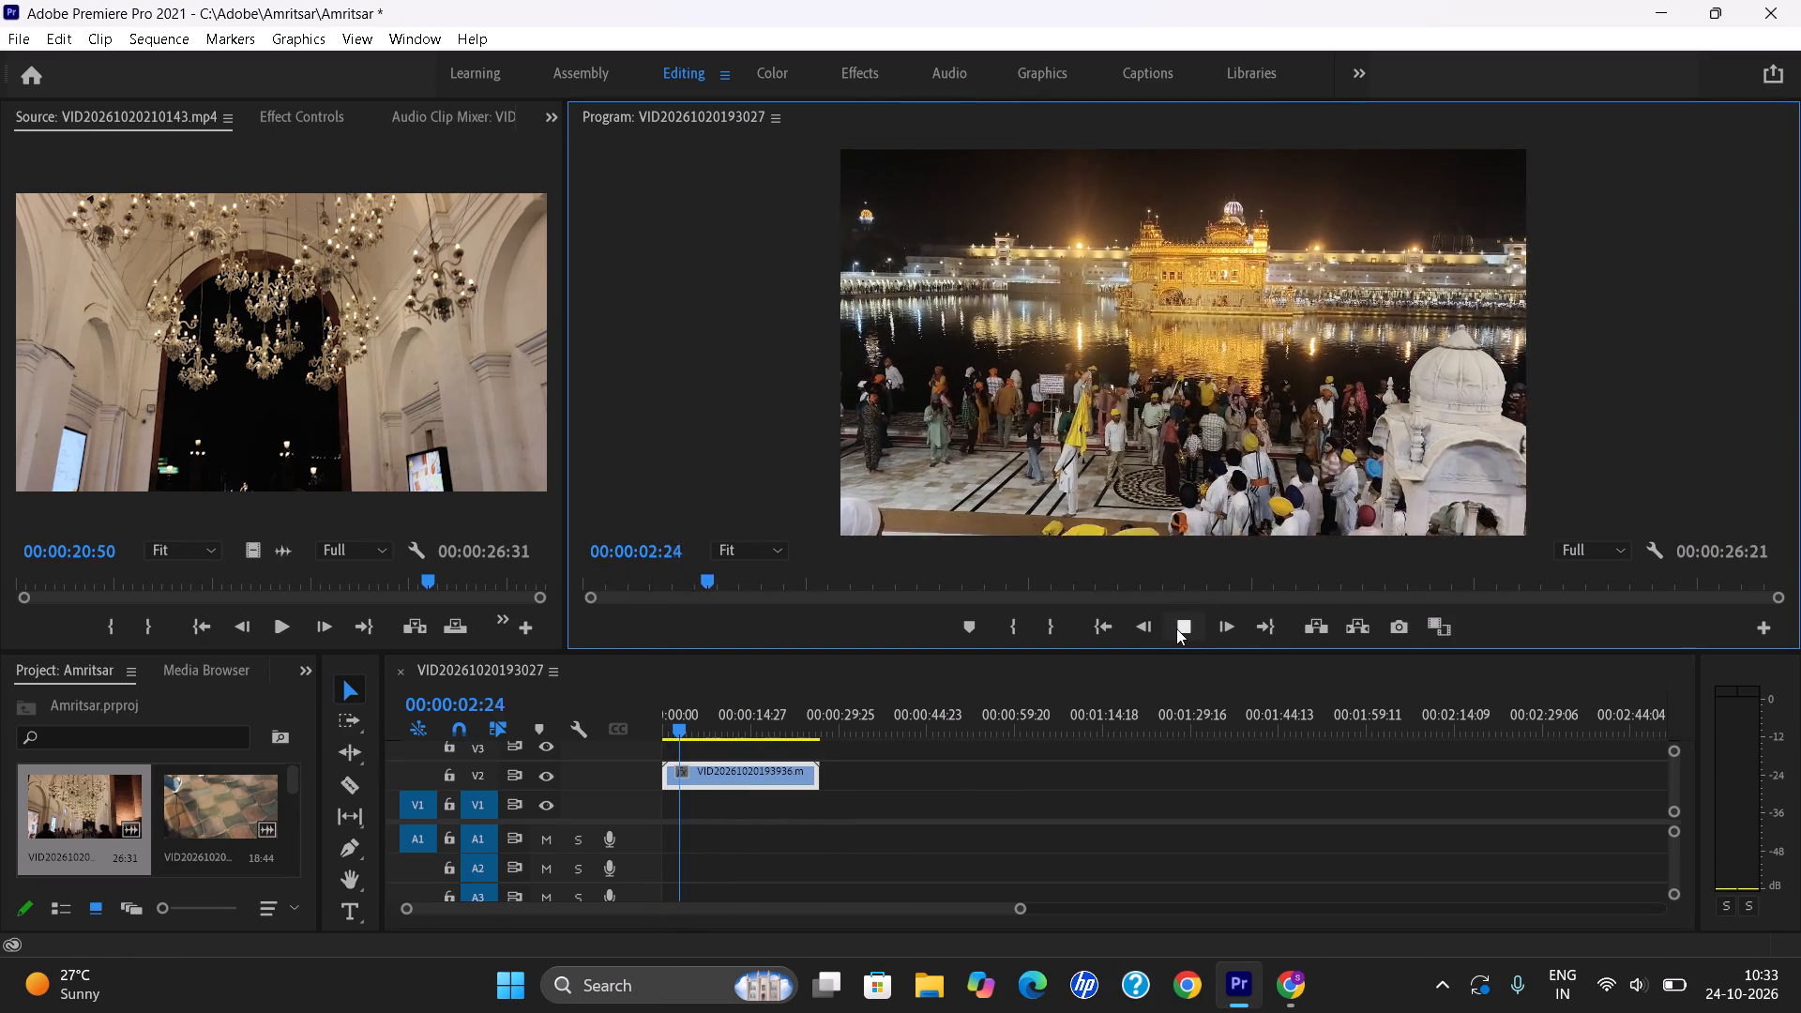
pyautogui.click(1176, 628)
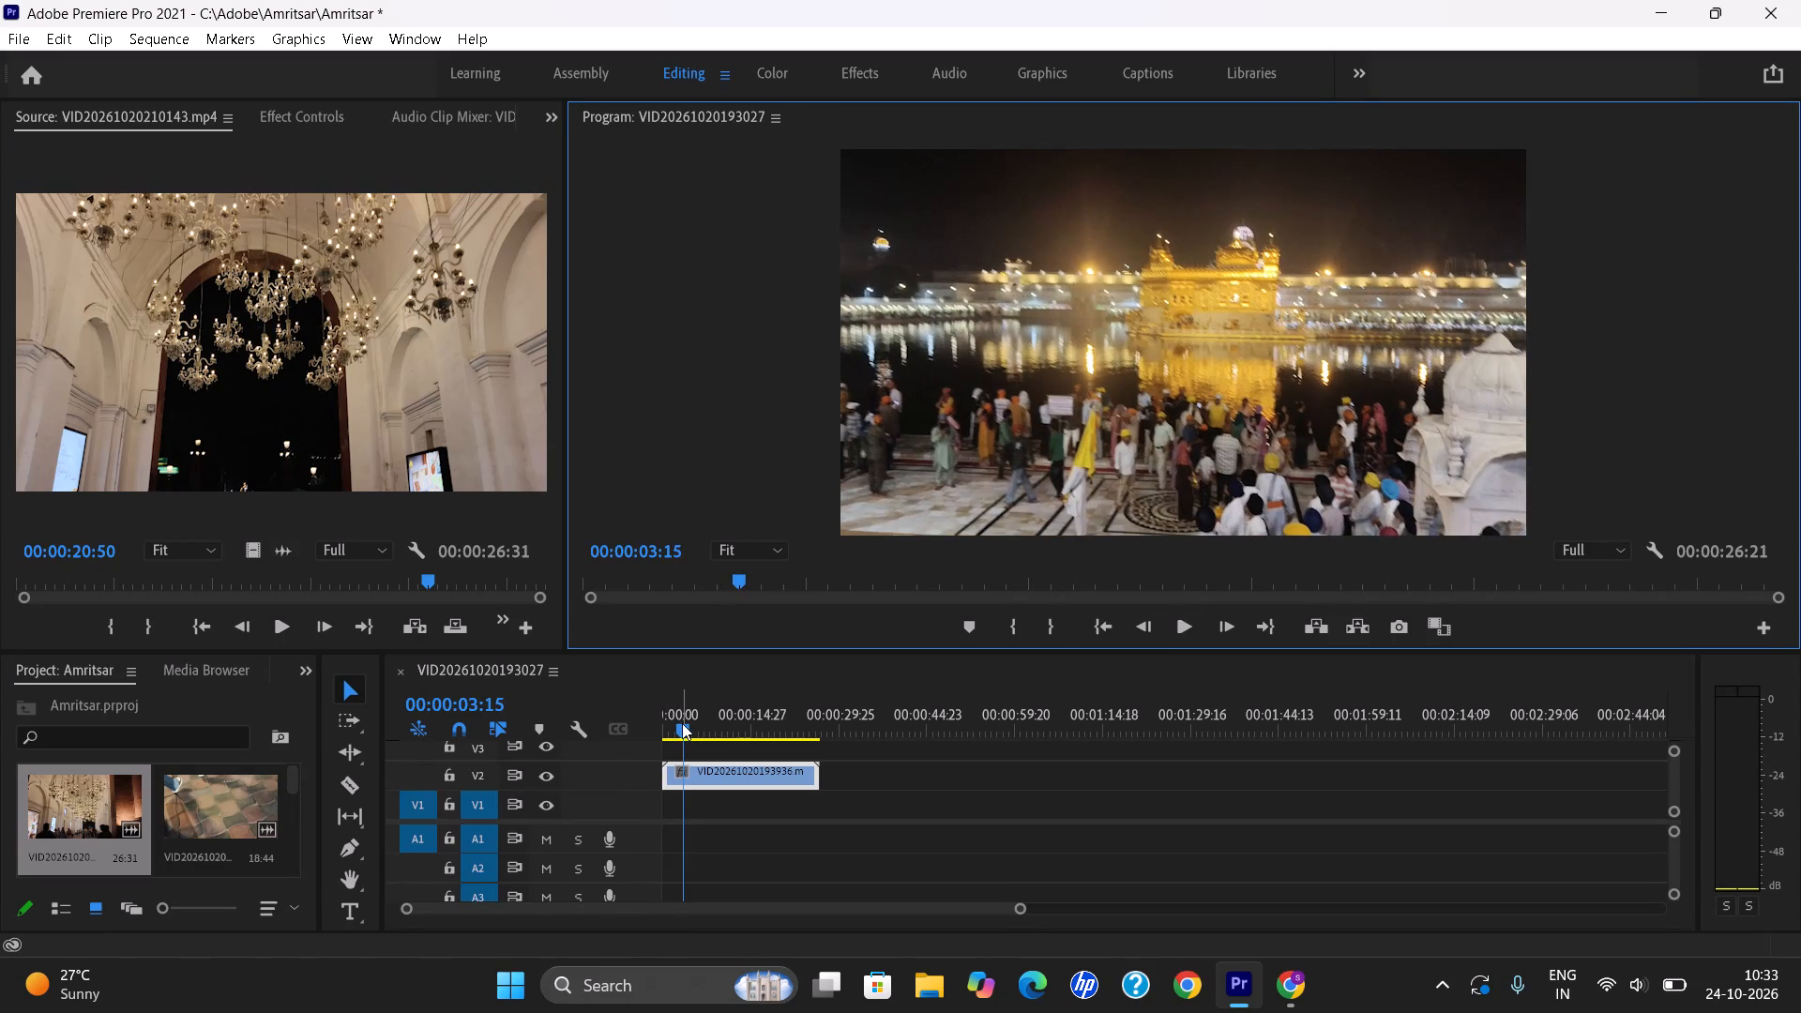
pyautogui.moveTo(682, 723); pyautogui.dragTo(545, 734)
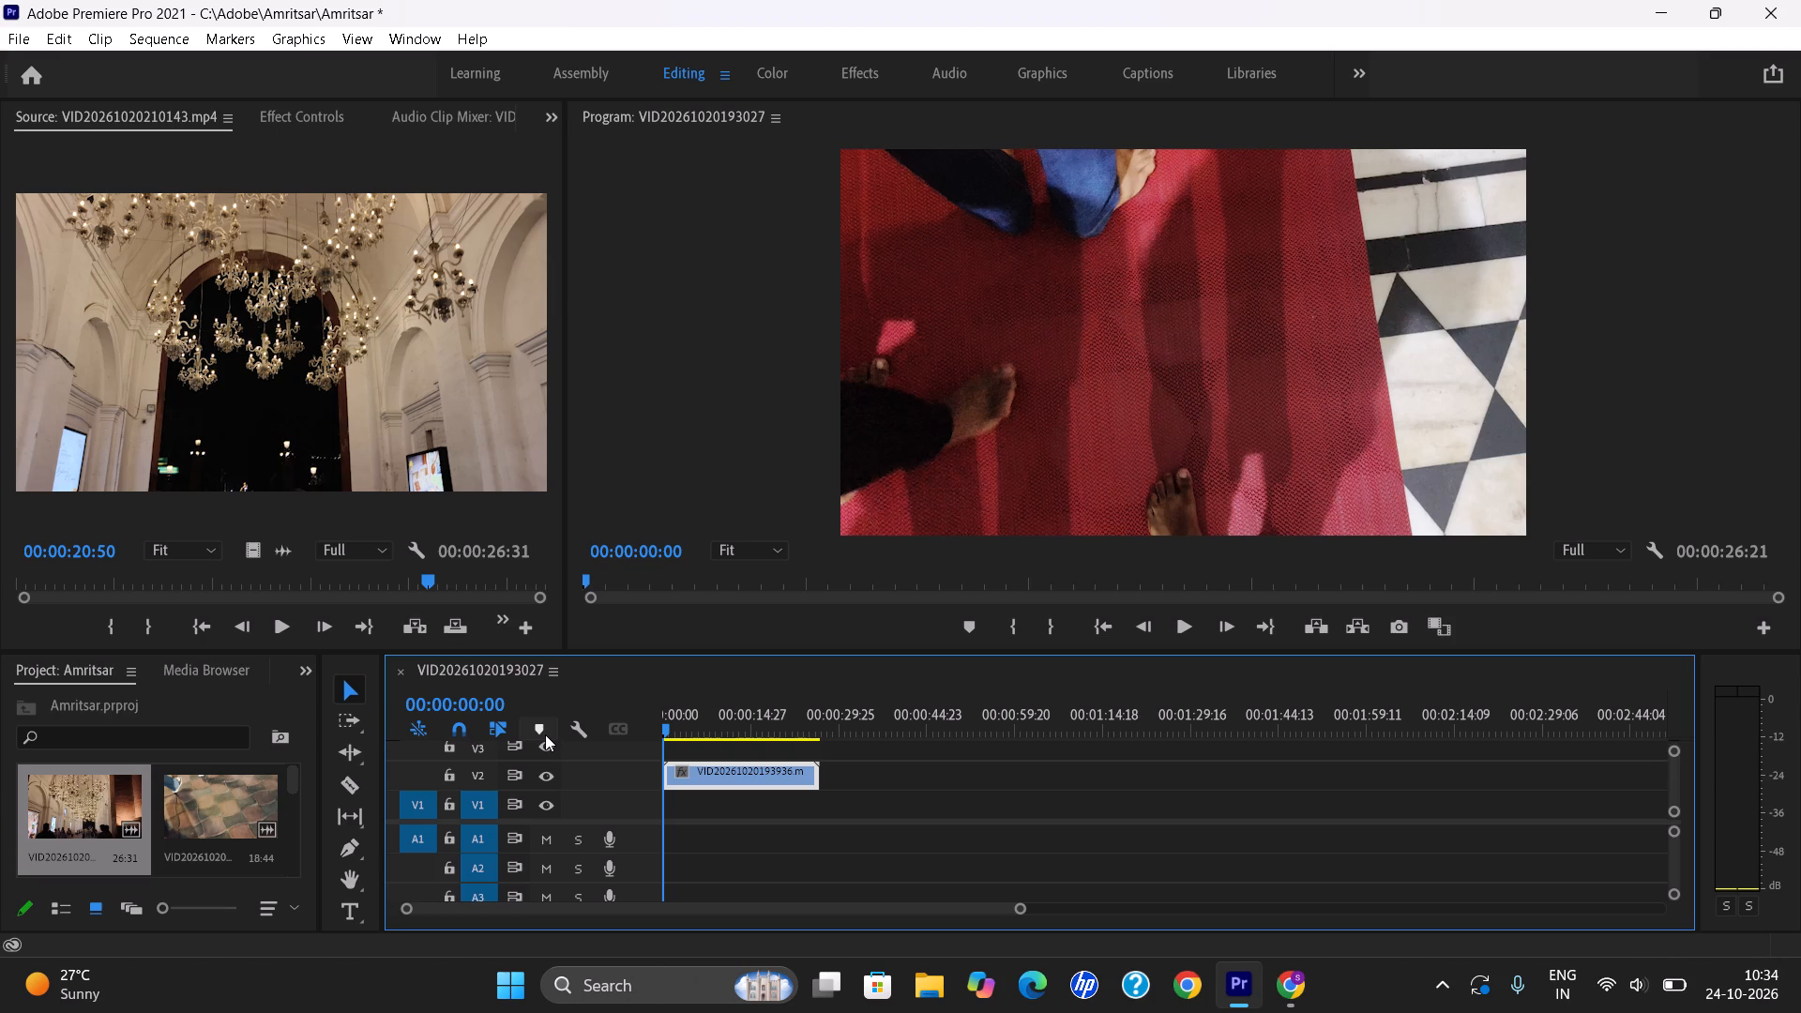
pyautogui.rightClick(741, 777)
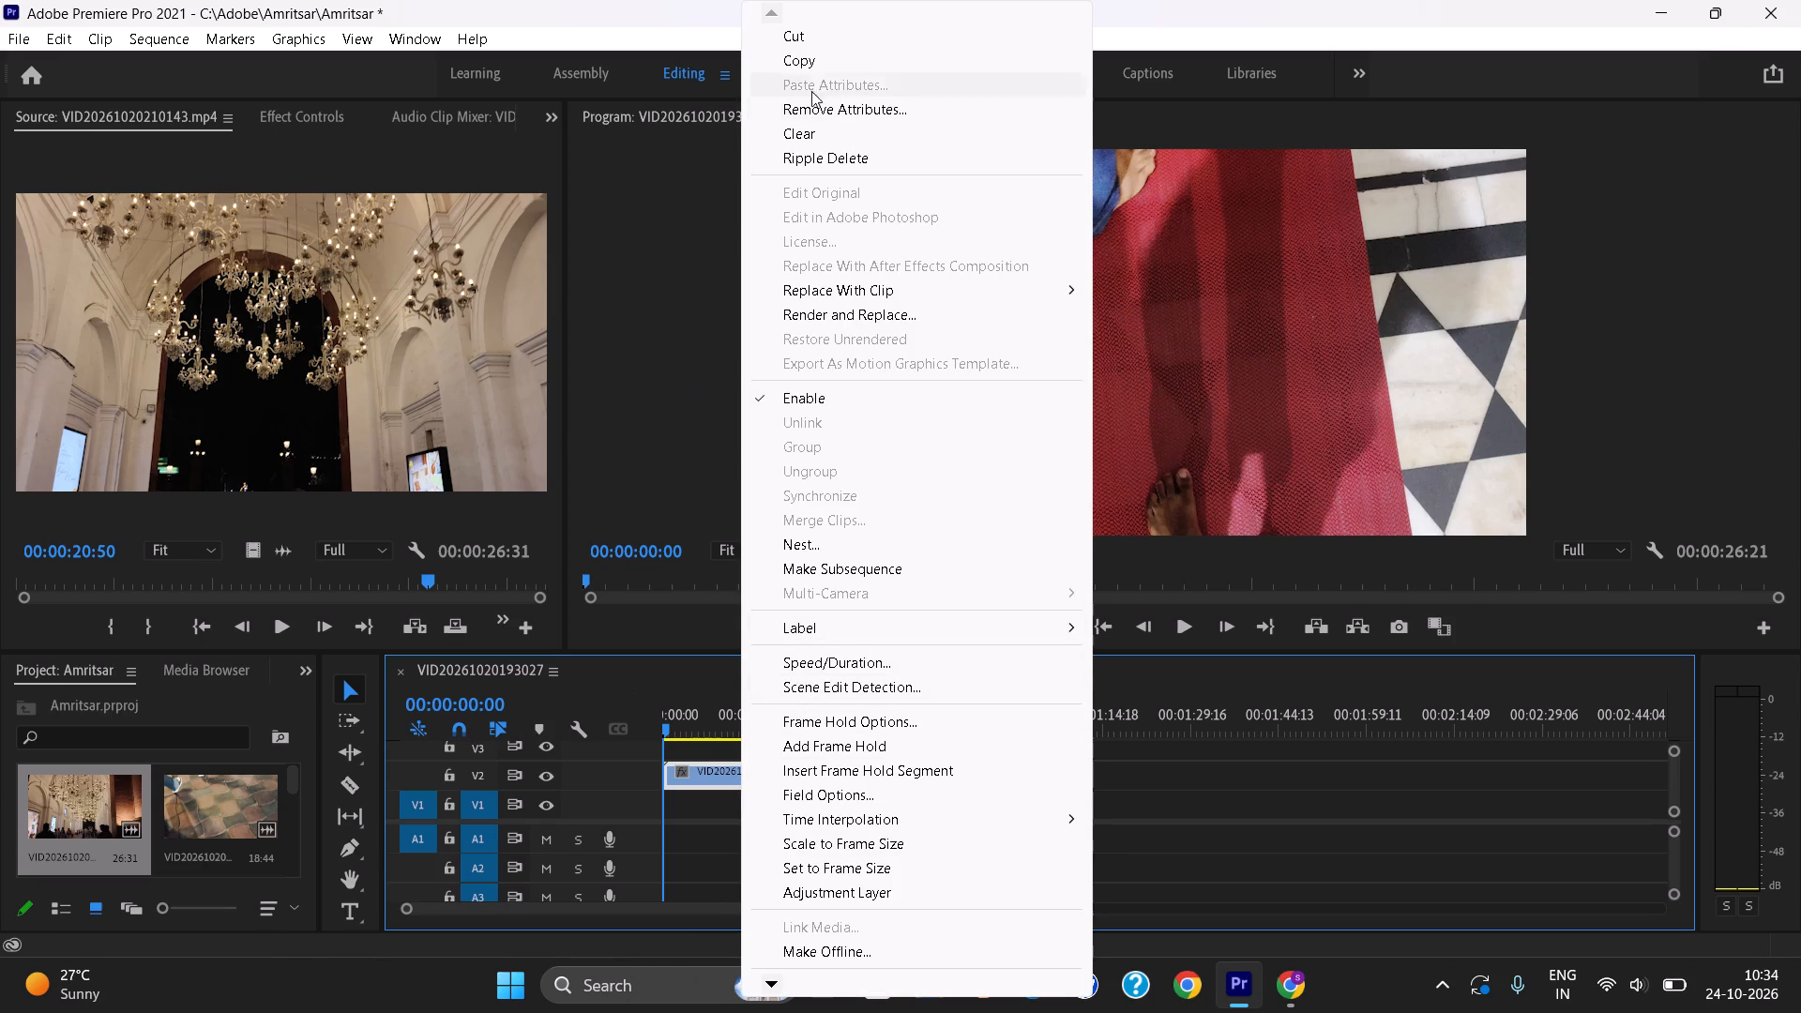
pyautogui.click(818, 140)
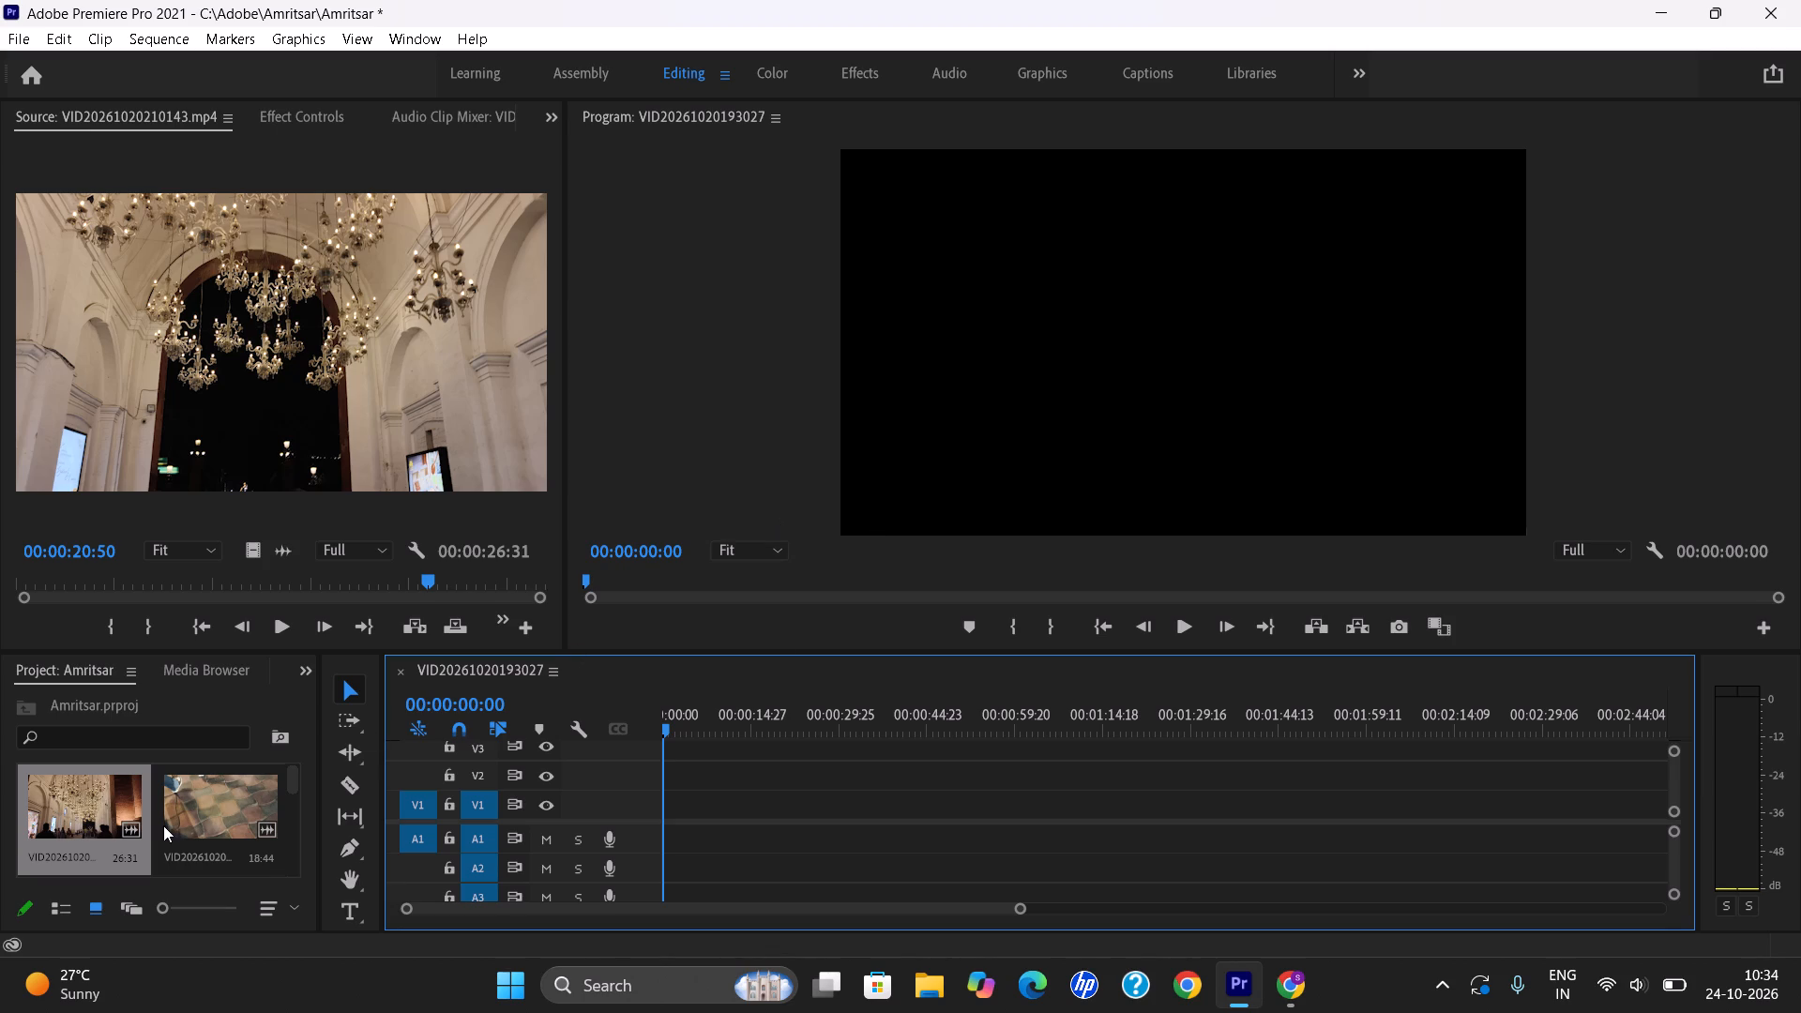
# Place Black screen.png on track V2 at the sequence start and extend its end to about 00:00:21:19.
pyautogui.scroll(-5, 163, 825)
pyautogui.scroll(11, 163, 825)
pyautogui.scroll(-8, 163, 825)
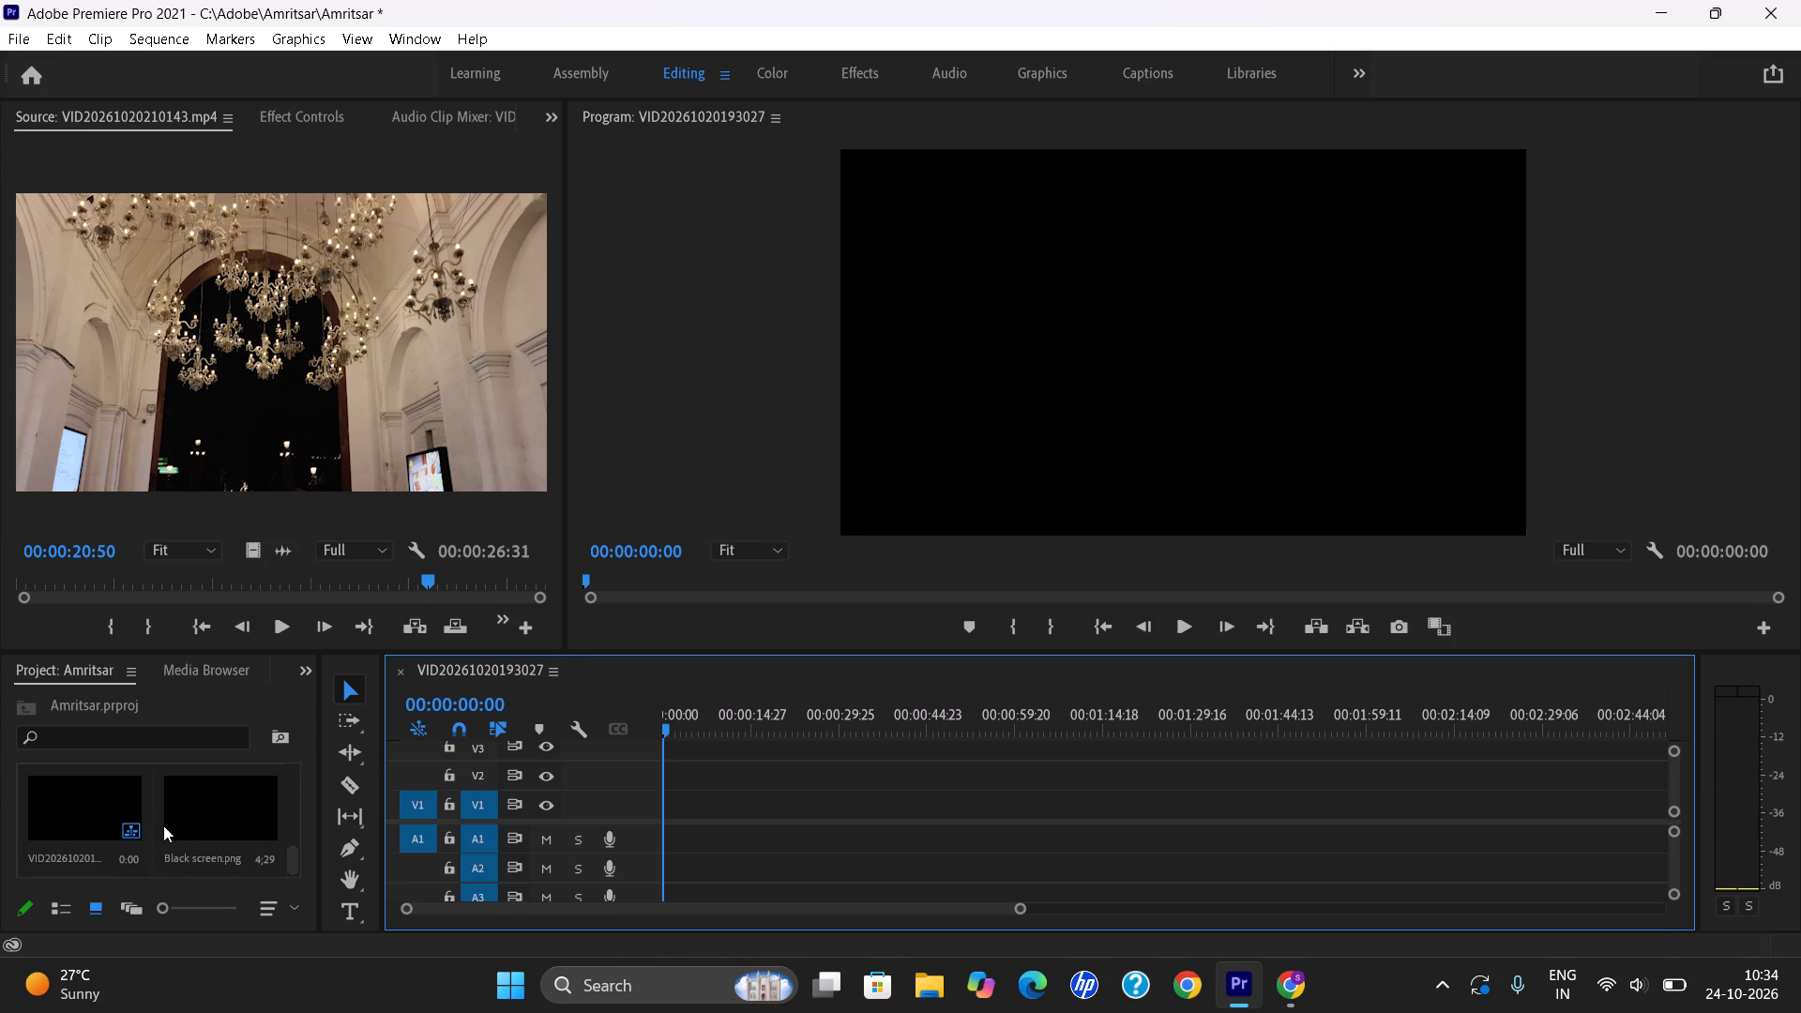
pyautogui.moveTo(195, 825); pyautogui.dragTo(705, 781)
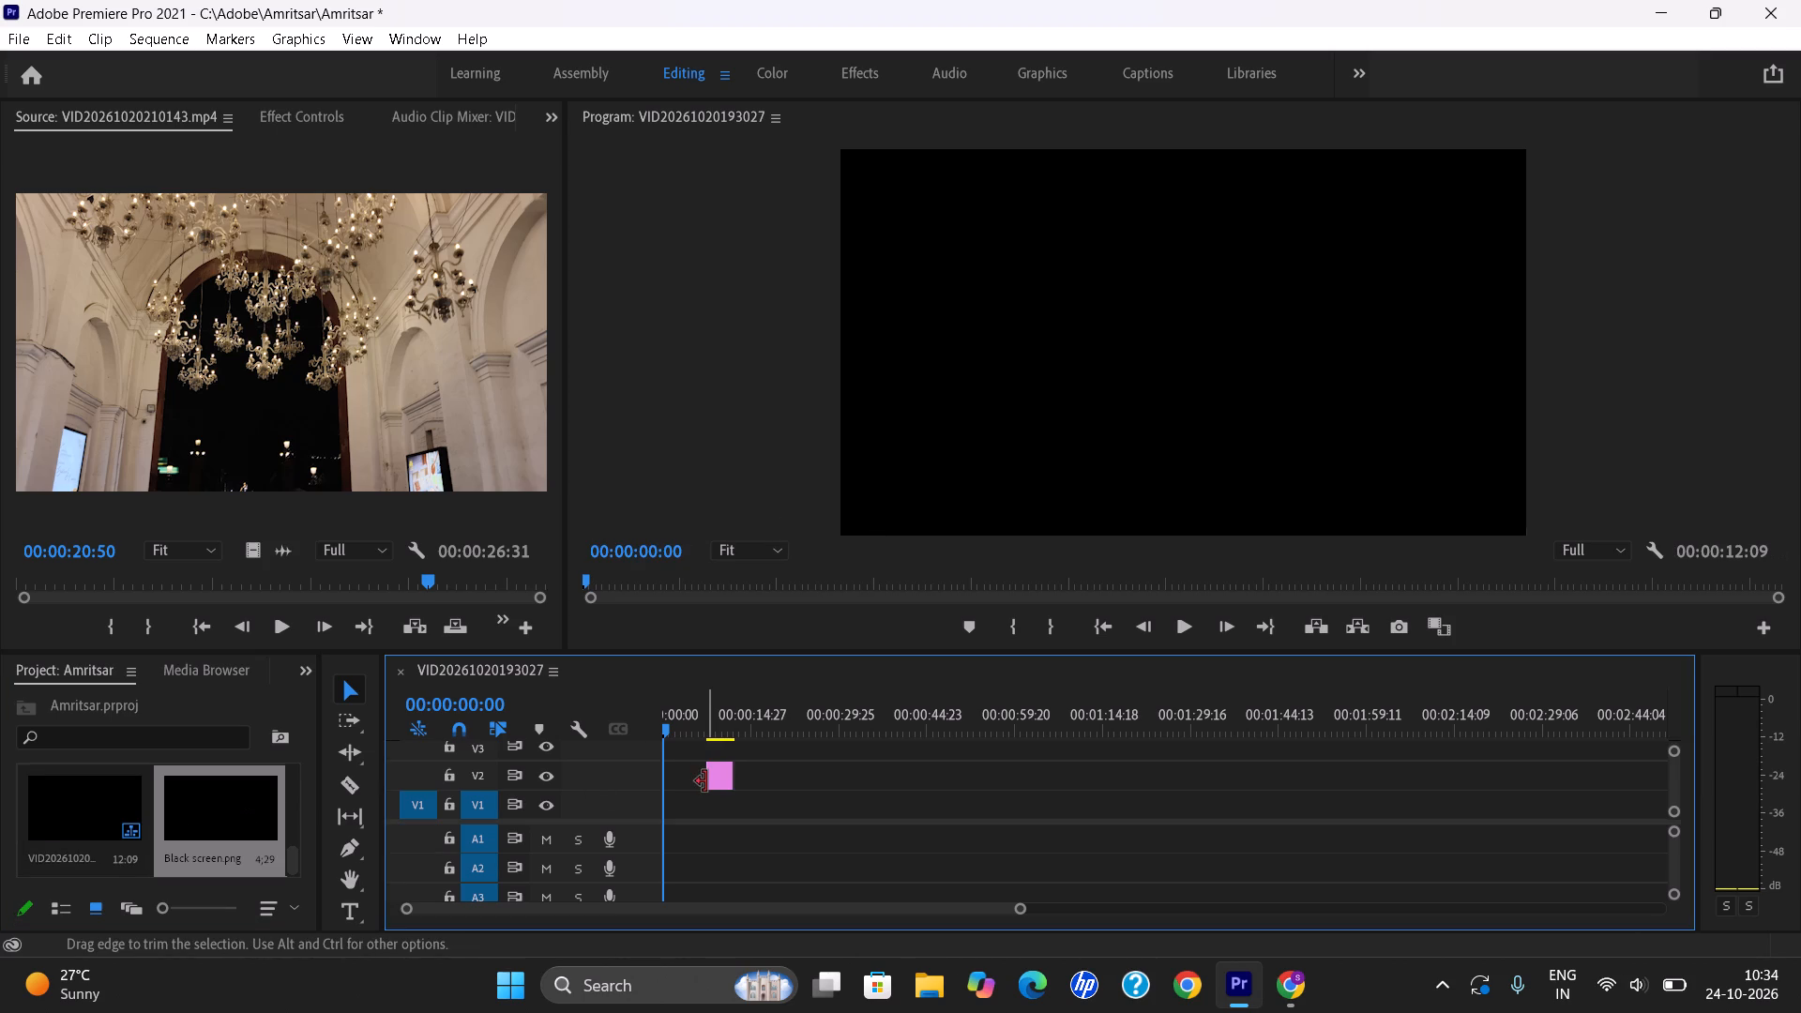
pyautogui.moveTo(718, 779); pyautogui.dragTo(670, 778)
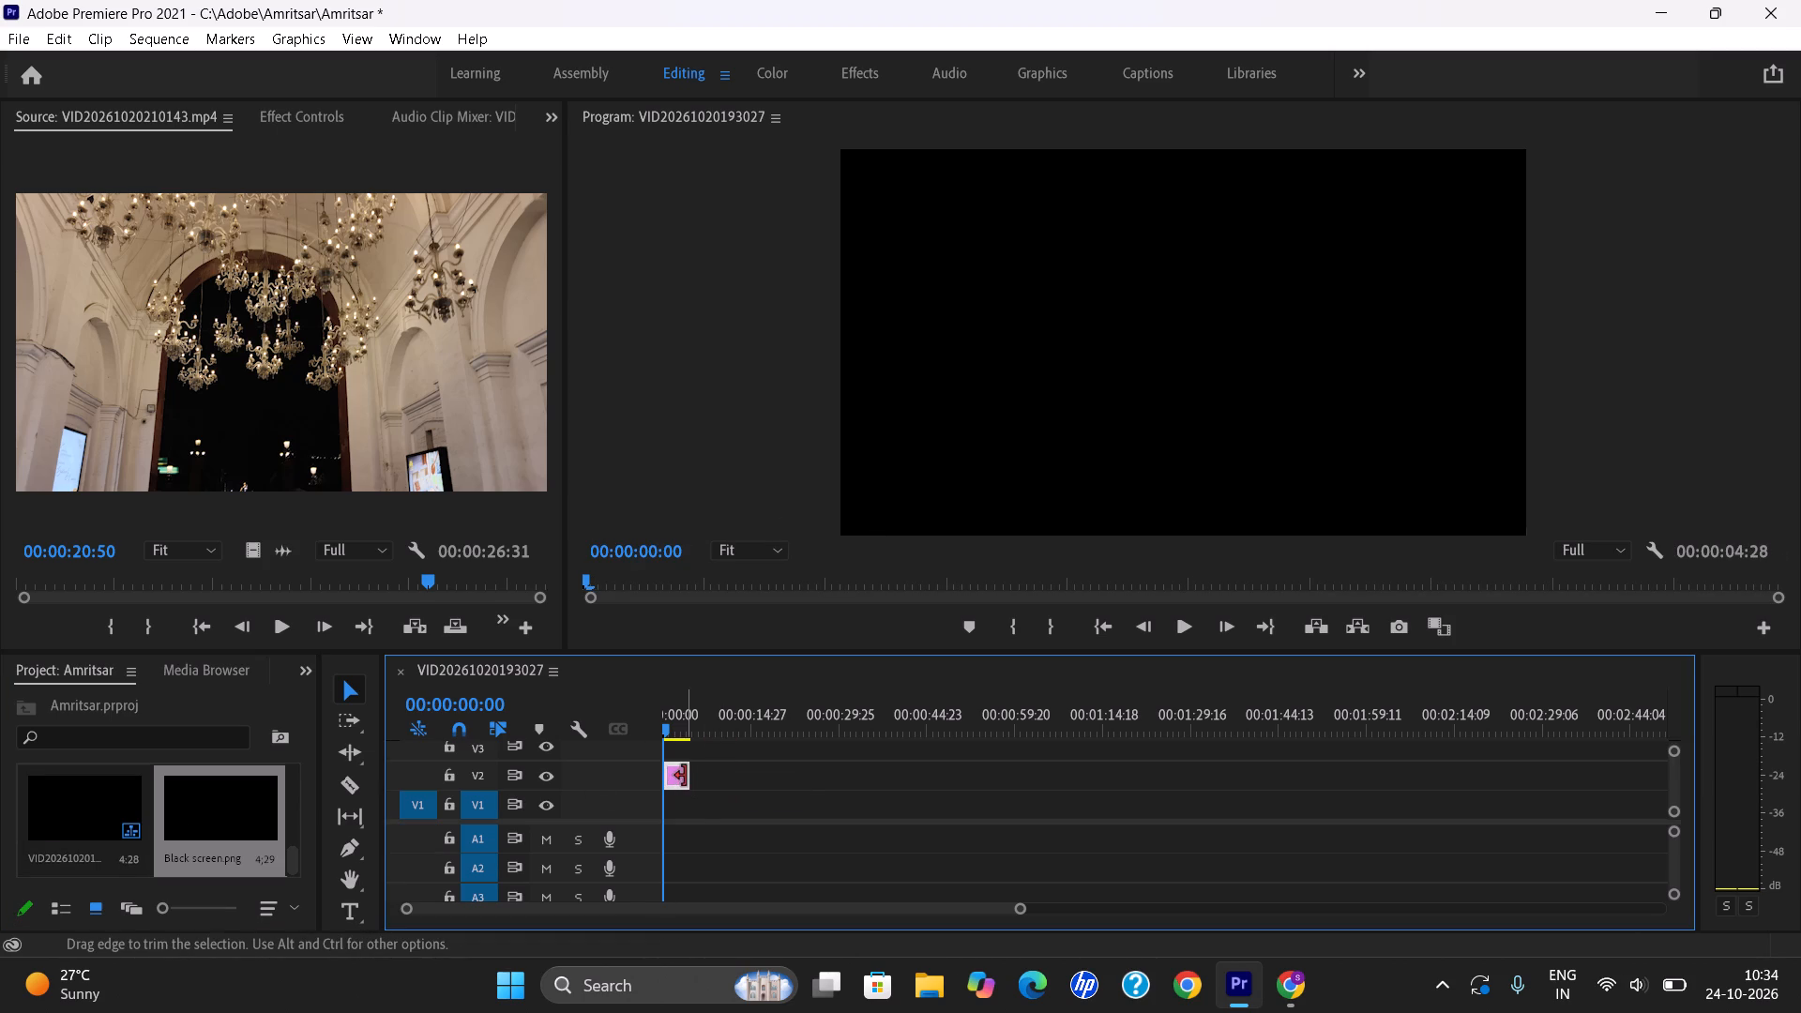
pyautogui.moveTo(686, 776); pyautogui.dragTo(784, 770)
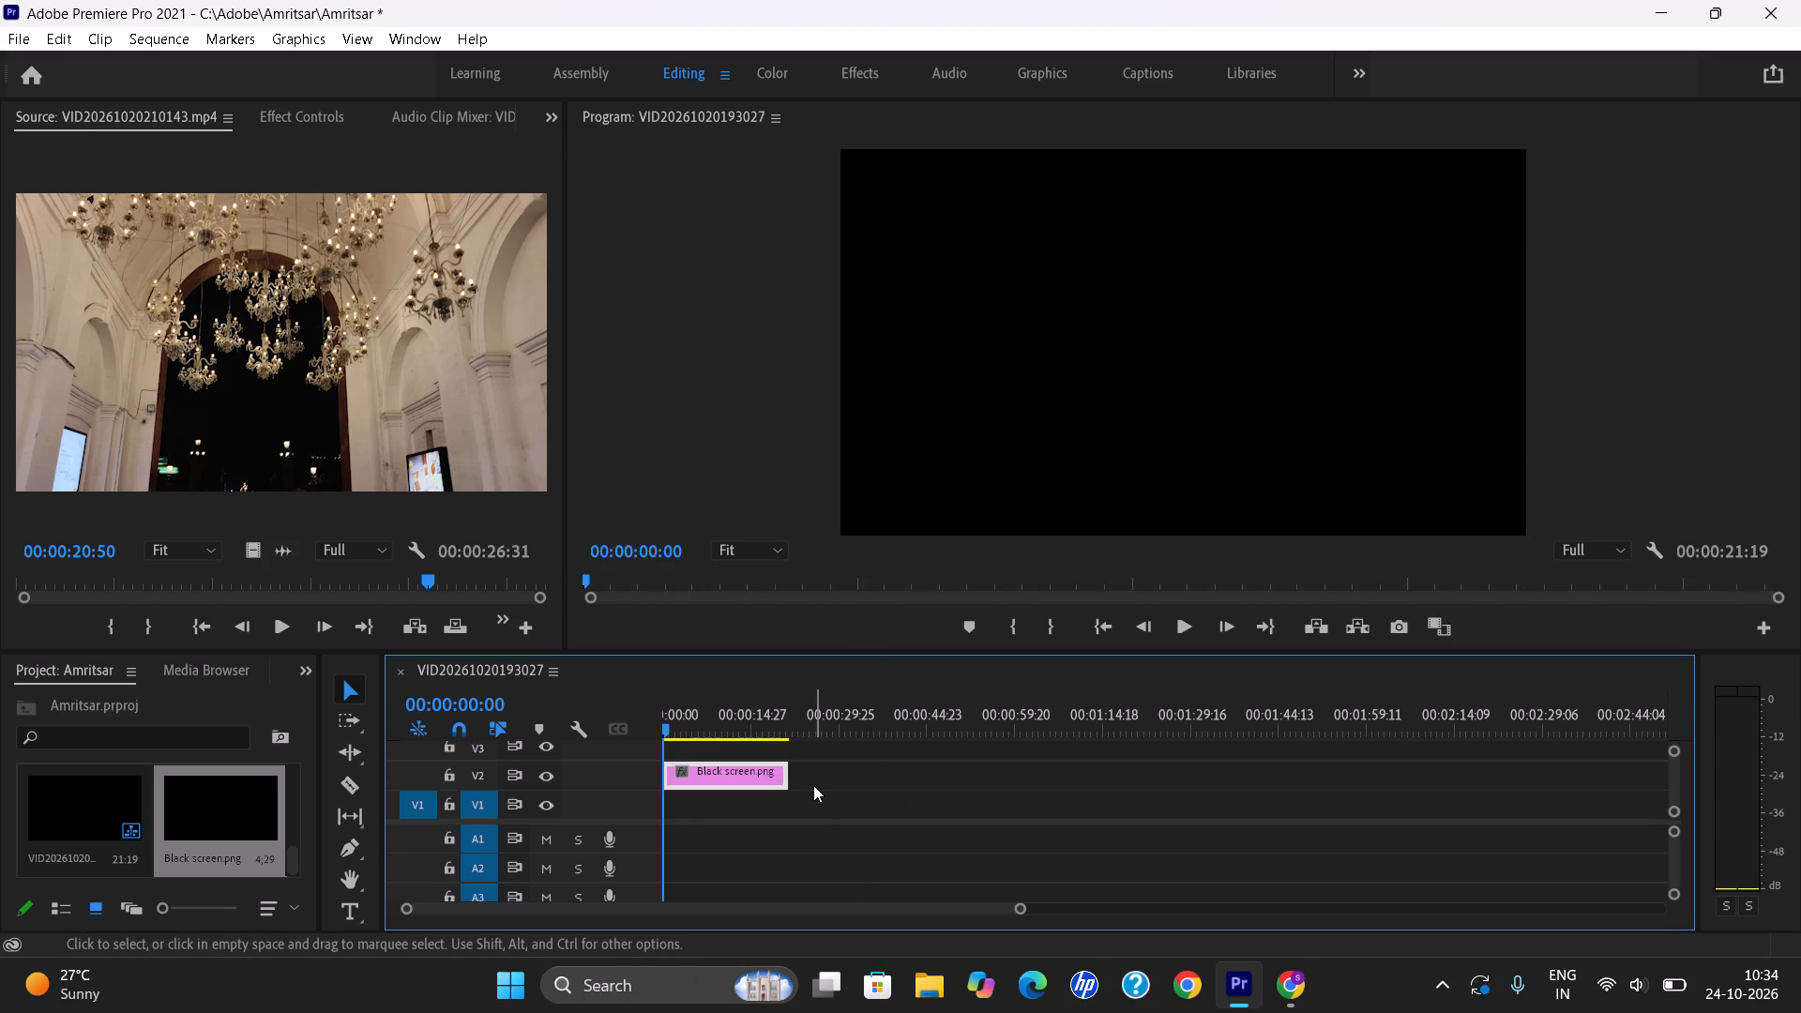
# Preview the beginning of the black screen clip in the Program monitor and return the playhead to 00:00:00:00.
pyautogui.doubleClick(1175, 618)
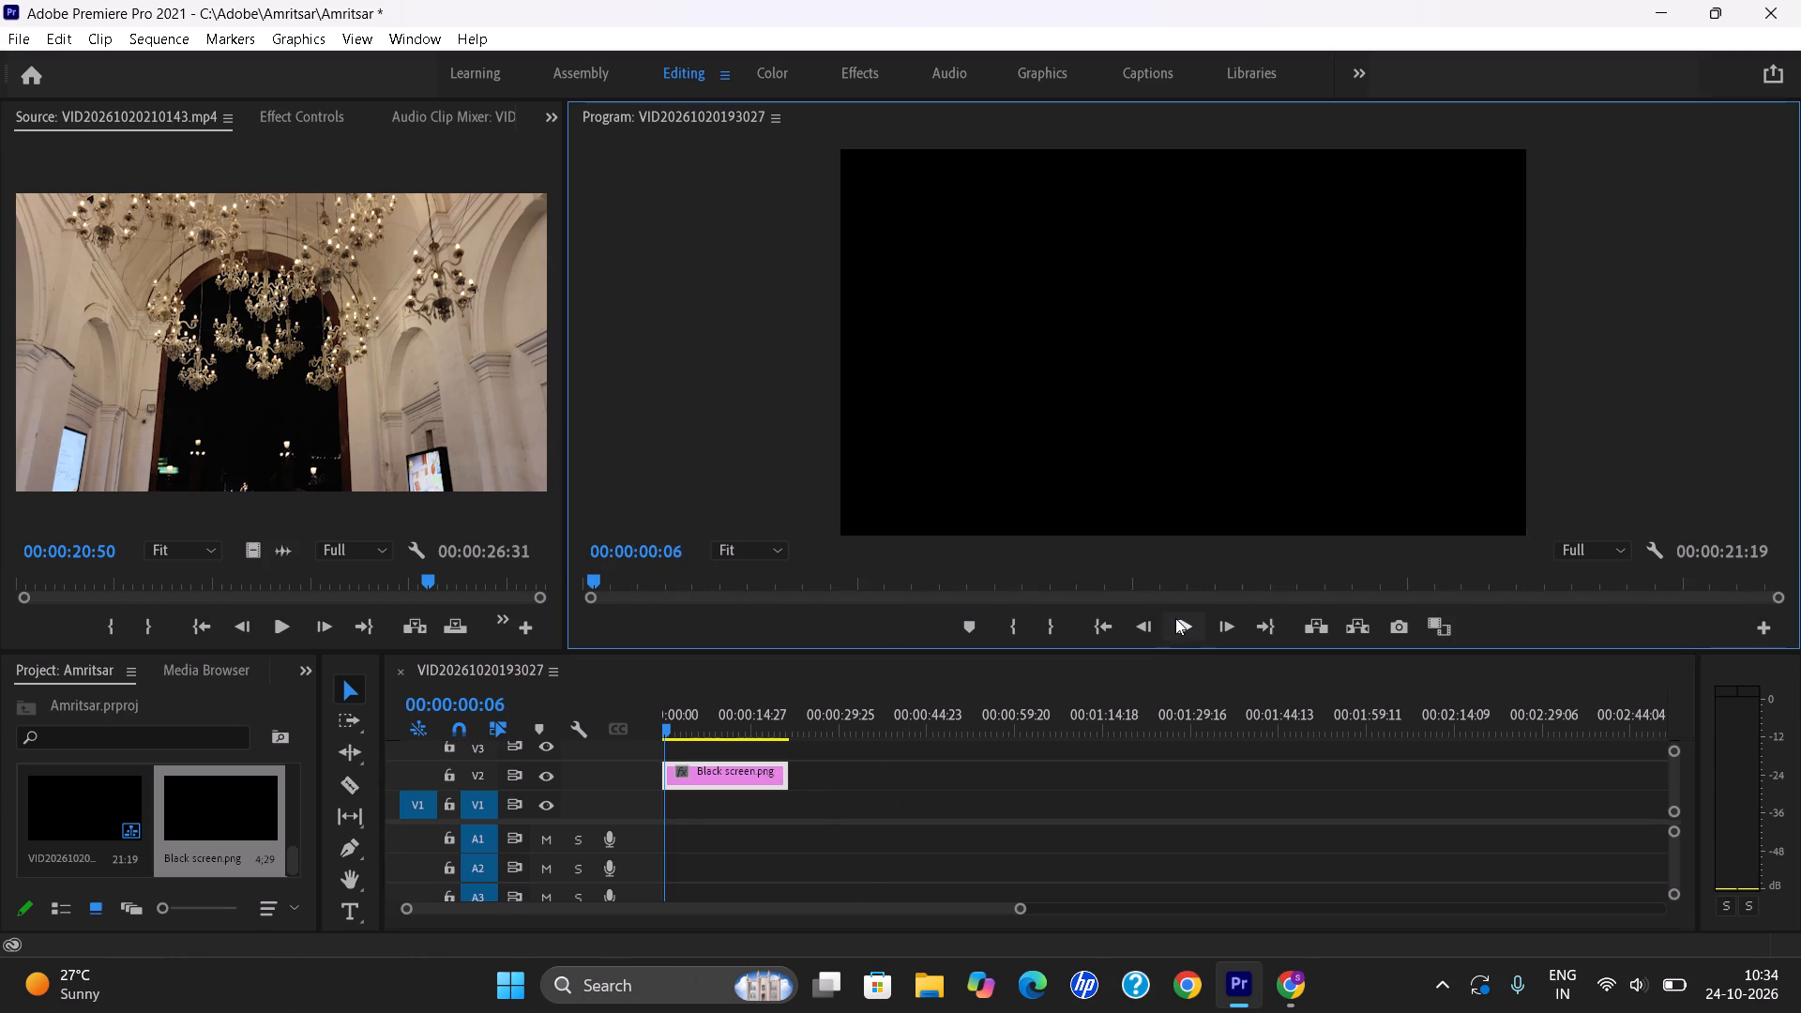
pyautogui.click(1175, 618)
pyautogui.click(1175, 618)
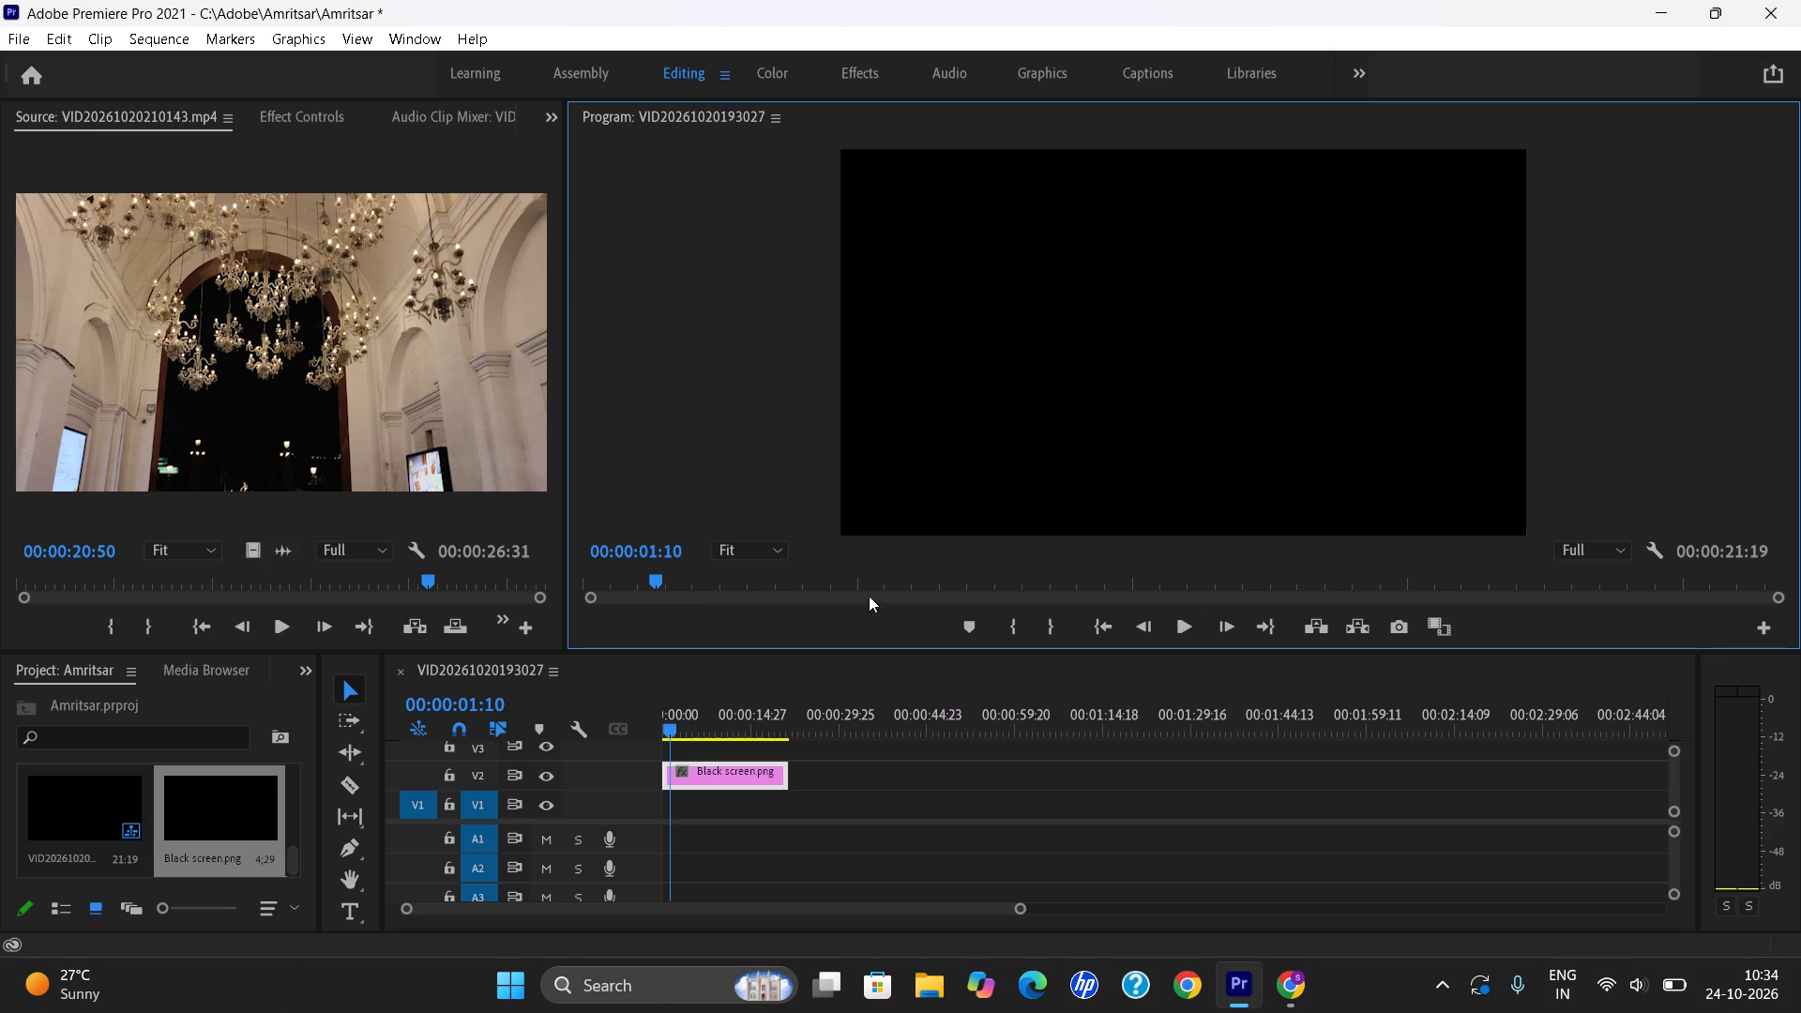
pyautogui.moveTo(658, 573); pyautogui.dragTo(522, 564)
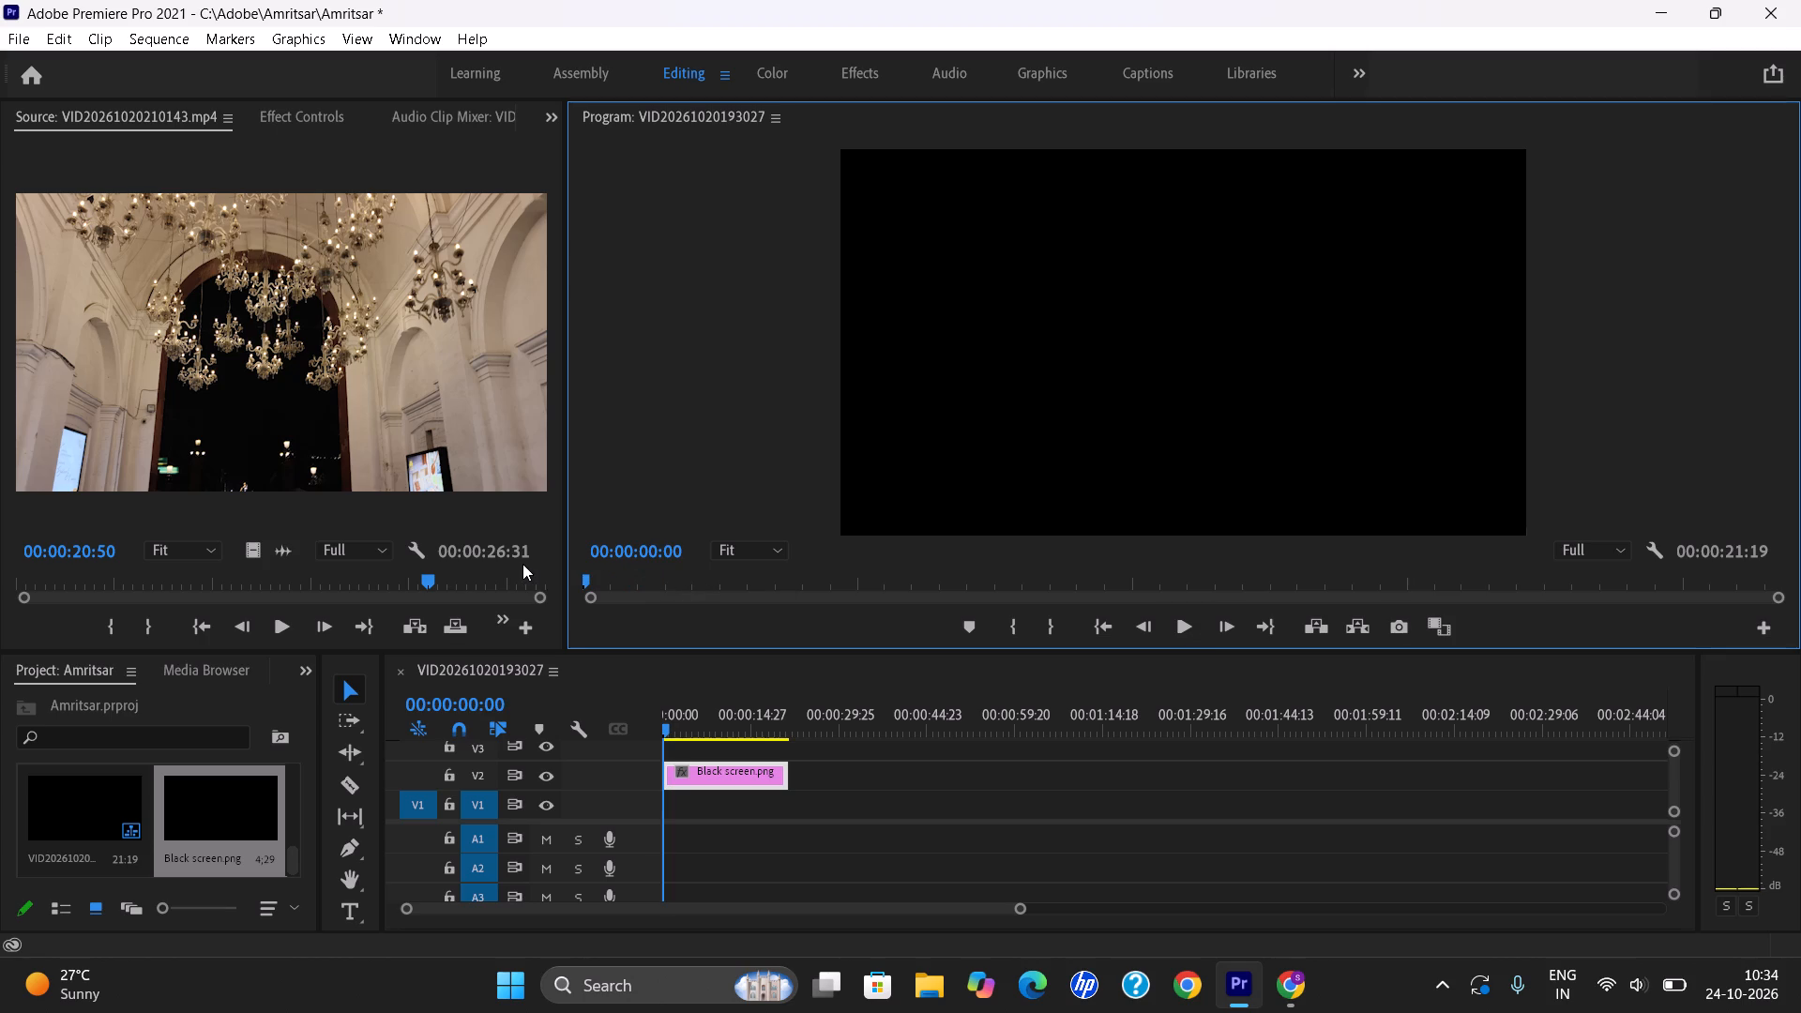
# Add a text layer reading "Today" near the centre of the black frame at the sequence start.
pyautogui.click(343, 915)
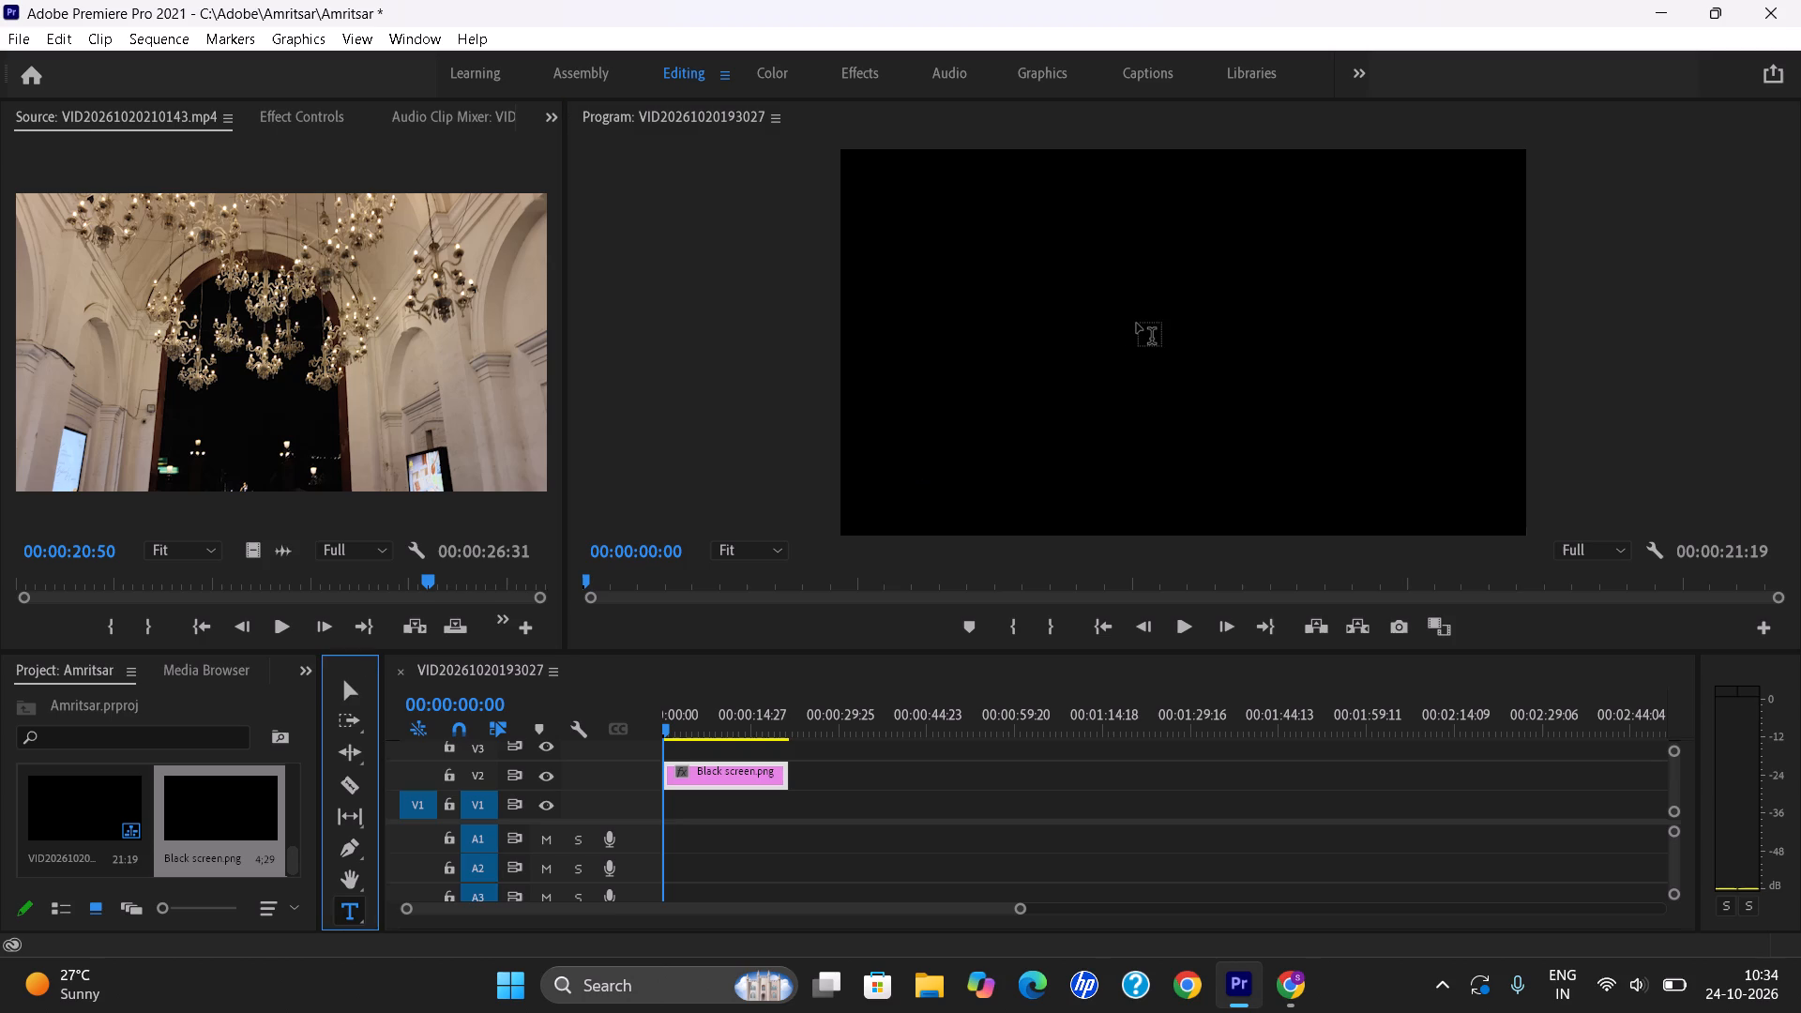
pyautogui.click(1134, 320)
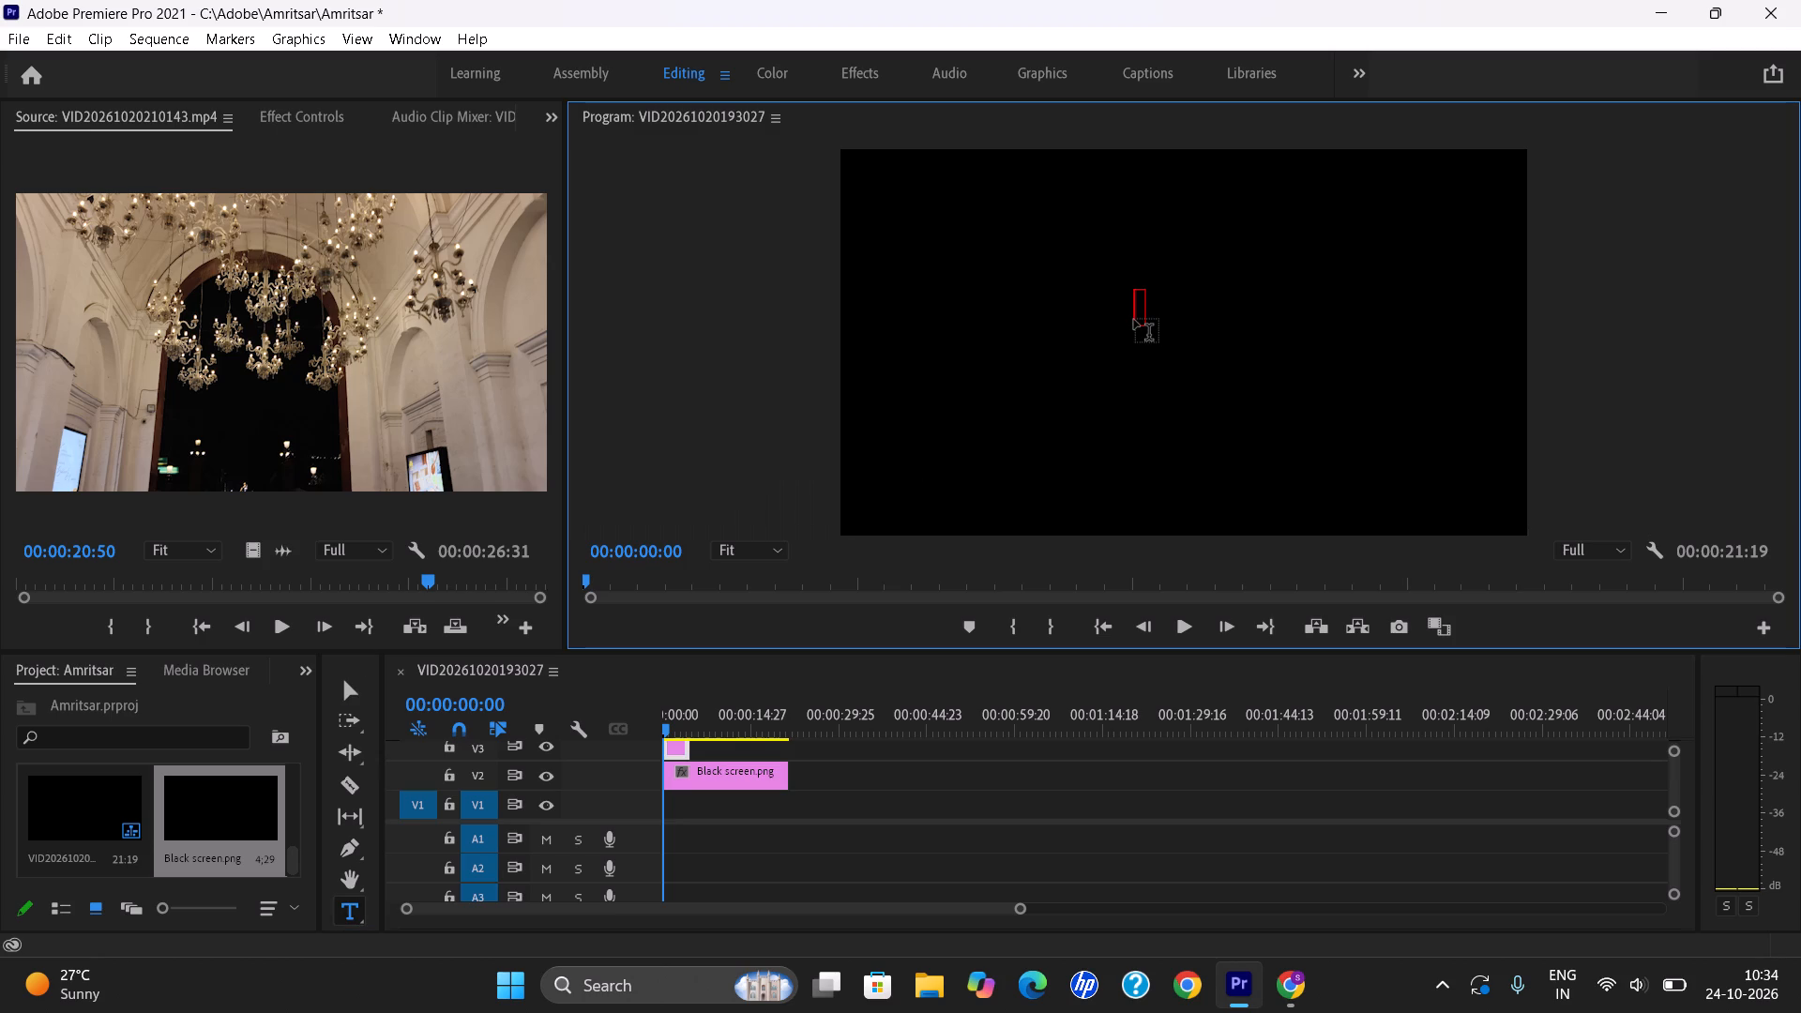
pyautogui.write('To')
pyautogui.write('dat')
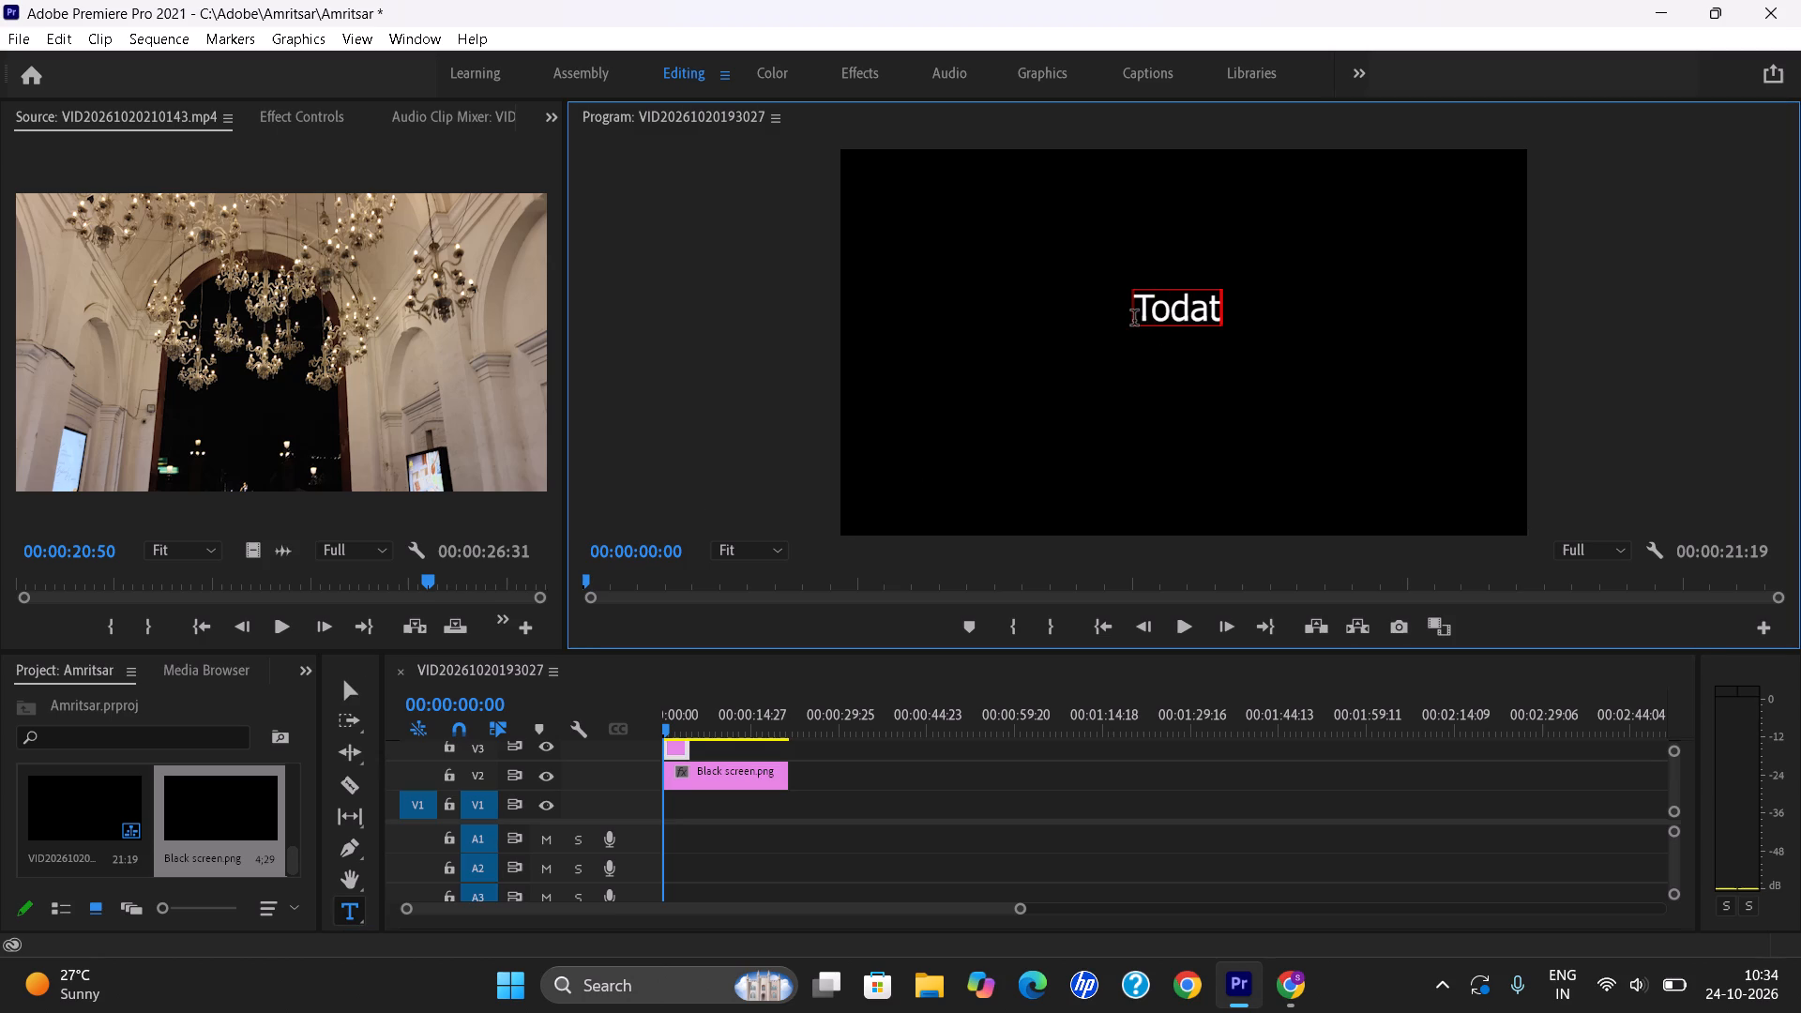
pyautogui.press('BackSpace')
pyautogui.press('y')
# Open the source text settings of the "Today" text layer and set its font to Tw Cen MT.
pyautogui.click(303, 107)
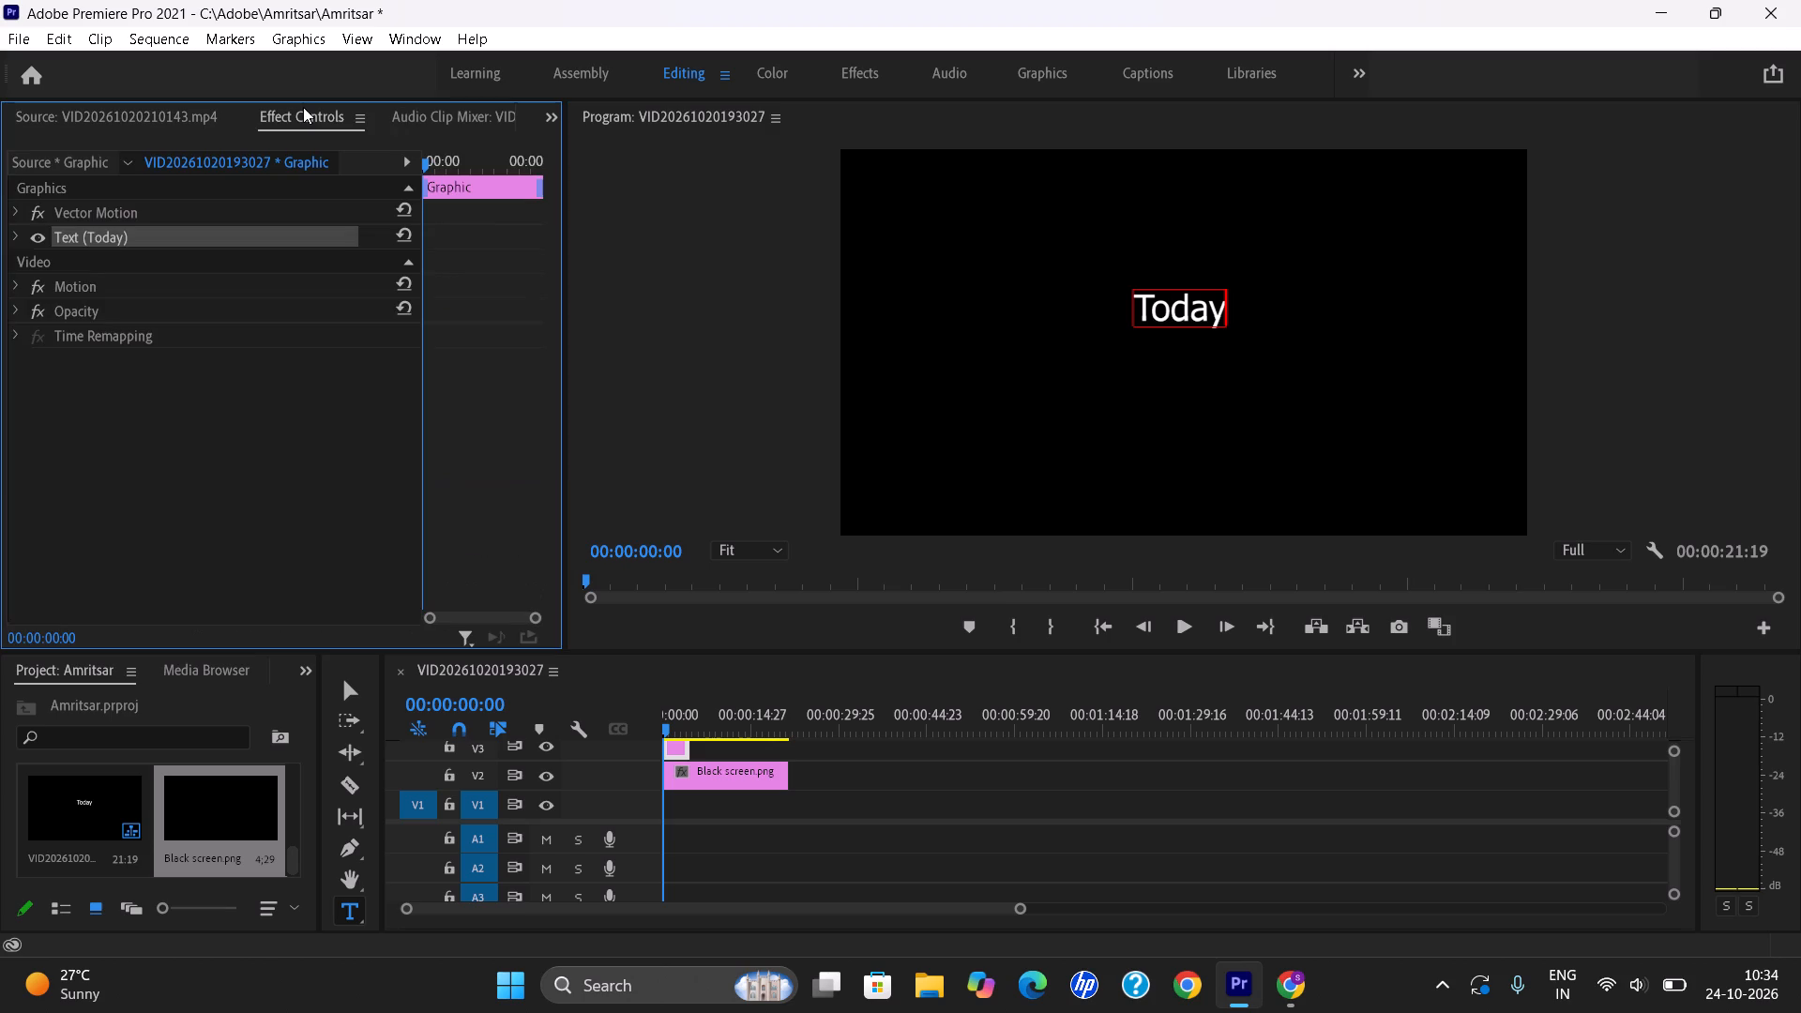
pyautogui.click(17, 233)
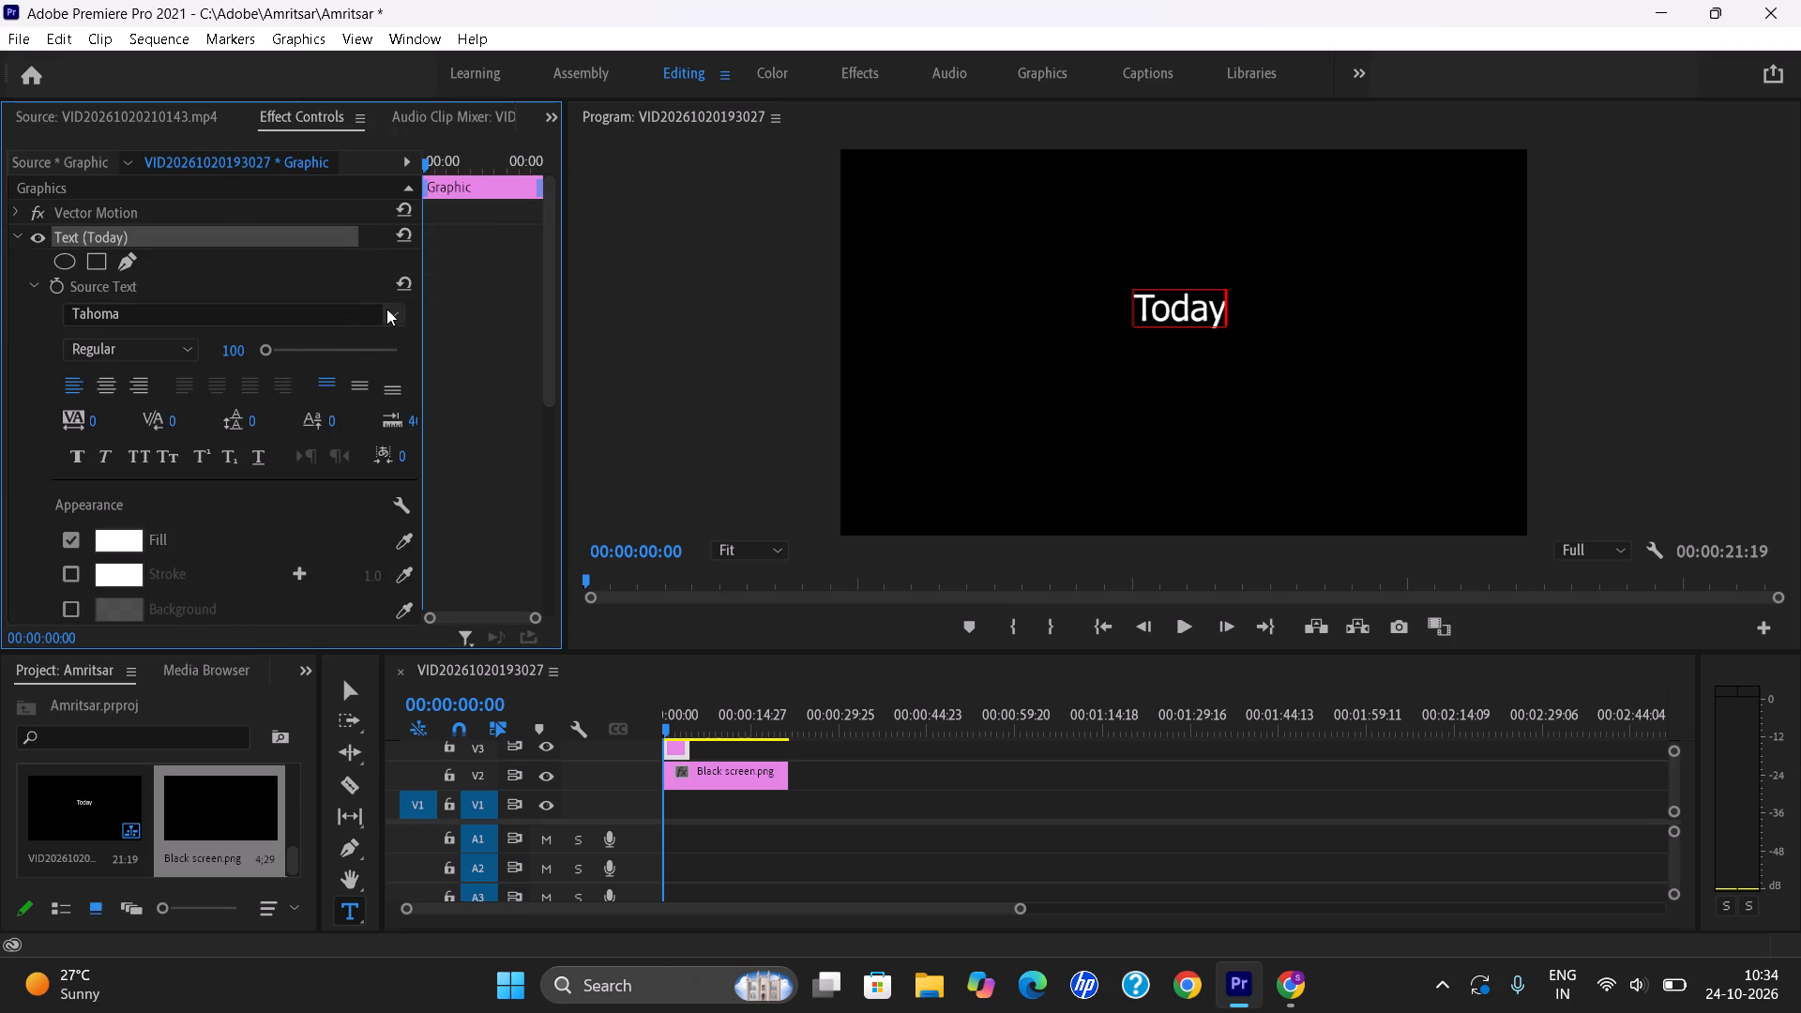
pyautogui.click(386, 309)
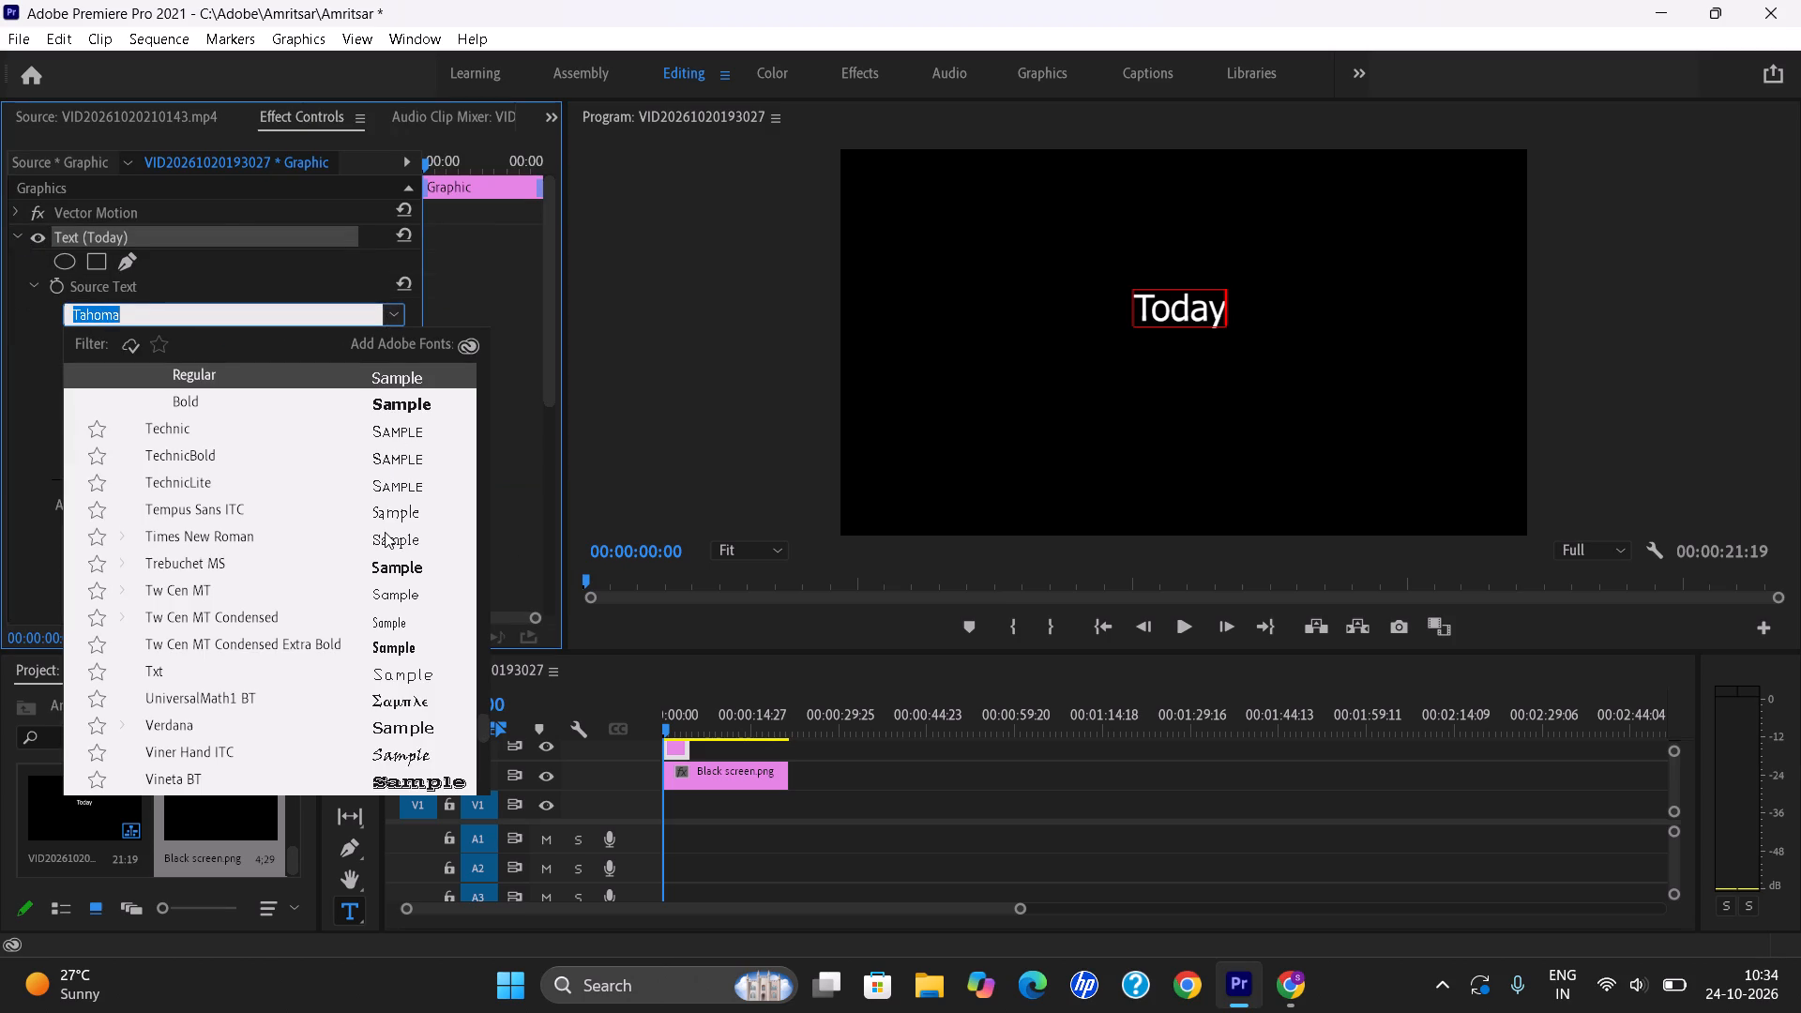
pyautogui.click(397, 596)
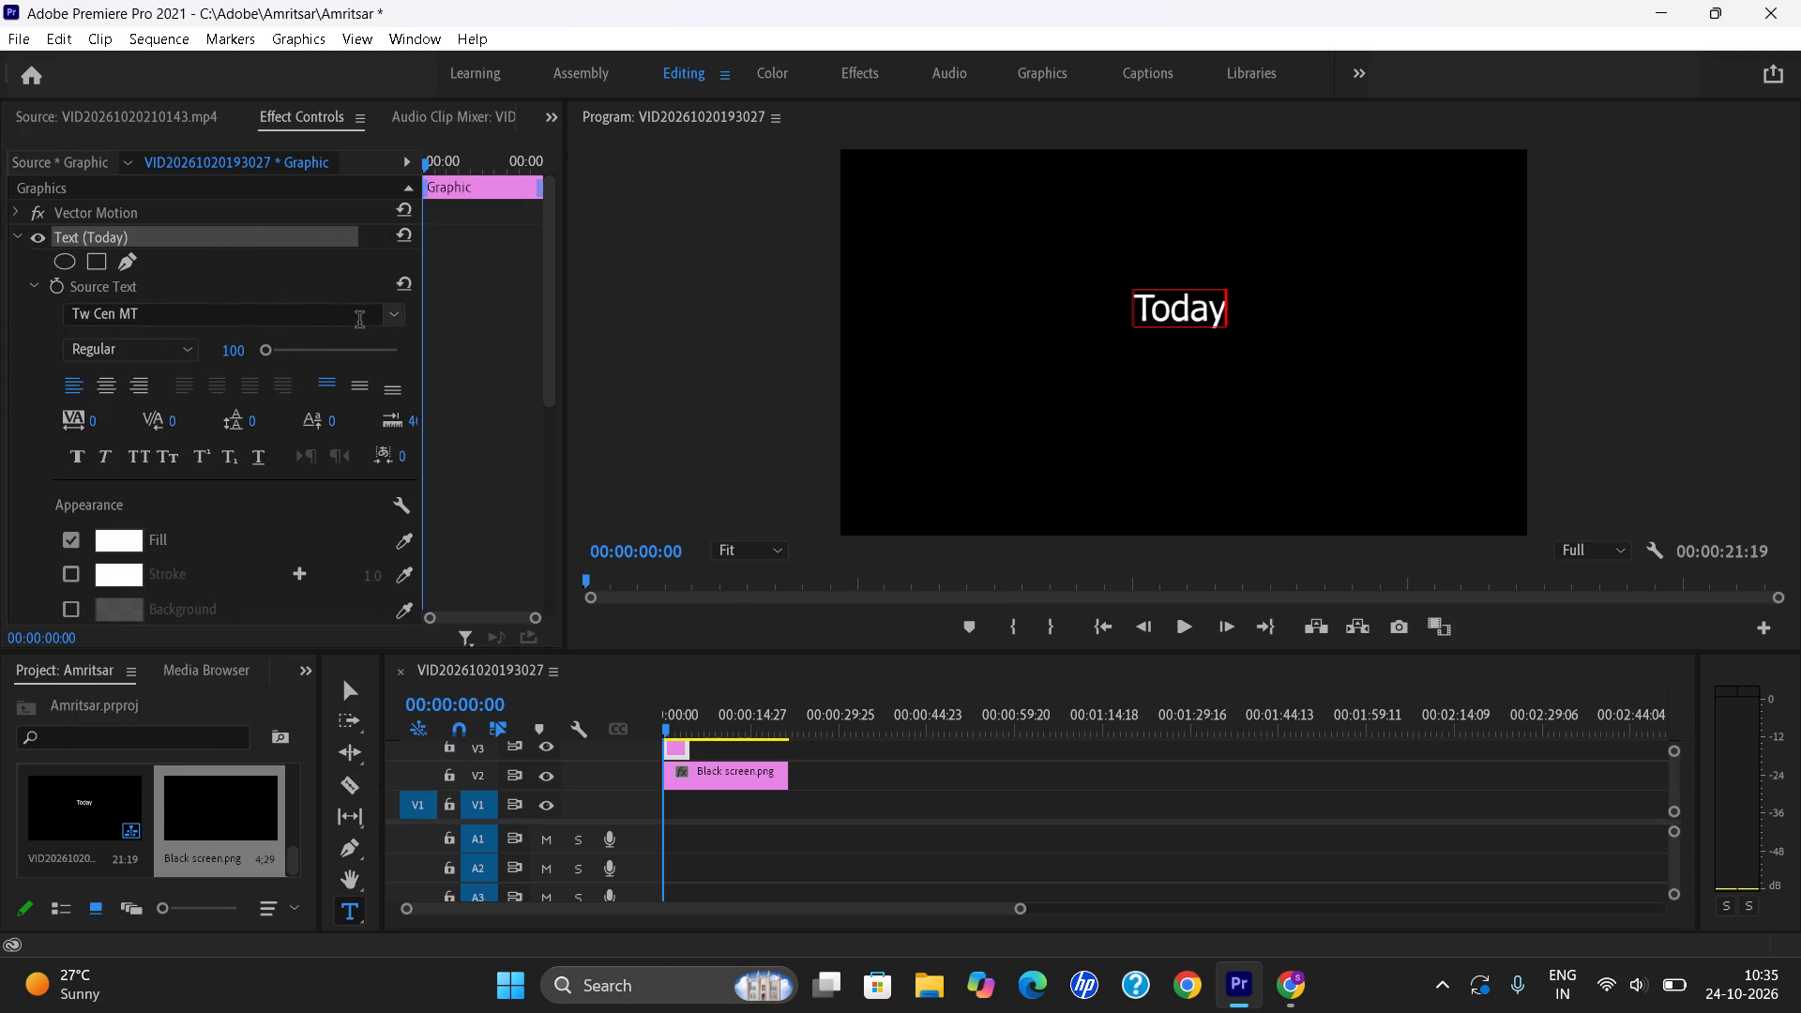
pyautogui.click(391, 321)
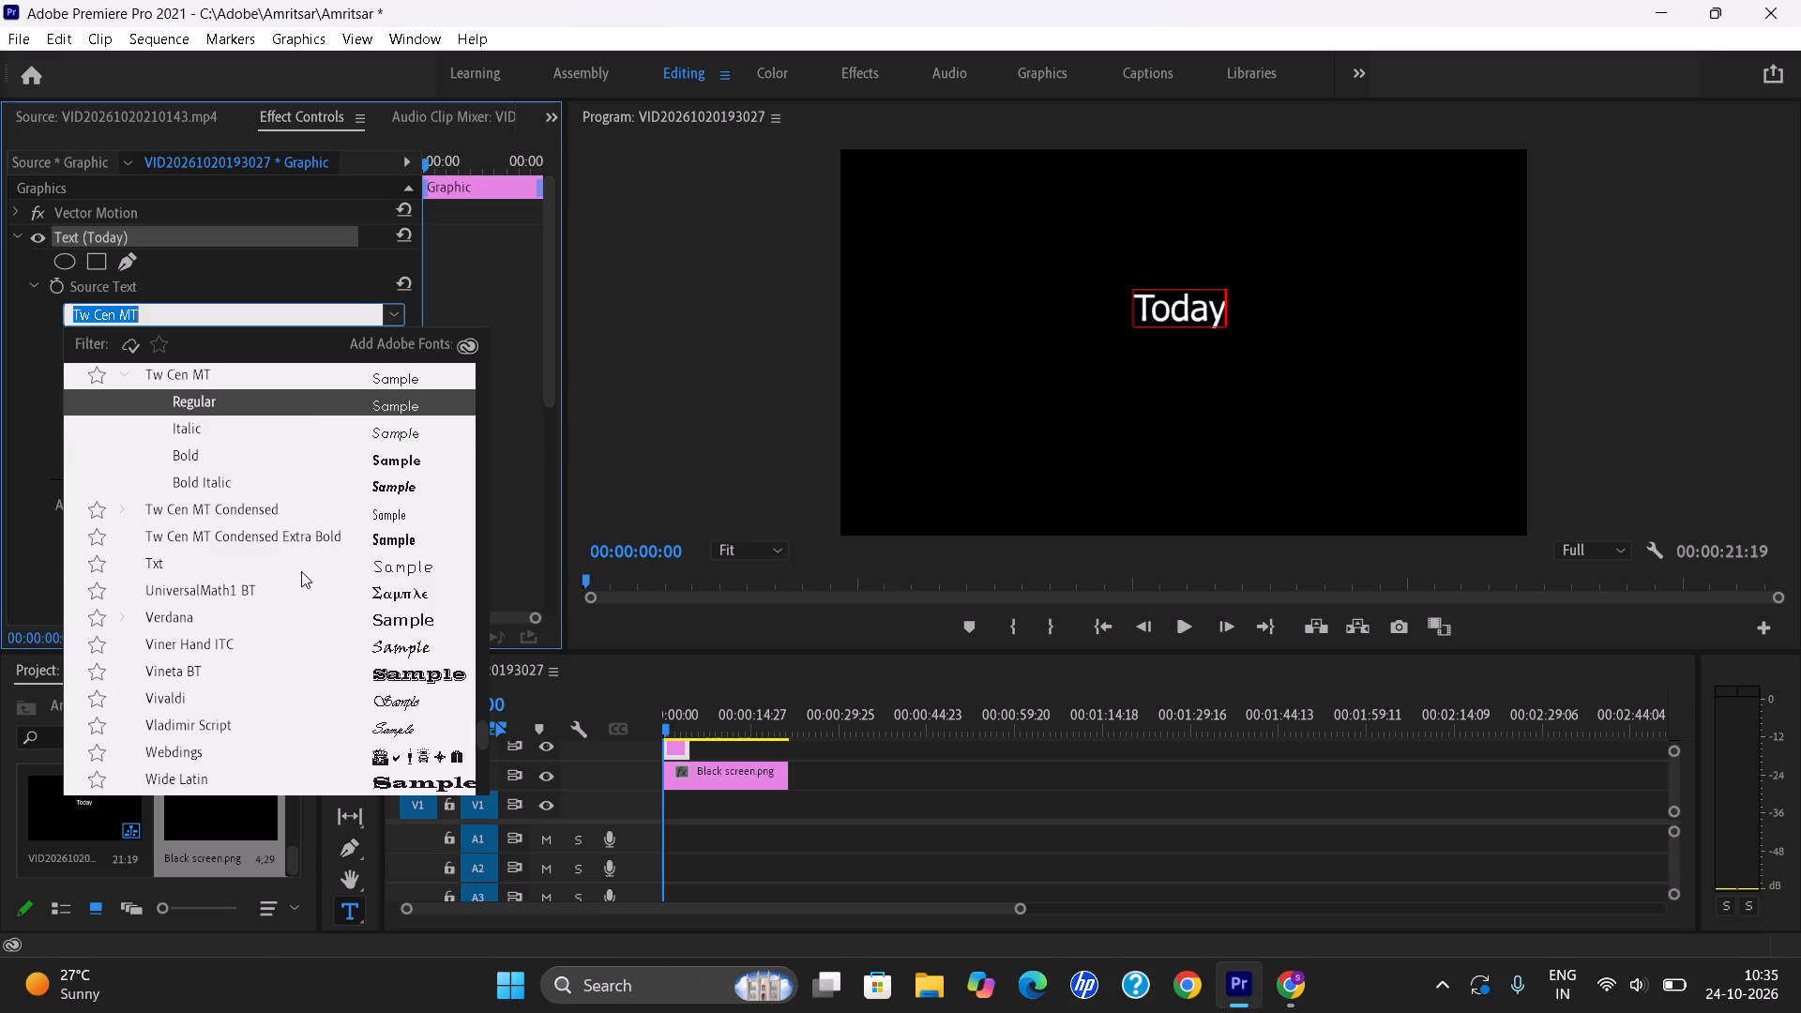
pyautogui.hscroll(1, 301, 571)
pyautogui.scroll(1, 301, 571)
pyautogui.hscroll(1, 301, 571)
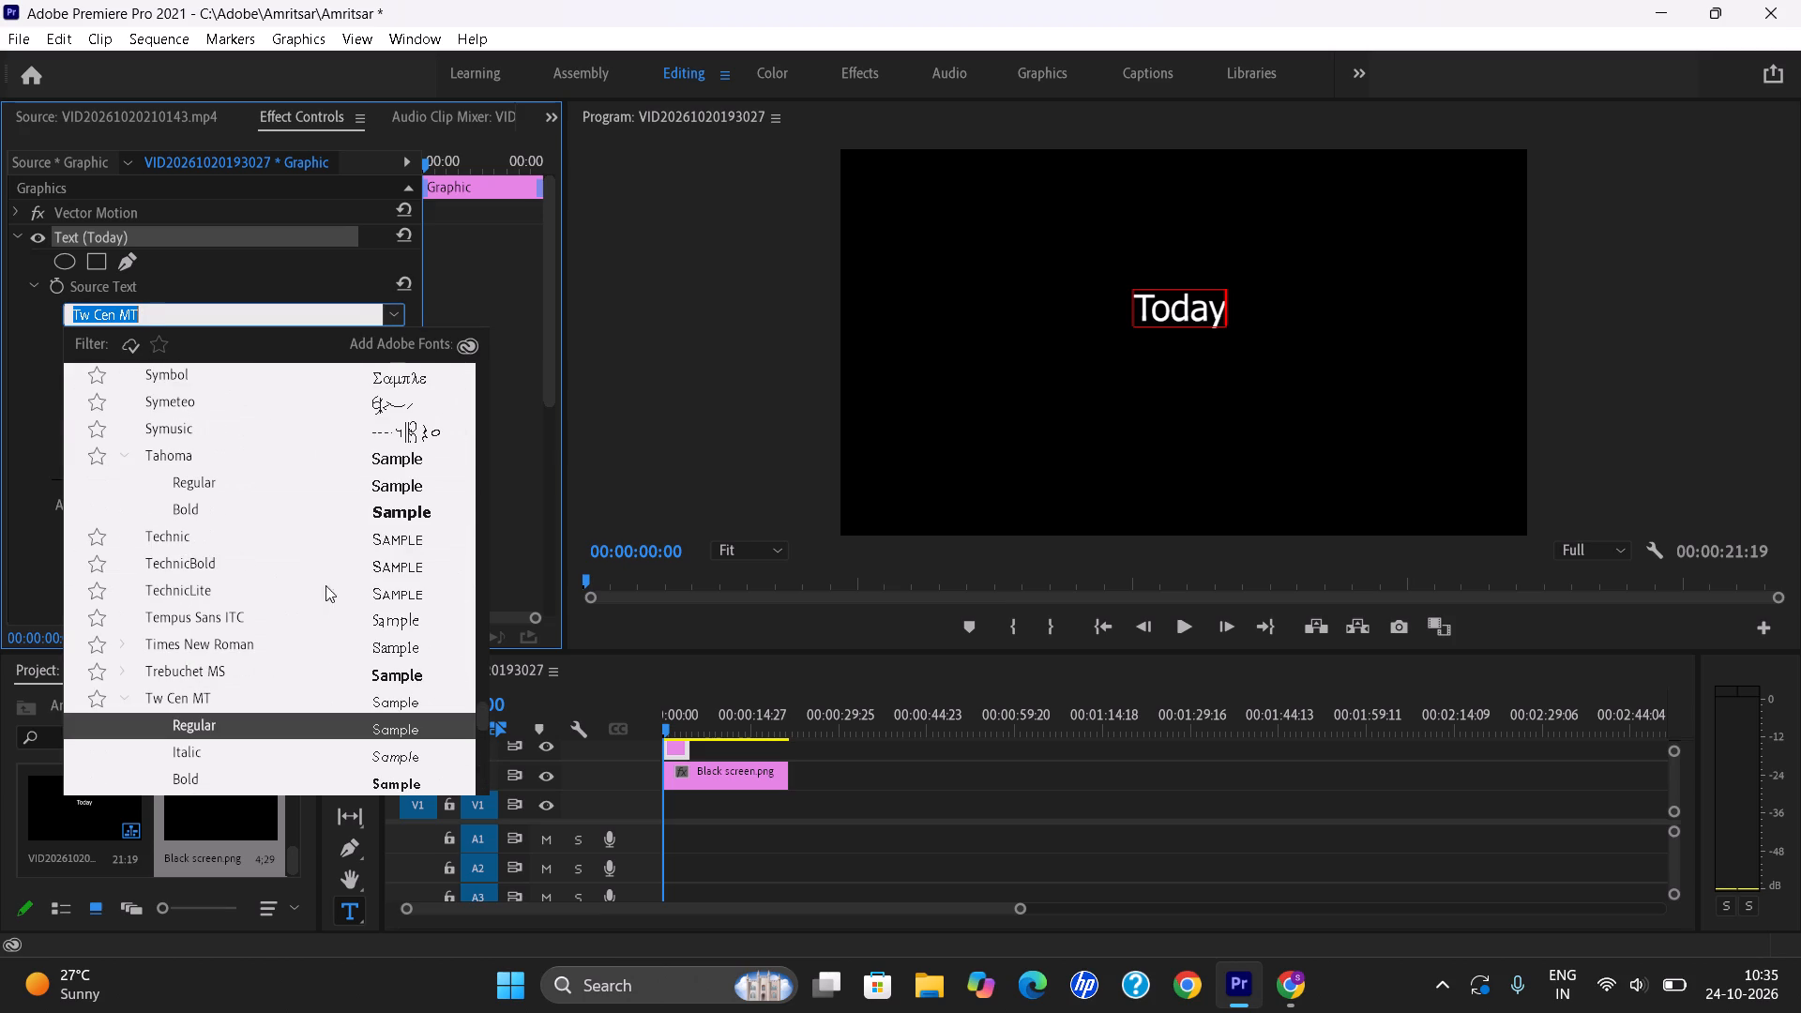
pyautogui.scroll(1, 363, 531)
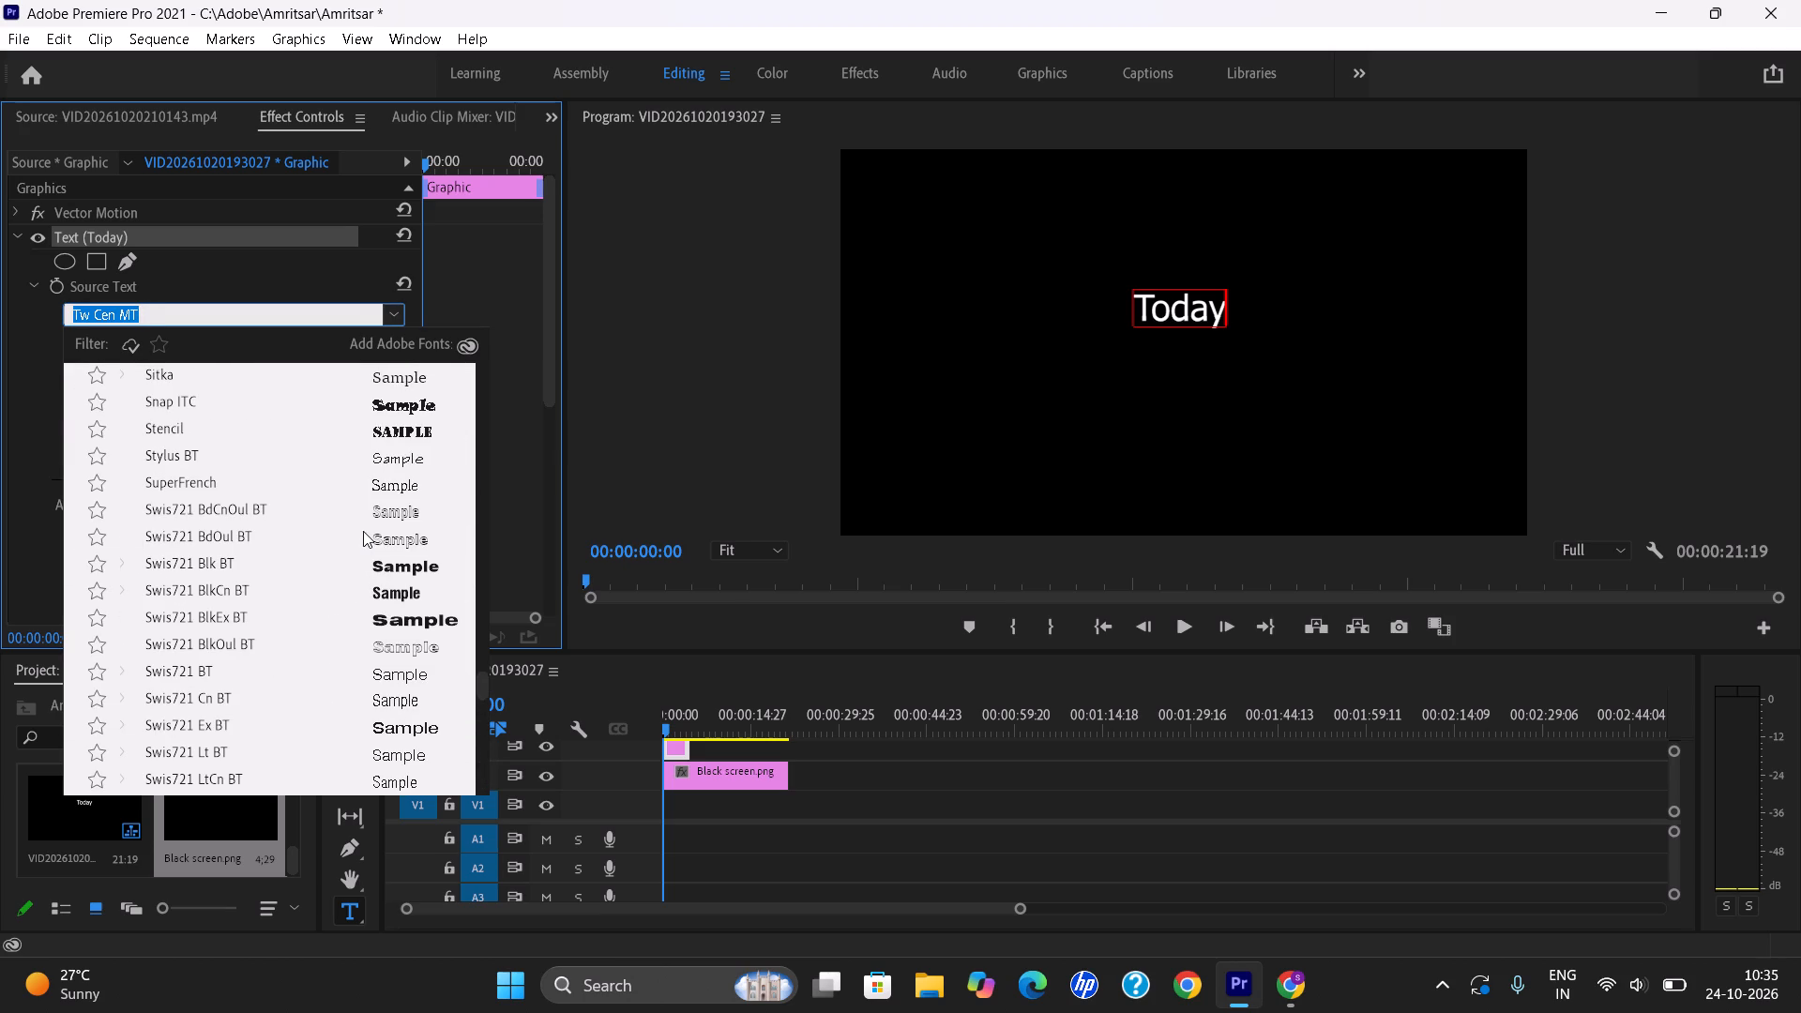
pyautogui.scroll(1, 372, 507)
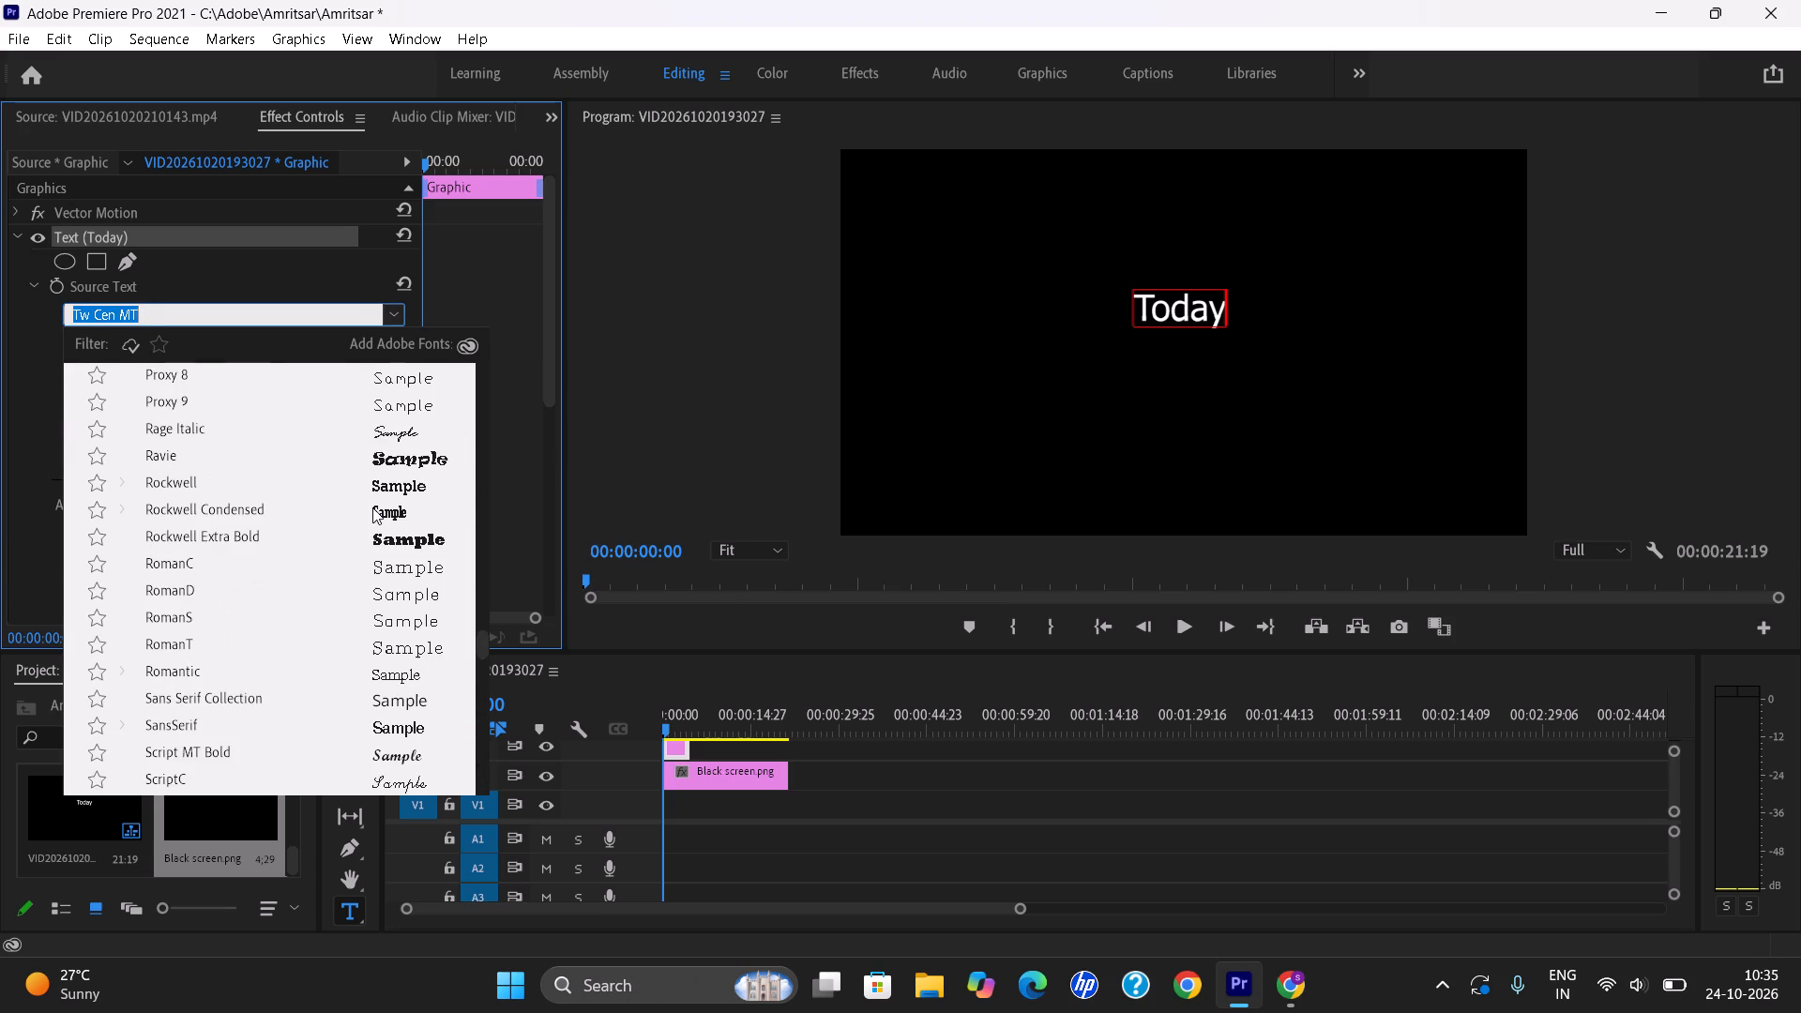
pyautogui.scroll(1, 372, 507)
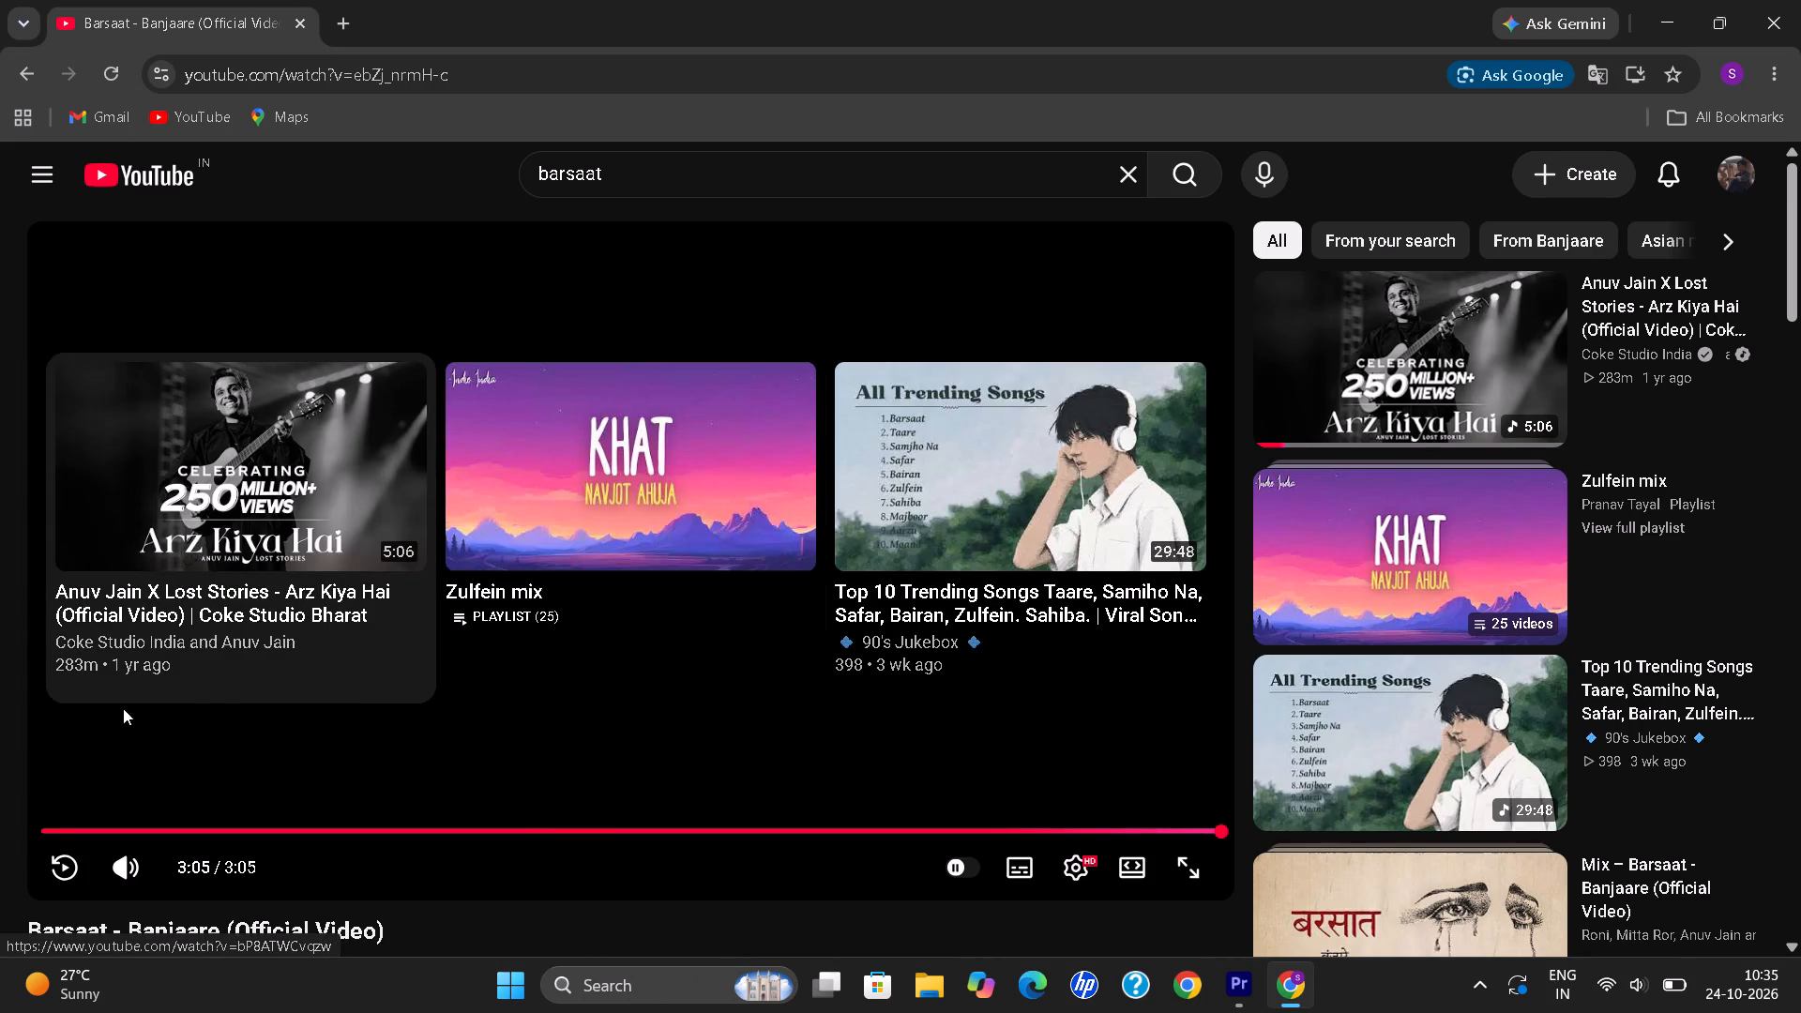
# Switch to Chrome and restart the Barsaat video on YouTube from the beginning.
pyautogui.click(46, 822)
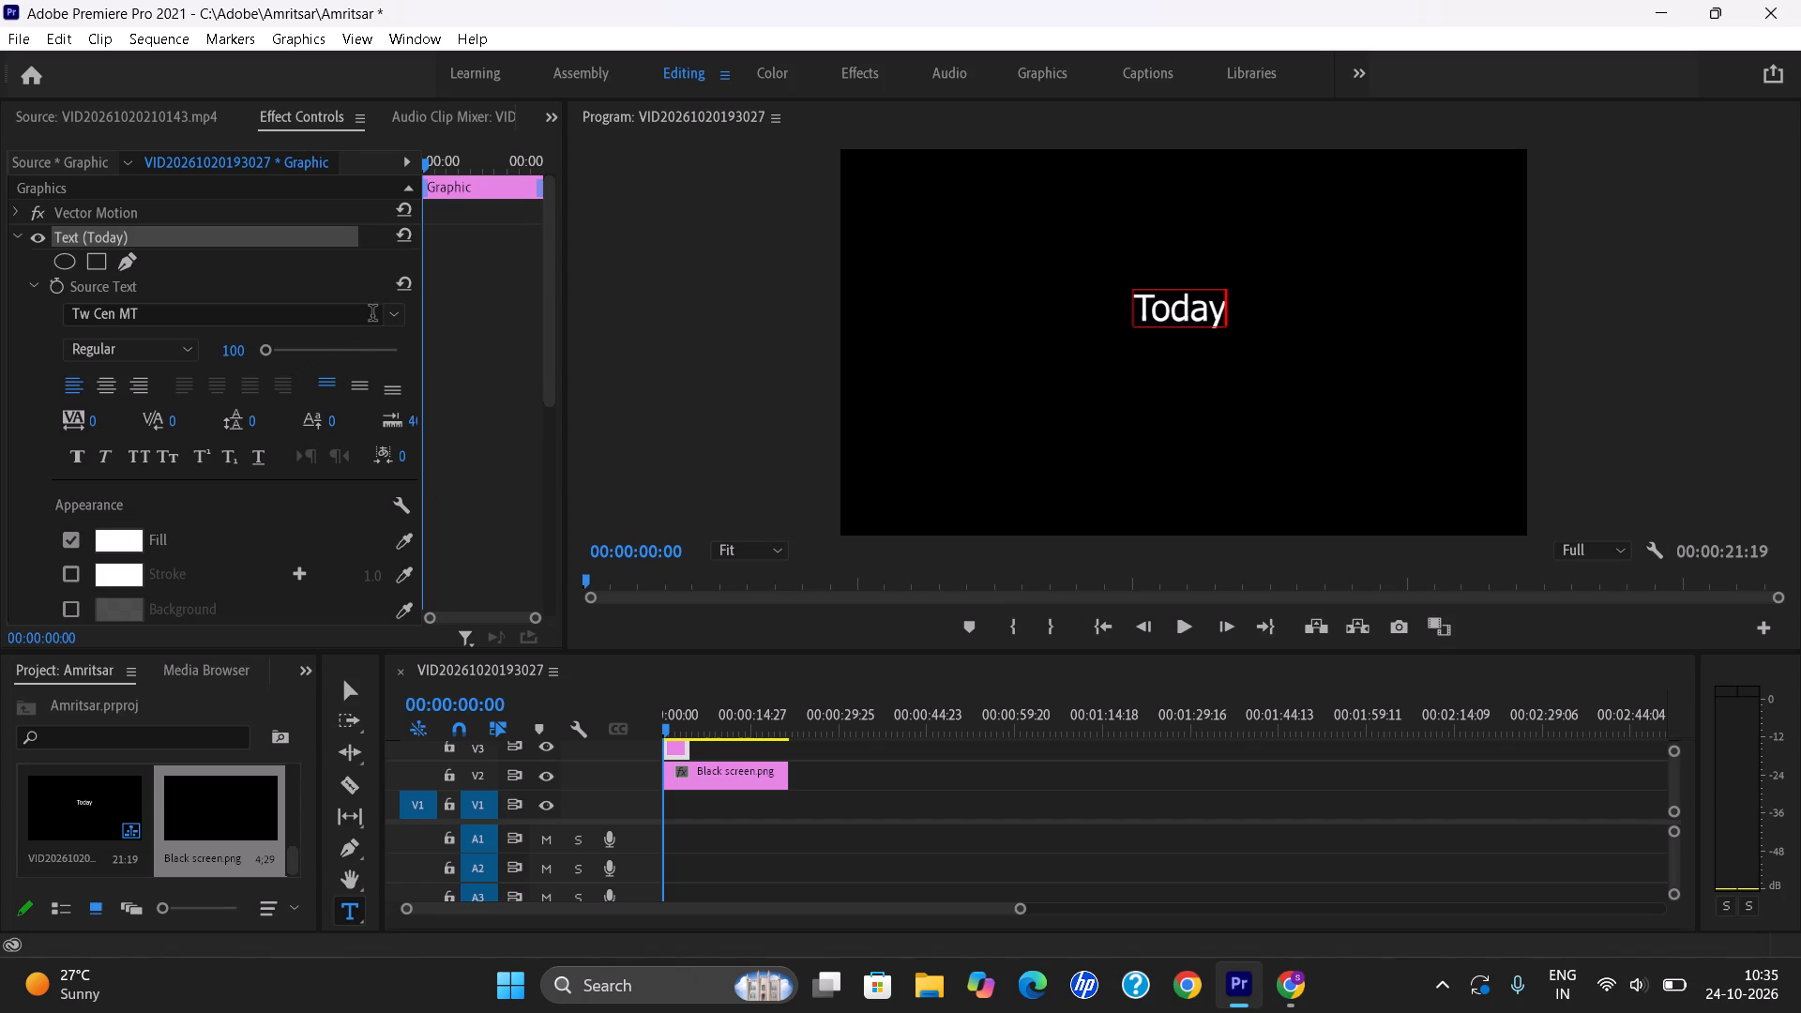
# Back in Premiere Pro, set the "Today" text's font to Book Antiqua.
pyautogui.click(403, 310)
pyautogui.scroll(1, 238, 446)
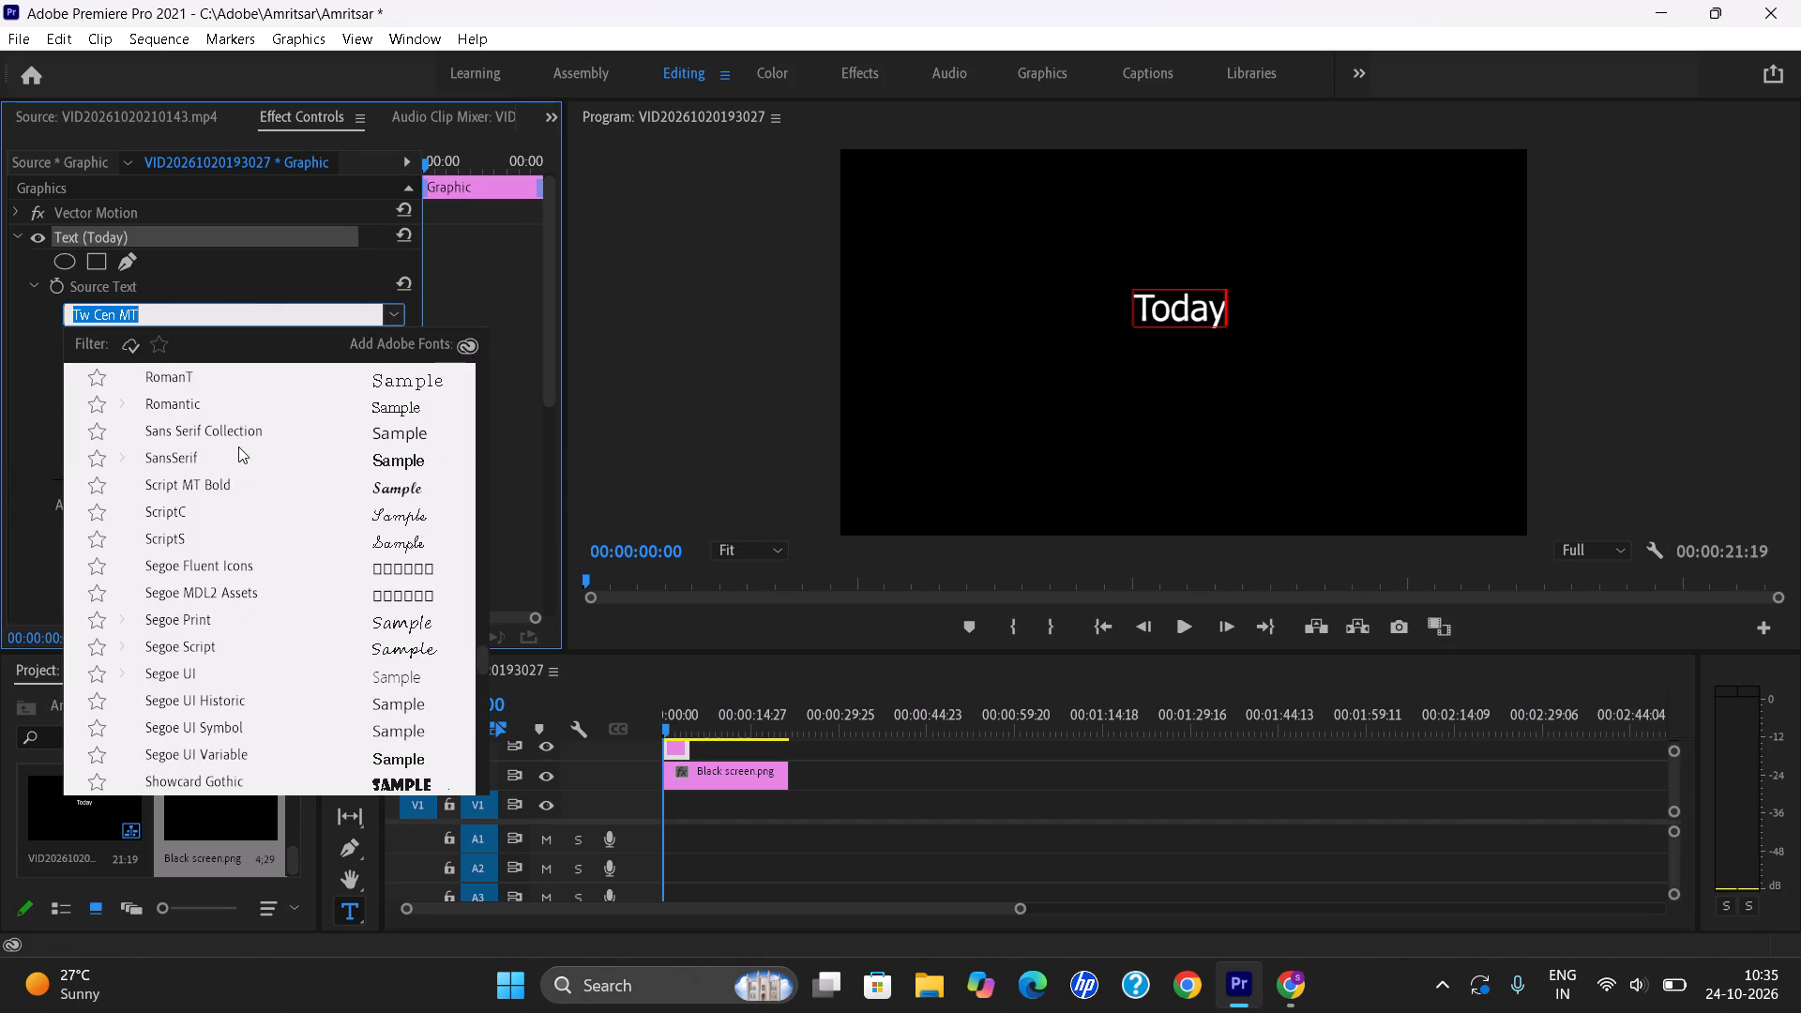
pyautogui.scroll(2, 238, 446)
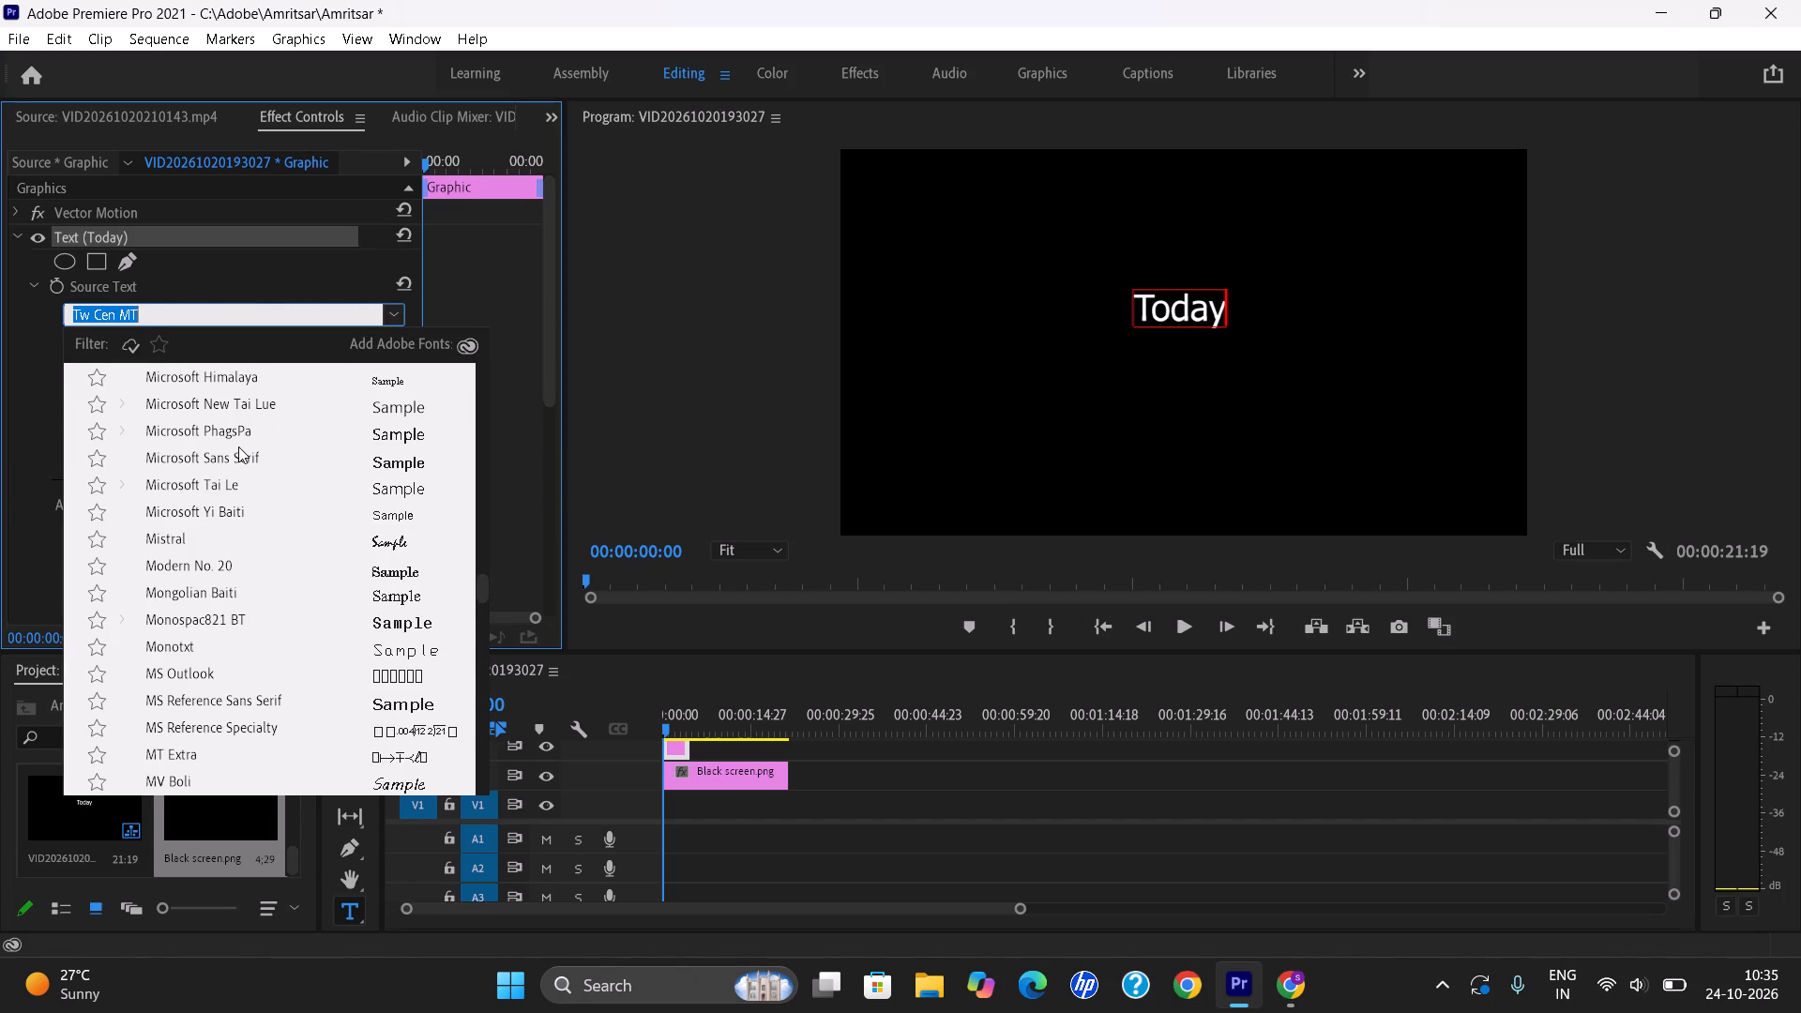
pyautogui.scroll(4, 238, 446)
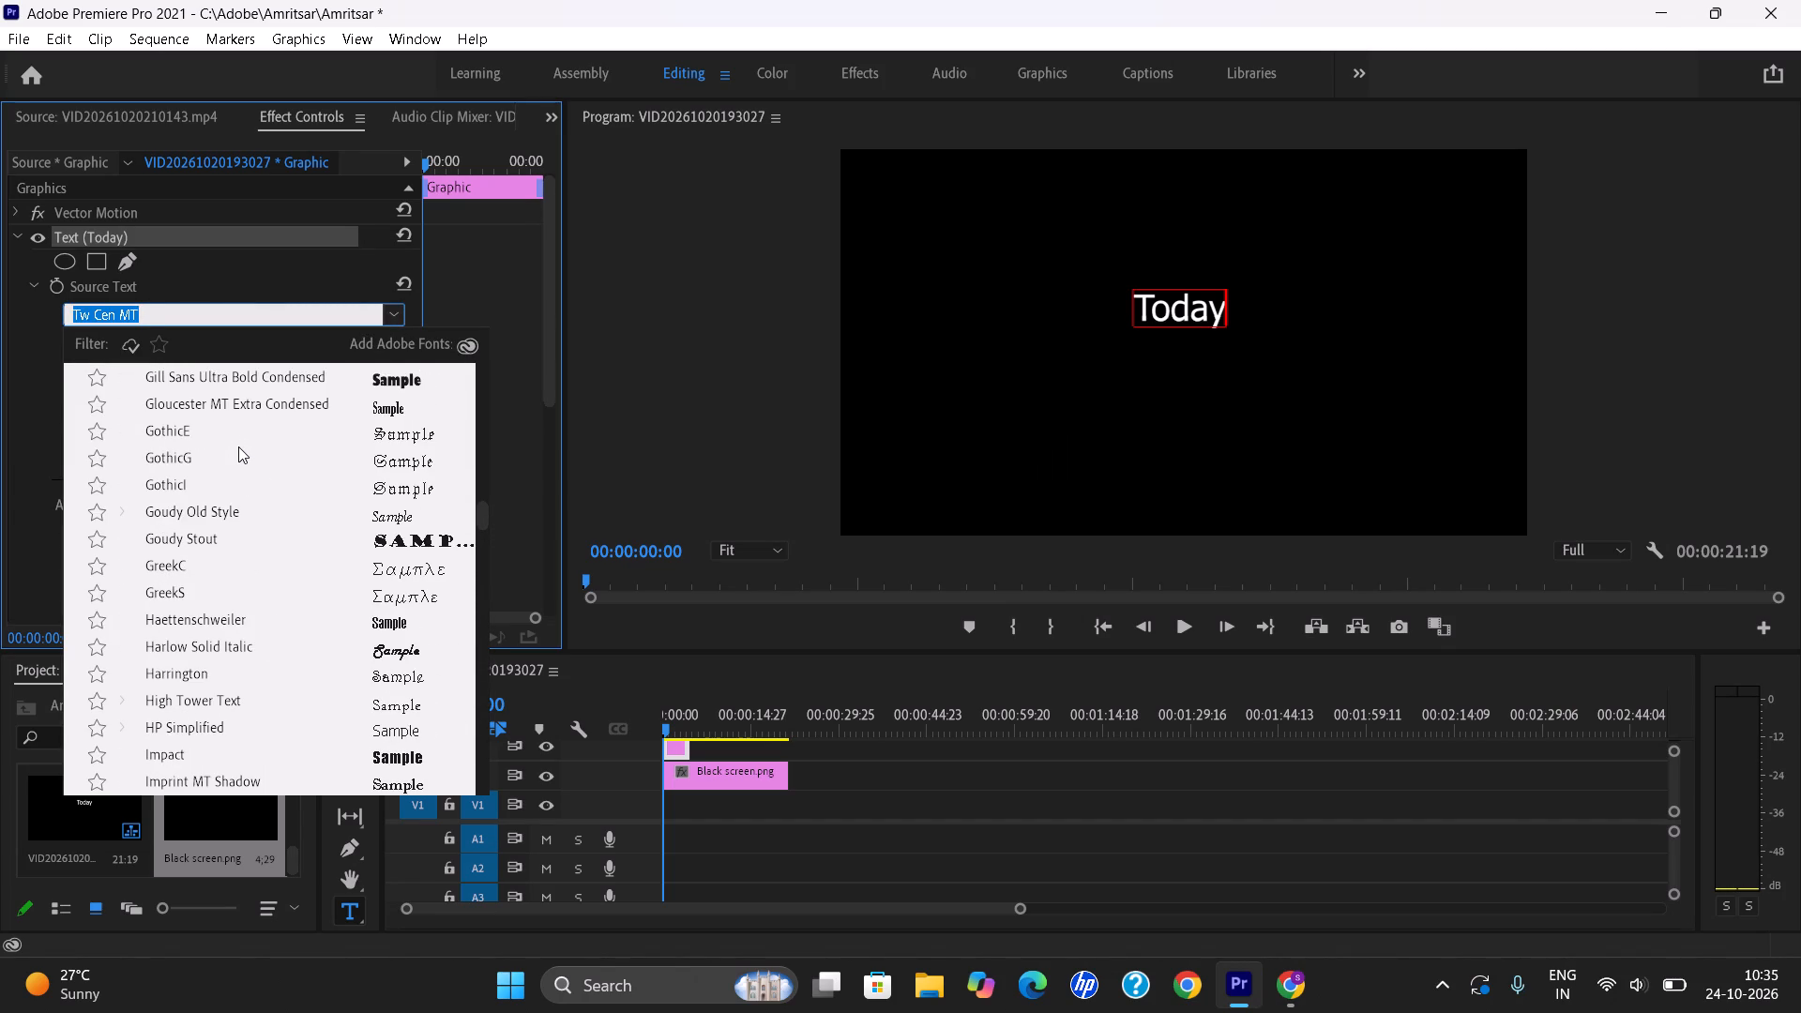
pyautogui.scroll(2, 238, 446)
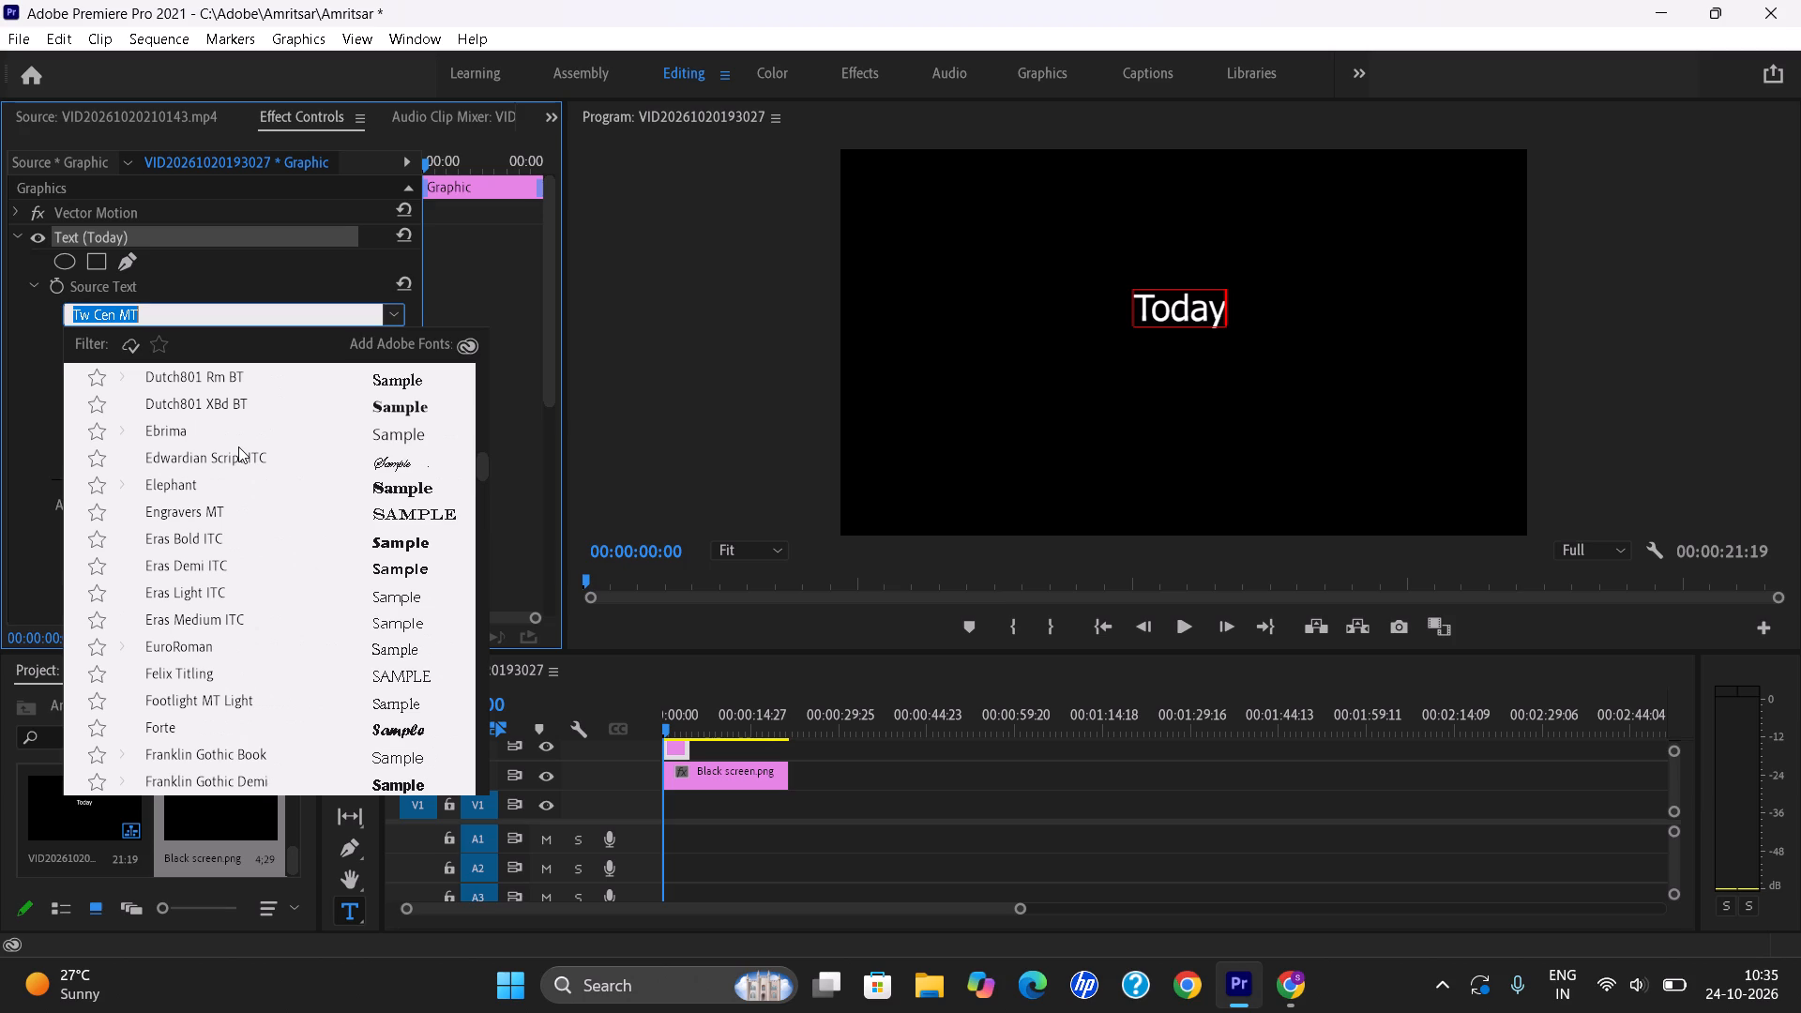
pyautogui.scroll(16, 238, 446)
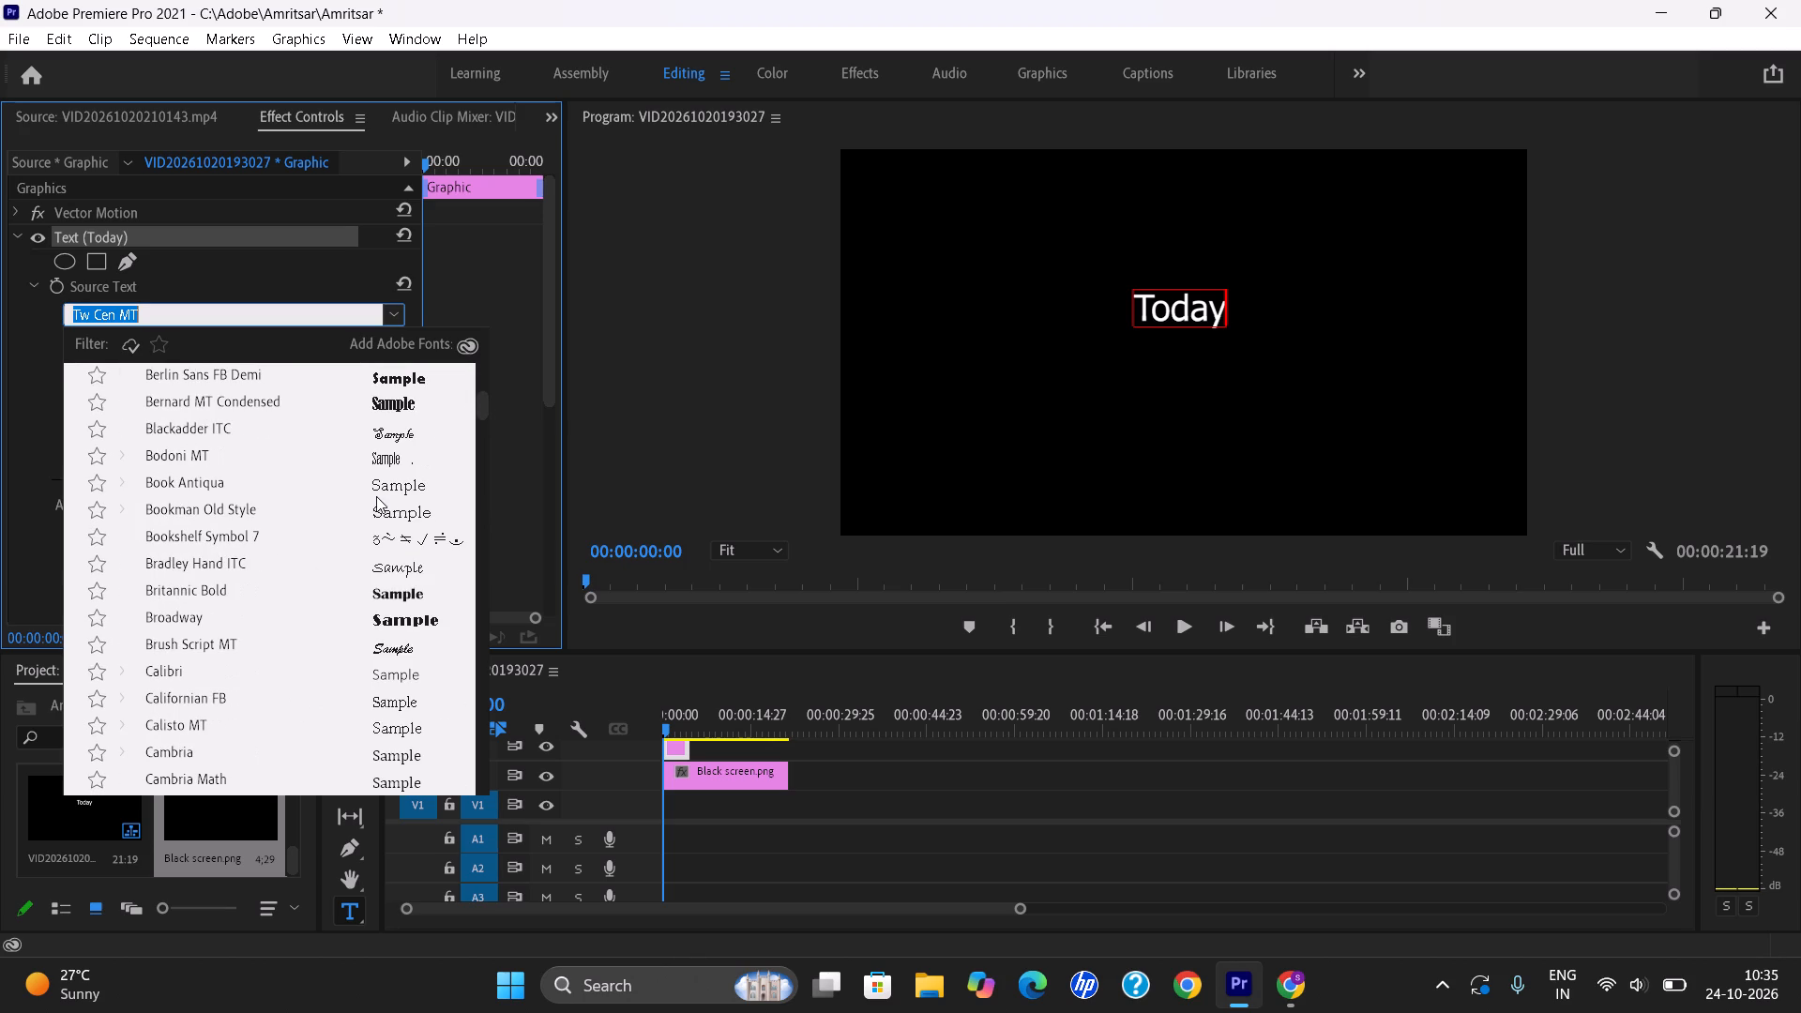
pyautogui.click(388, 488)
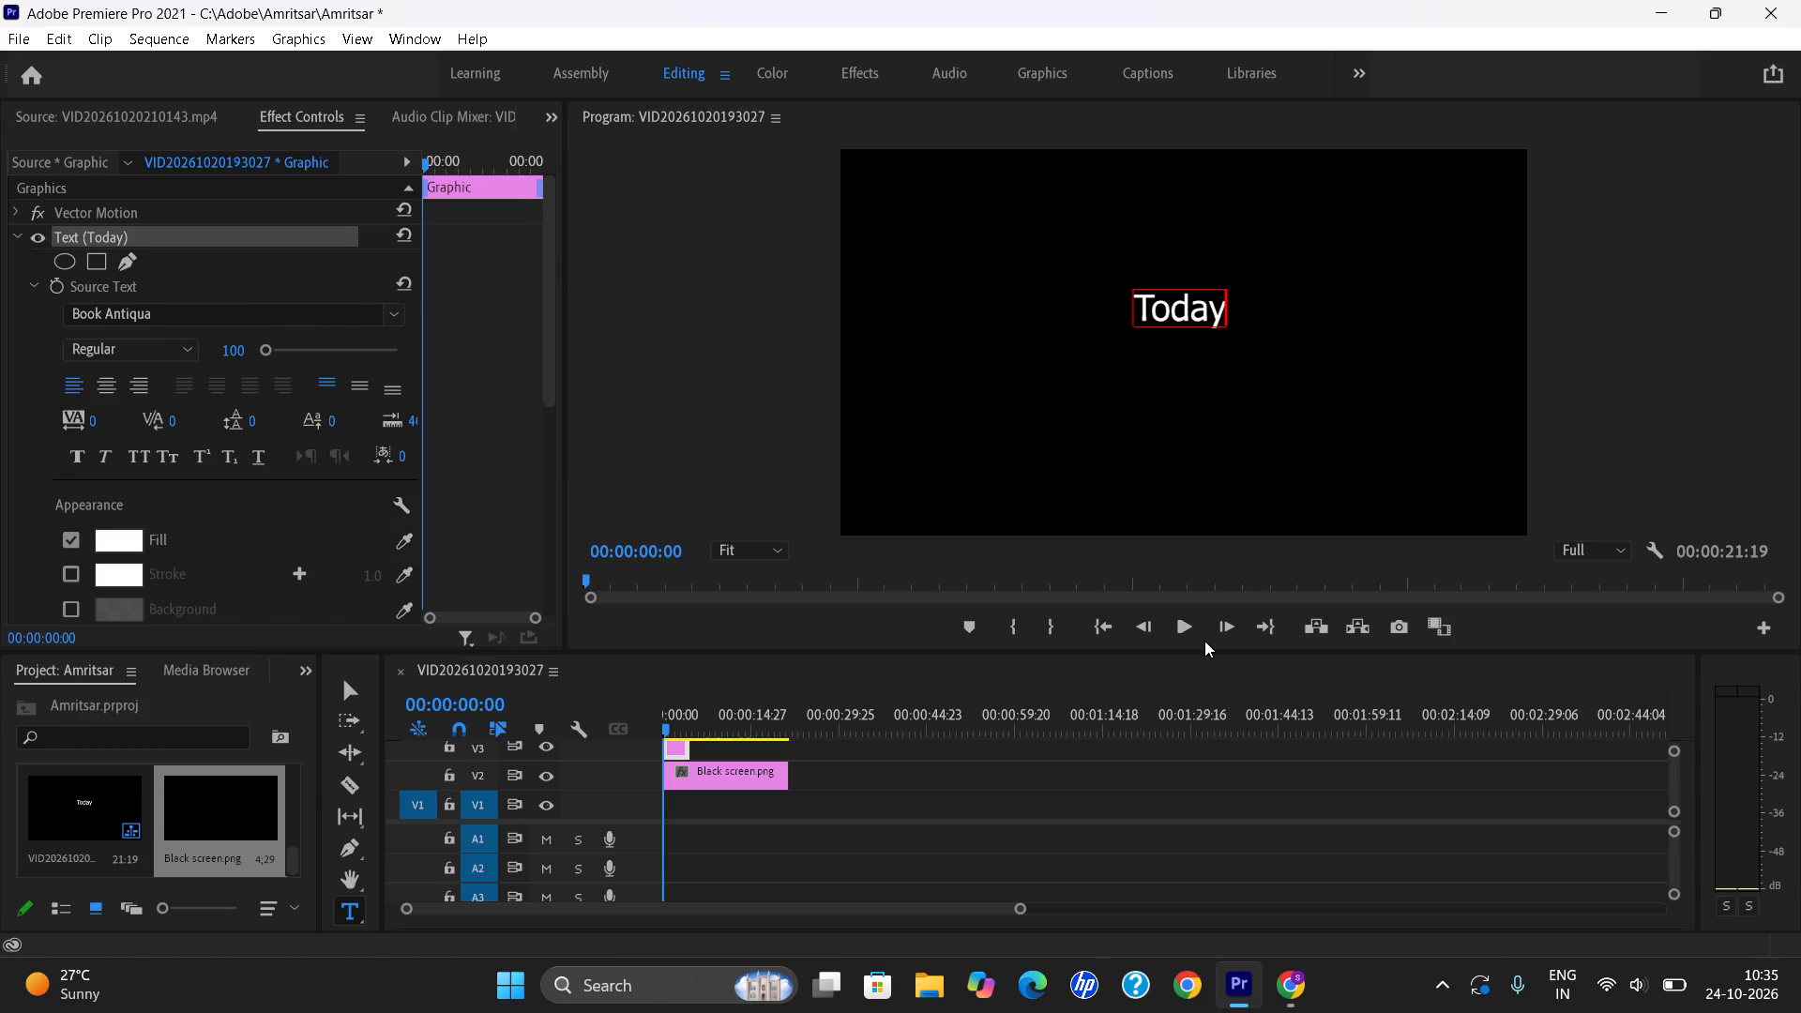
# Extend the end of the "Today" graphic clip on track V3 to about 8 seconds.
pyautogui.click(679, 746)
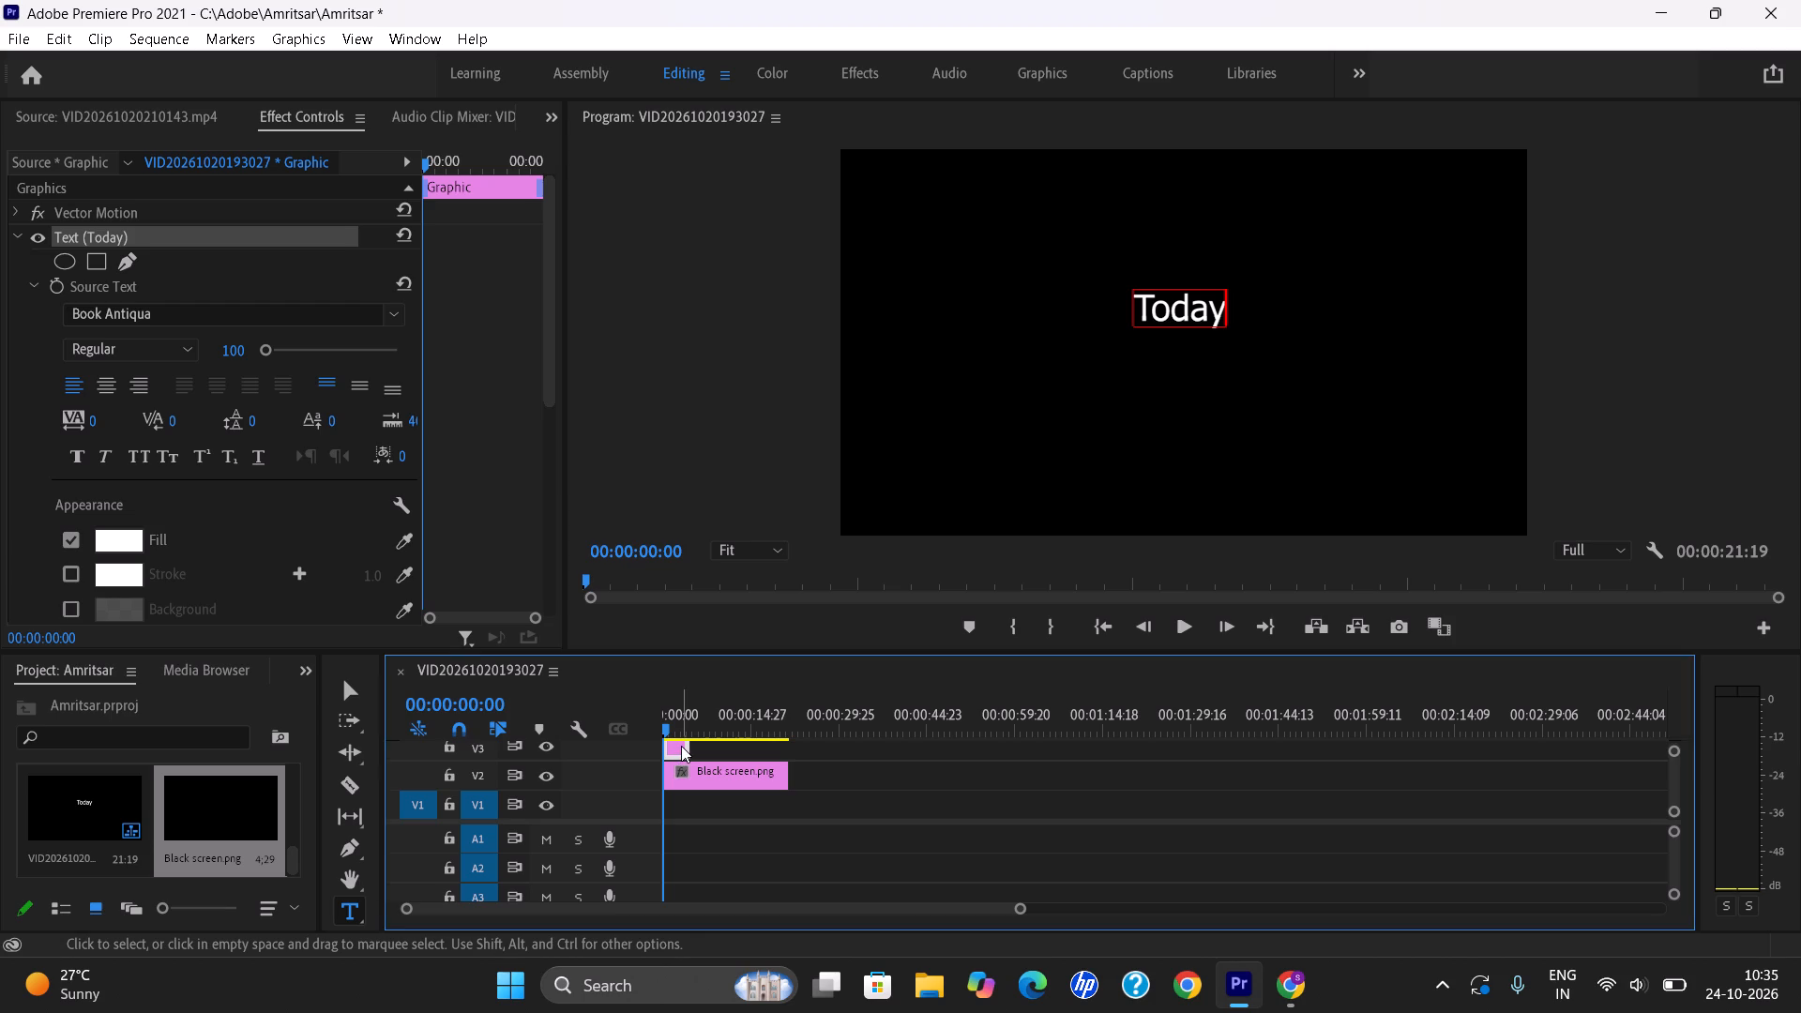
pyautogui.moveTo(689, 745); pyautogui.dragTo(735, 748)
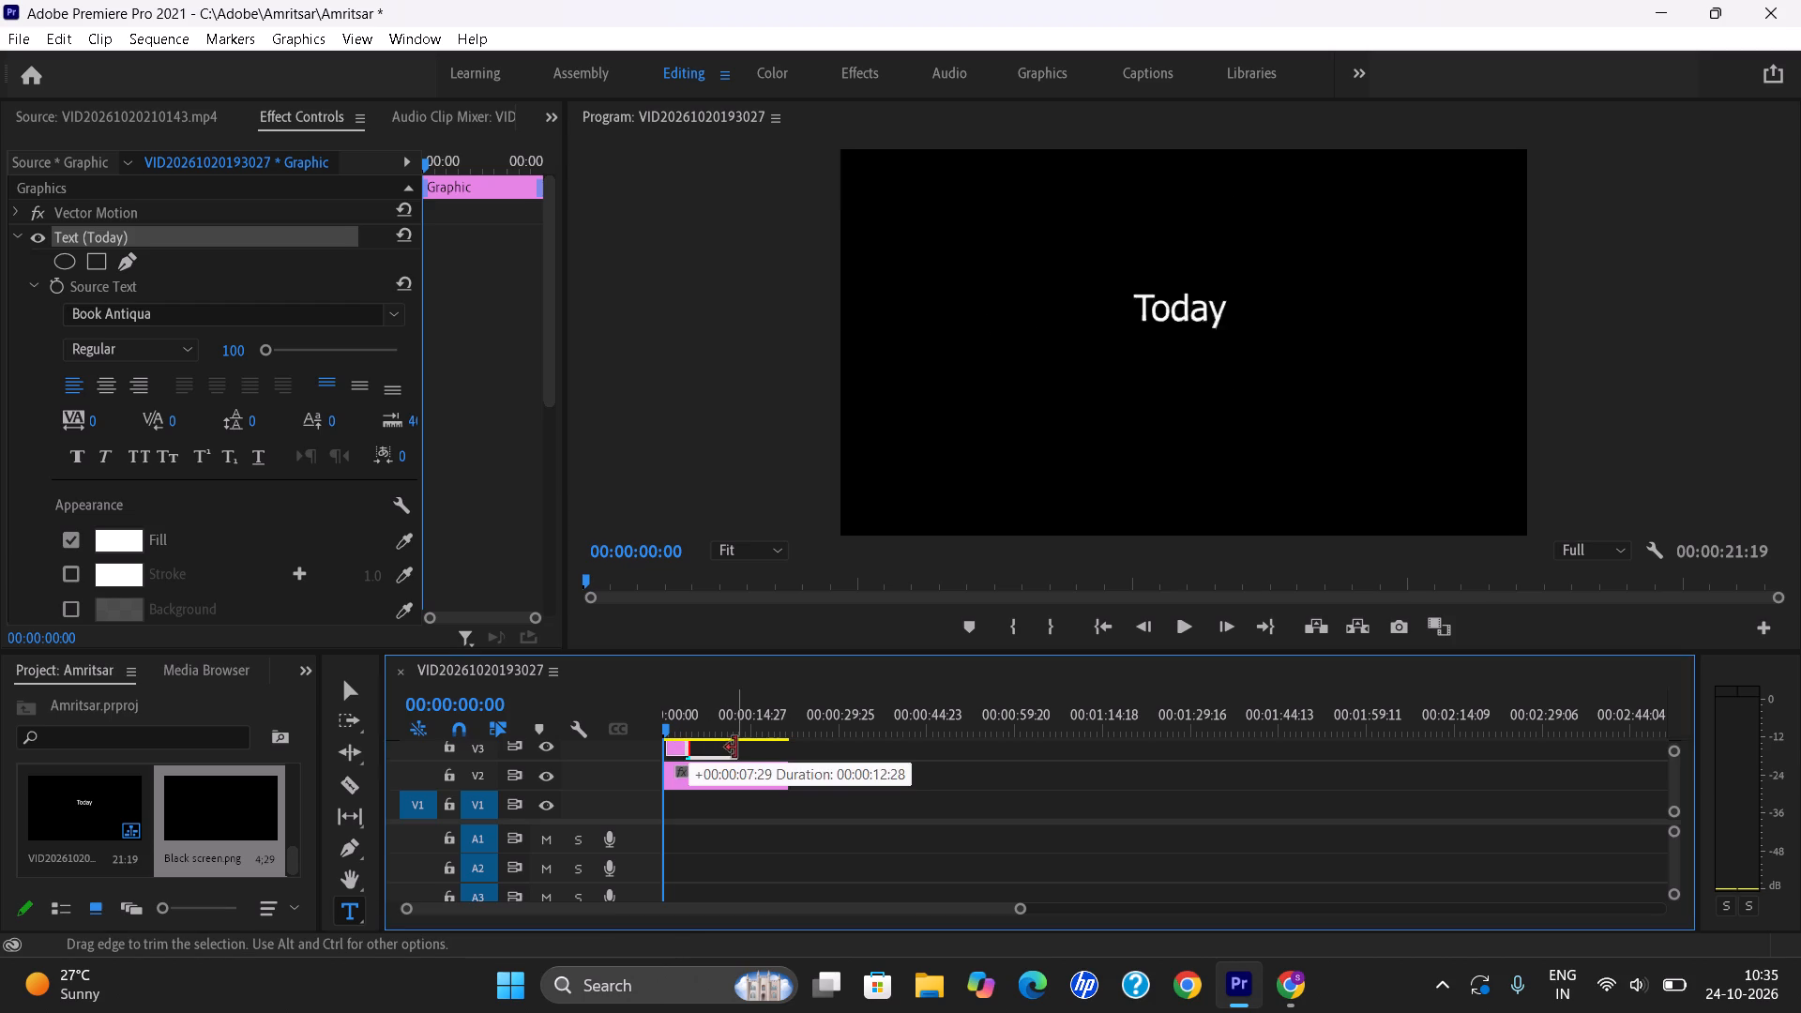
pyautogui.moveTo(735, 748); pyautogui.dragTo(710, 753)
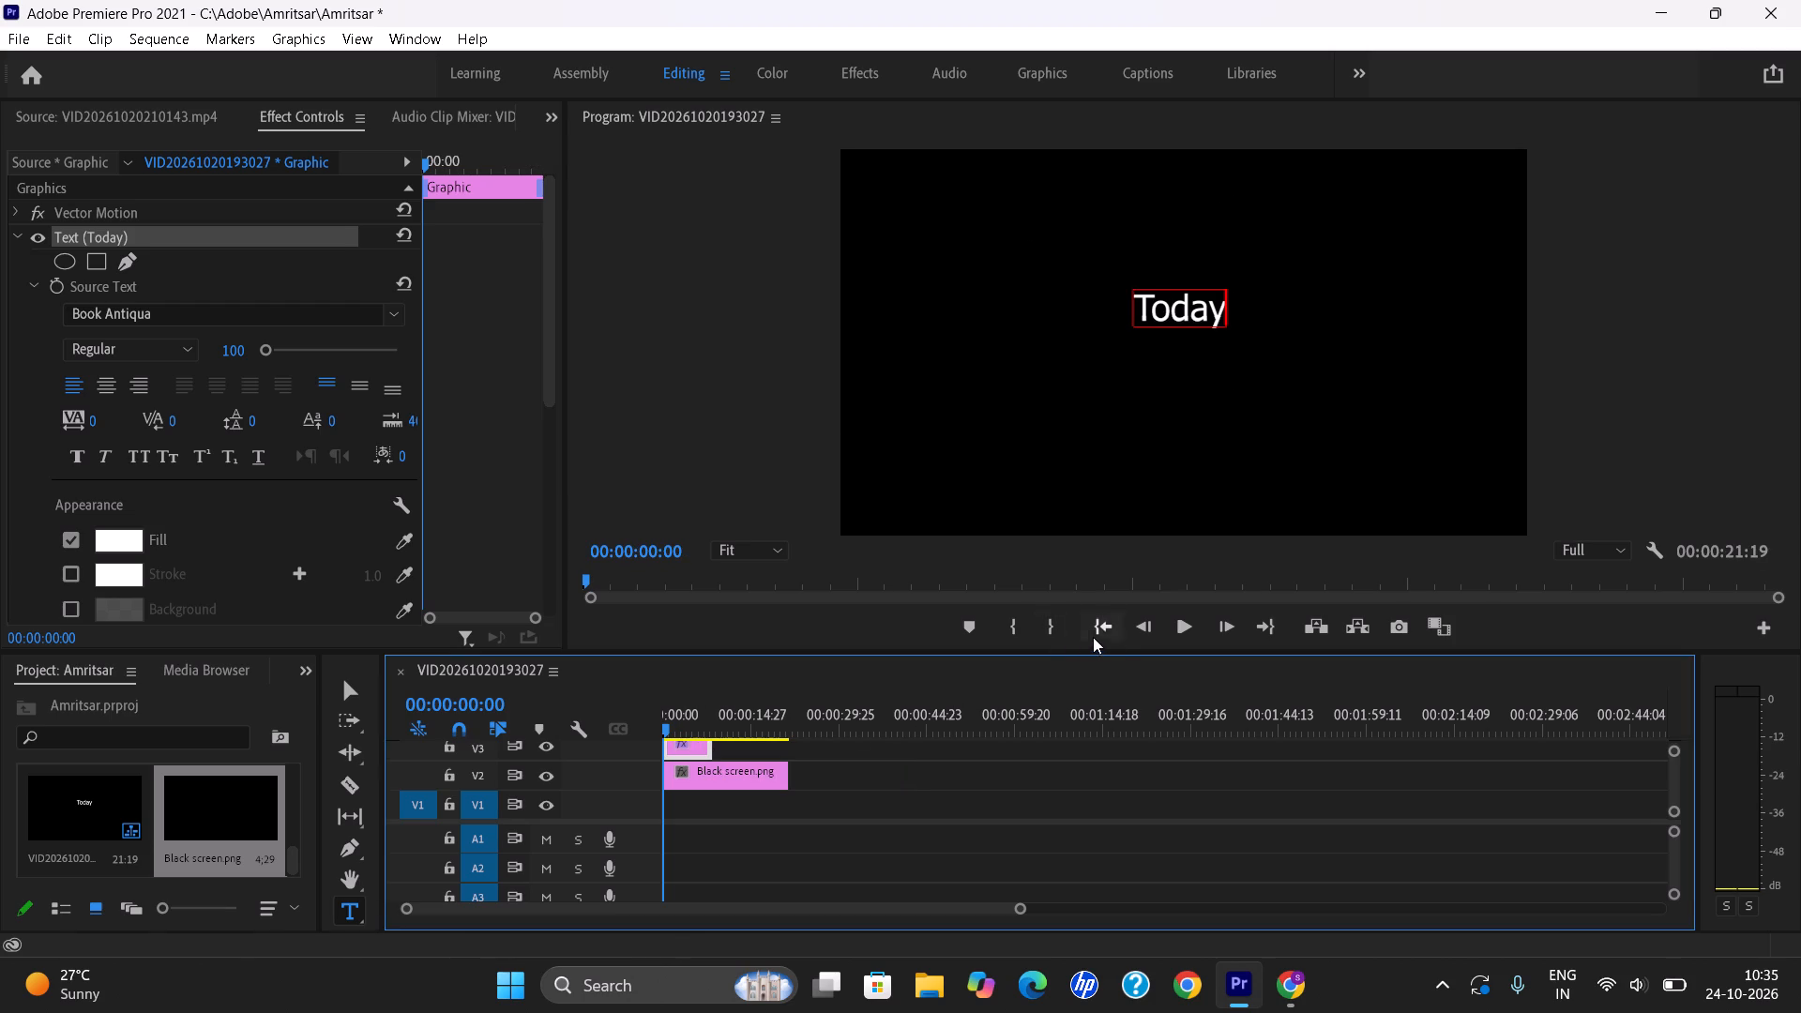
# Play the first second or so of the "Today" title in the Program monitor and stop.
pyautogui.click(1182, 624)
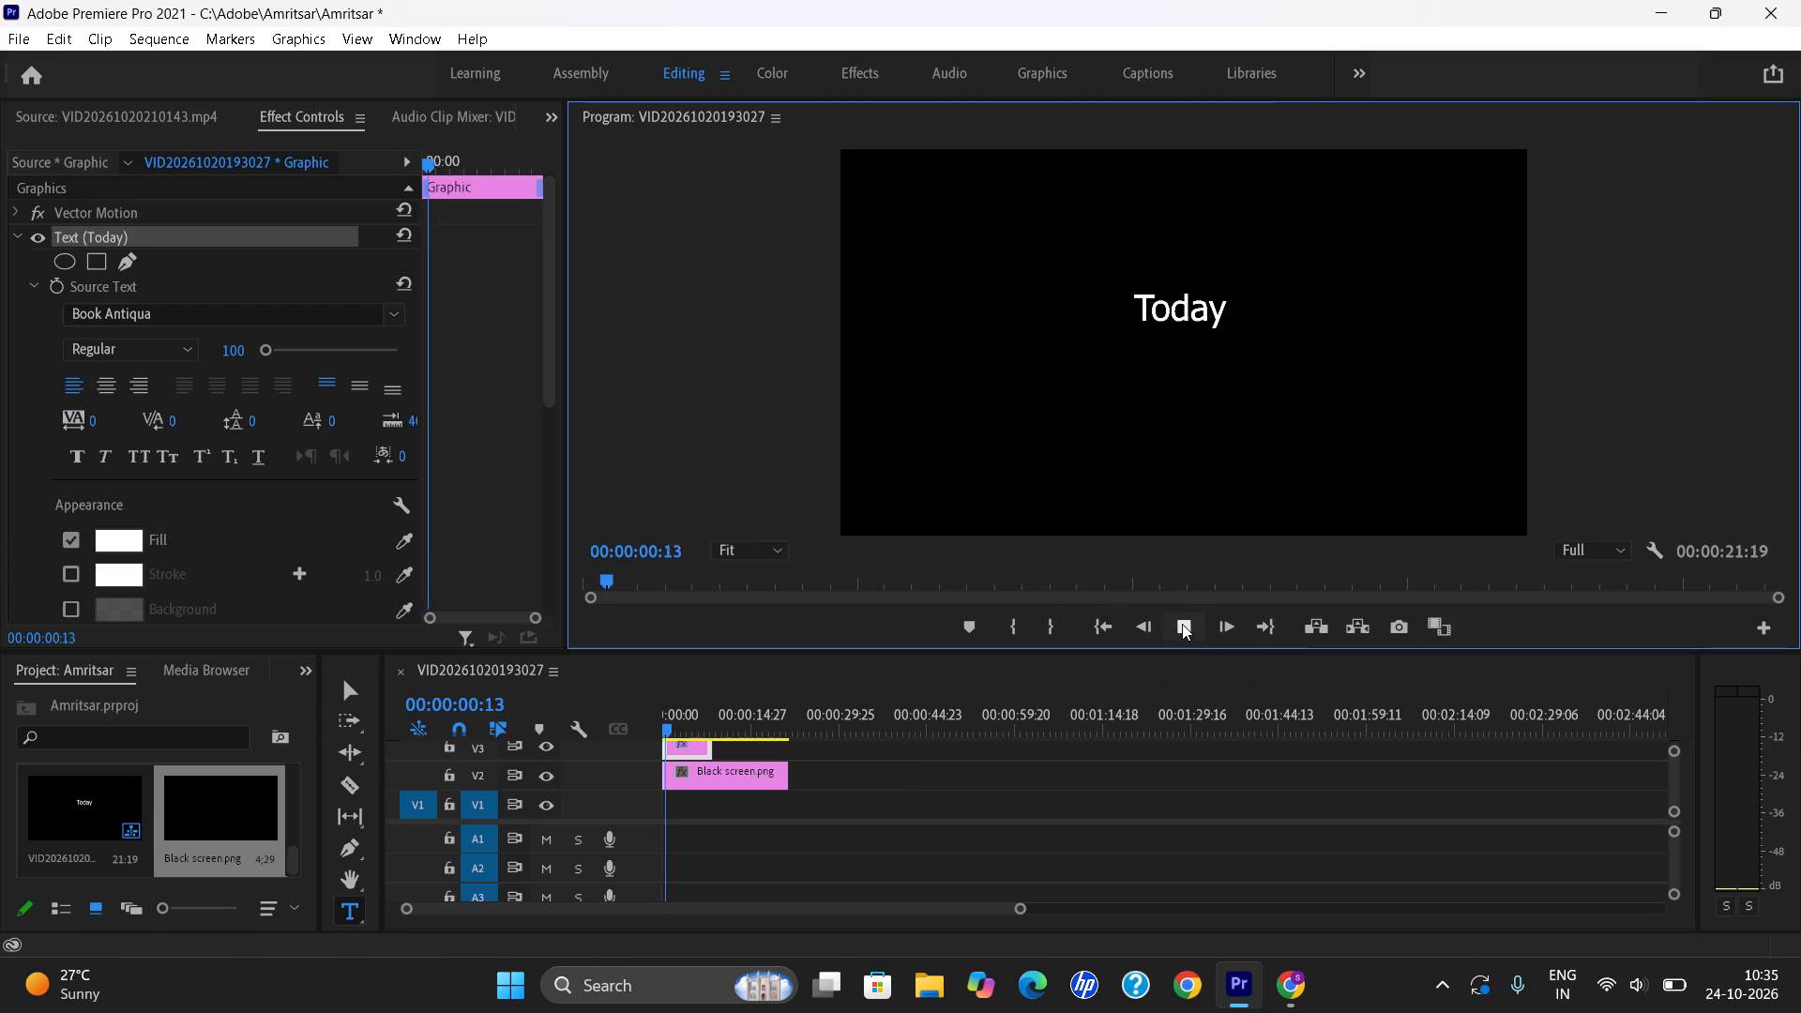
pyautogui.click(1182, 624)
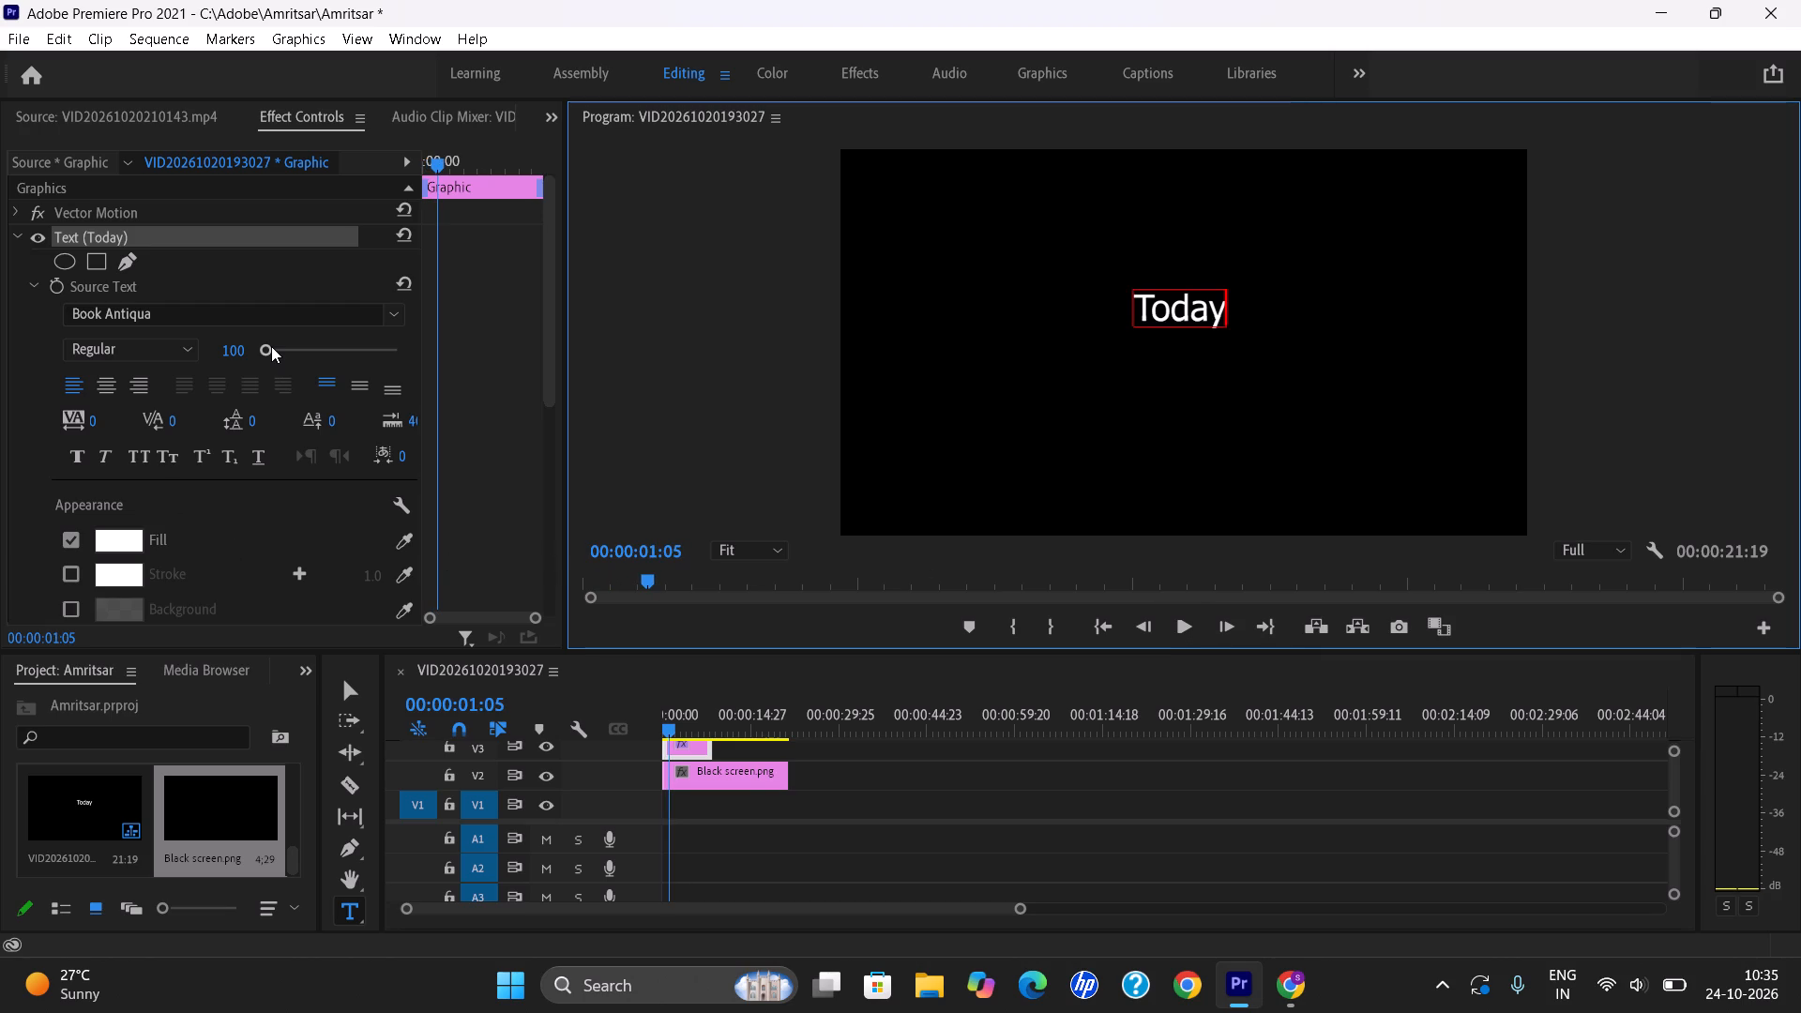
# Enable Source Text keyframing on the "Today" text at 00:00:01:05 and set its font to Californian FB.
pyautogui.click(55, 282)
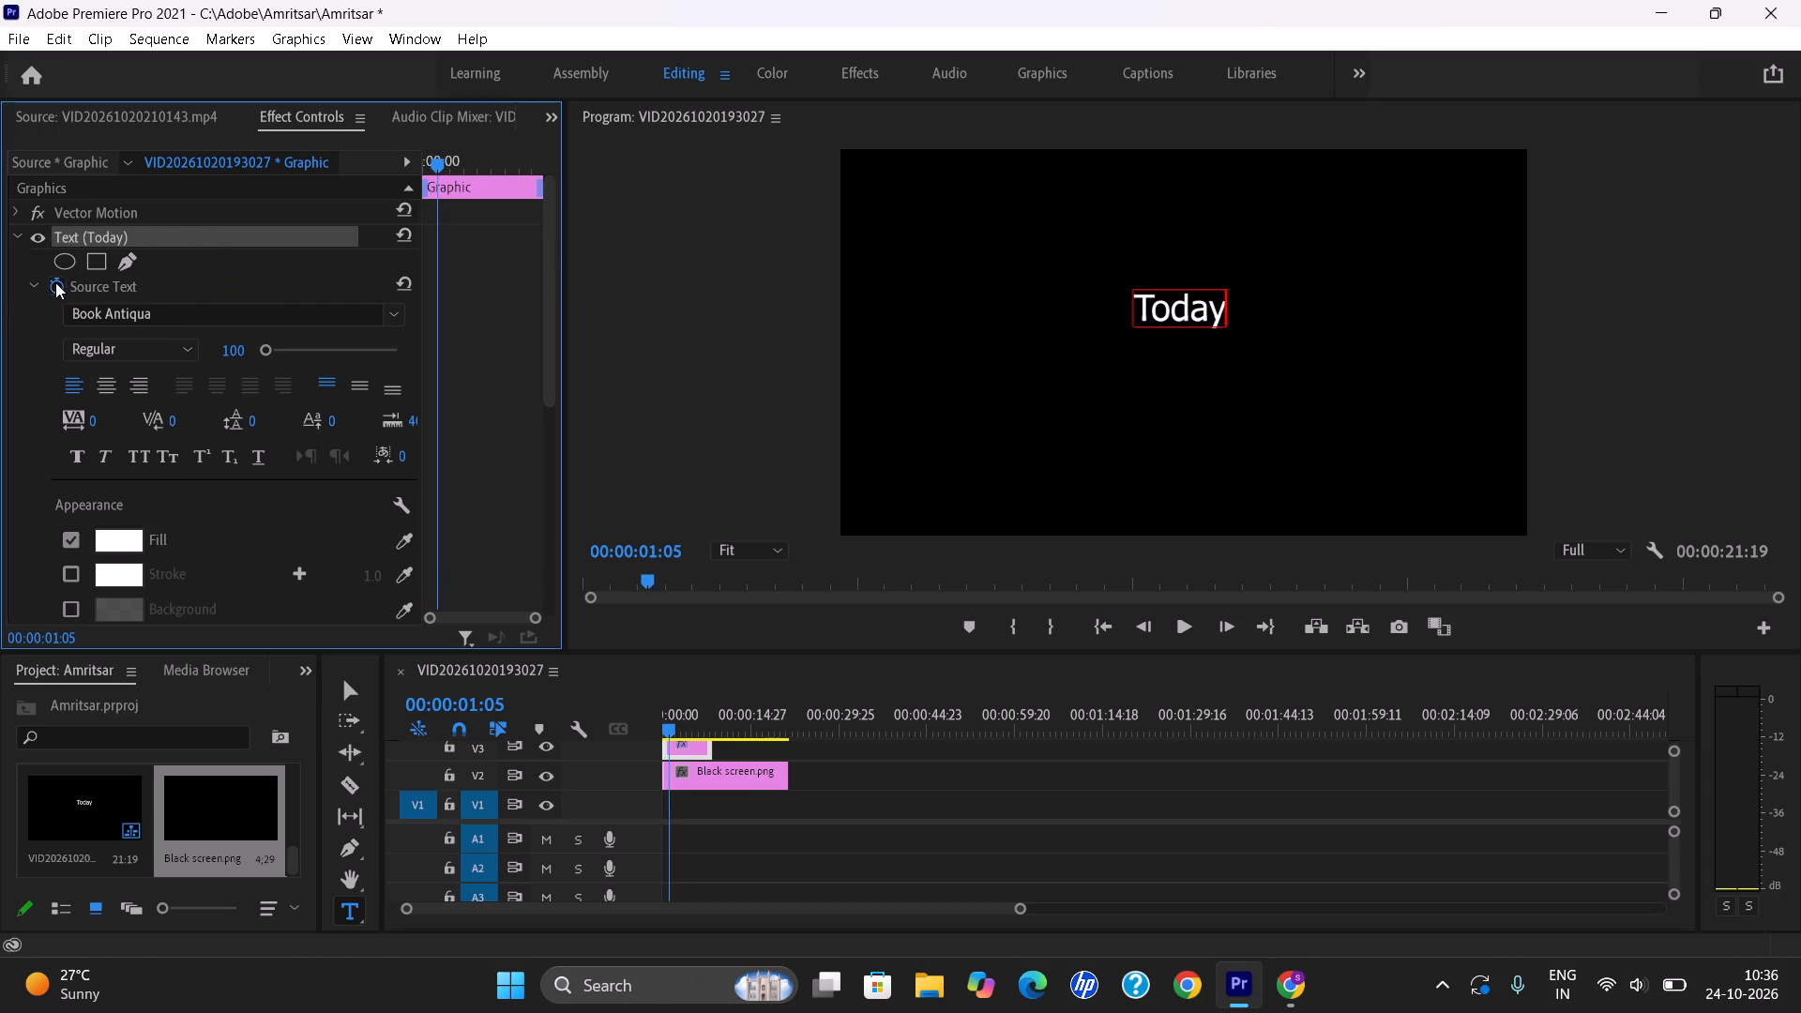
pyautogui.click(343, 313)
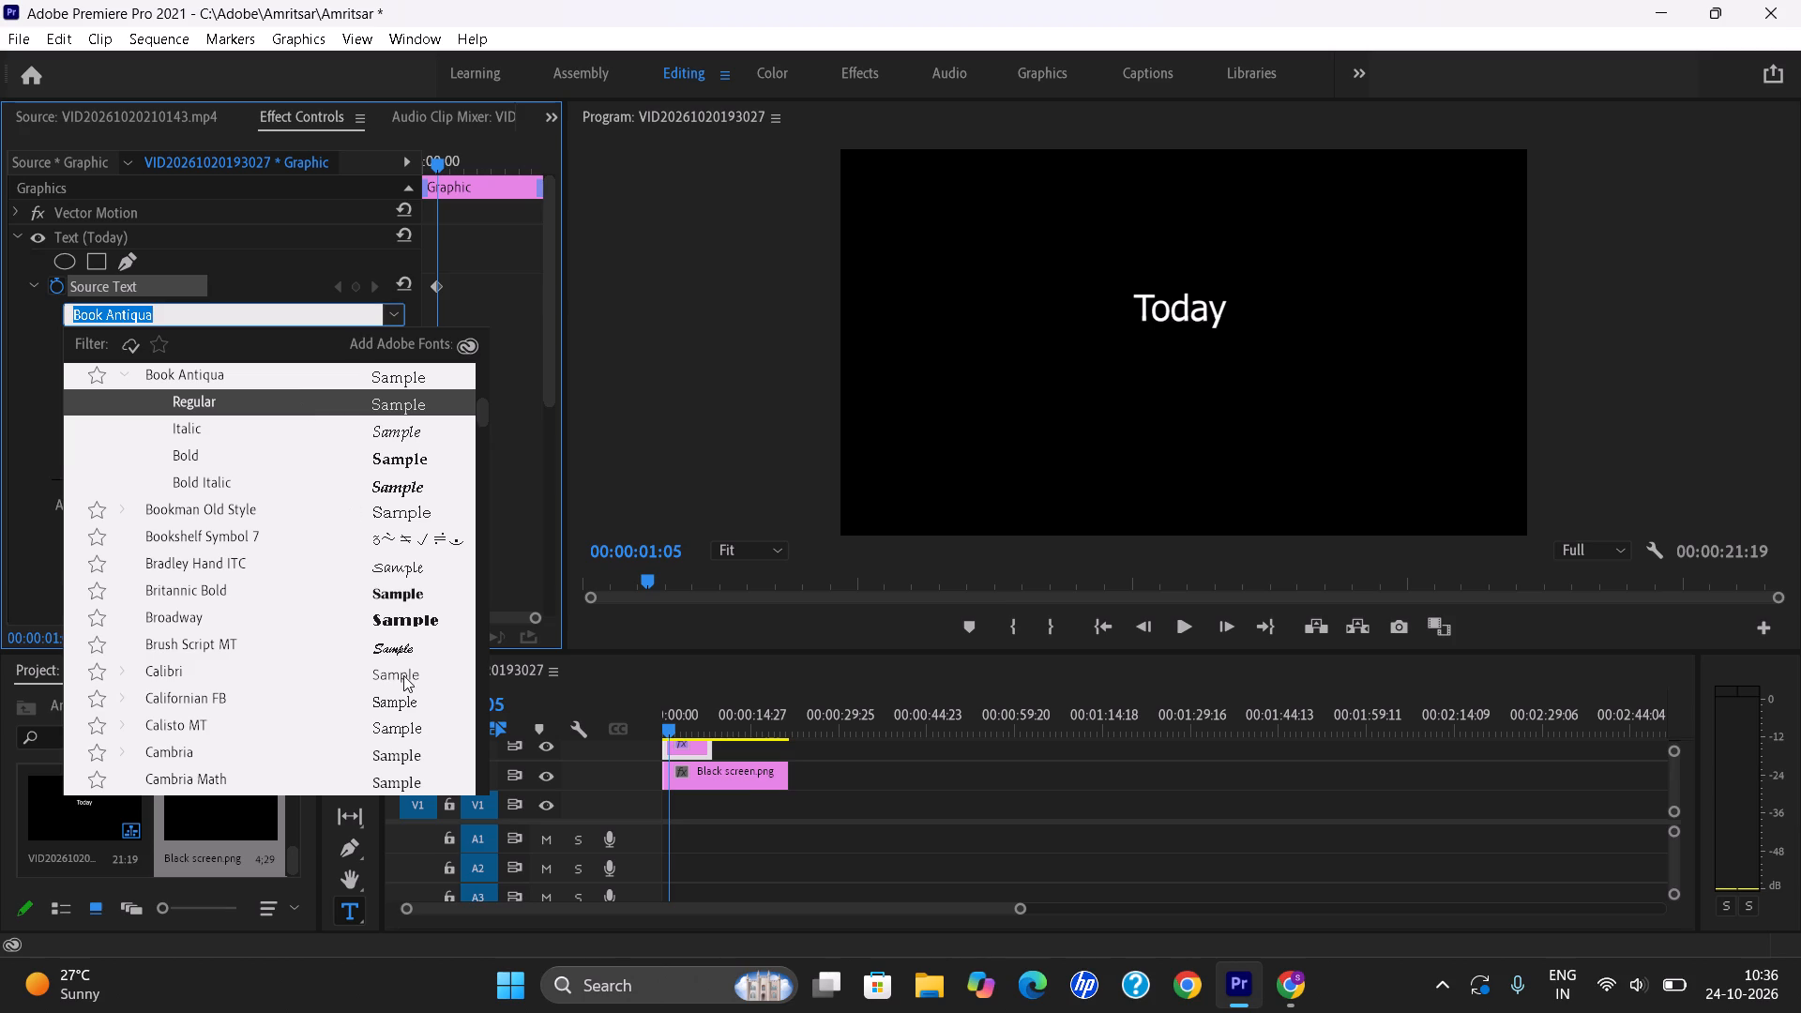
pyautogui.click(403, 702)
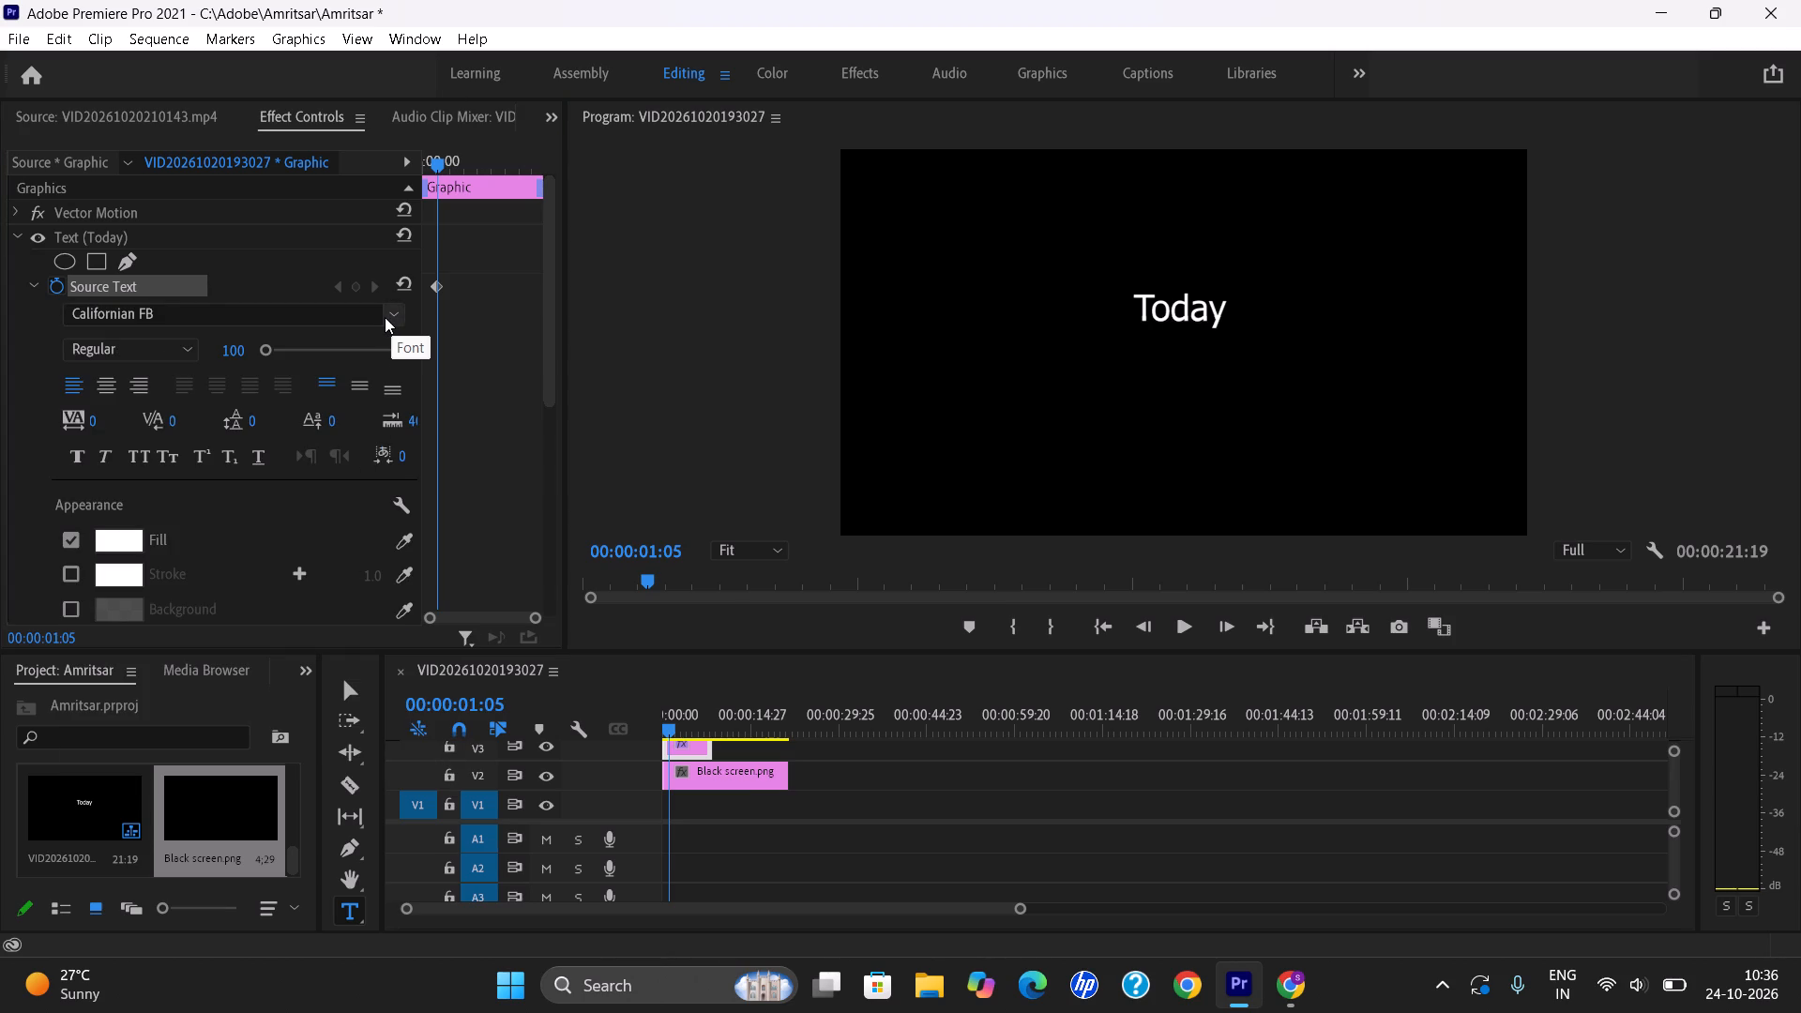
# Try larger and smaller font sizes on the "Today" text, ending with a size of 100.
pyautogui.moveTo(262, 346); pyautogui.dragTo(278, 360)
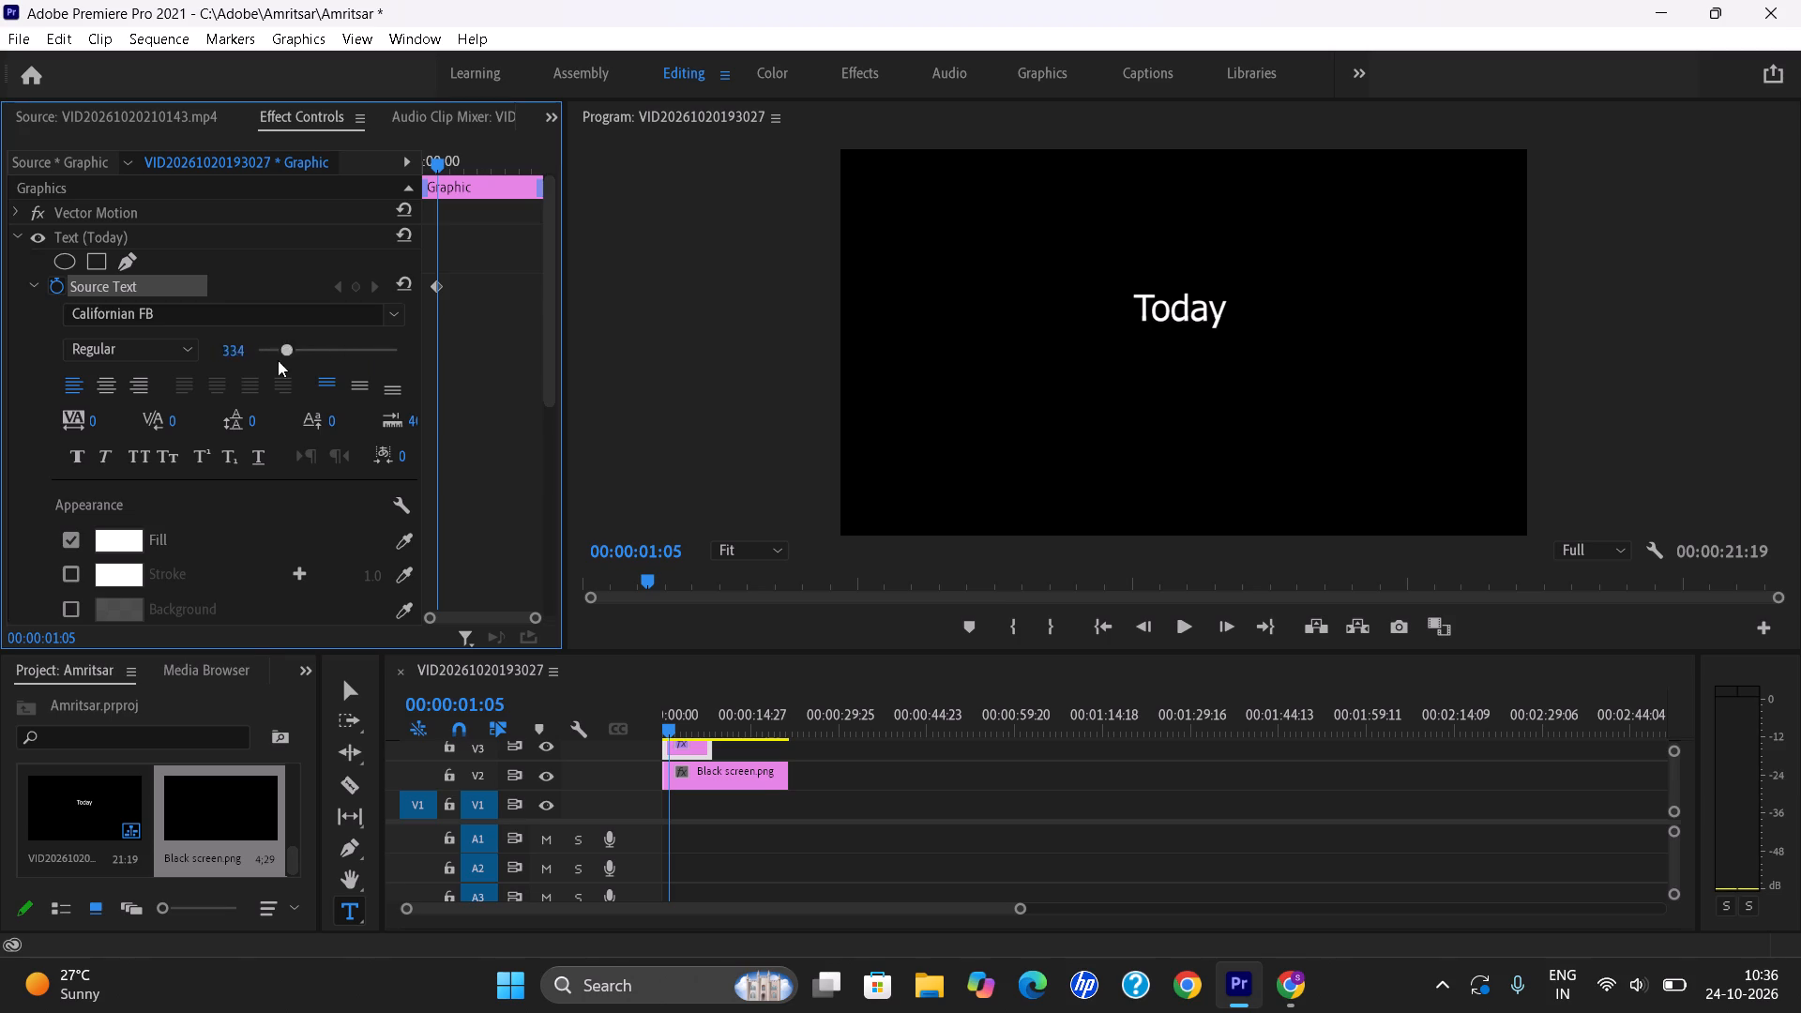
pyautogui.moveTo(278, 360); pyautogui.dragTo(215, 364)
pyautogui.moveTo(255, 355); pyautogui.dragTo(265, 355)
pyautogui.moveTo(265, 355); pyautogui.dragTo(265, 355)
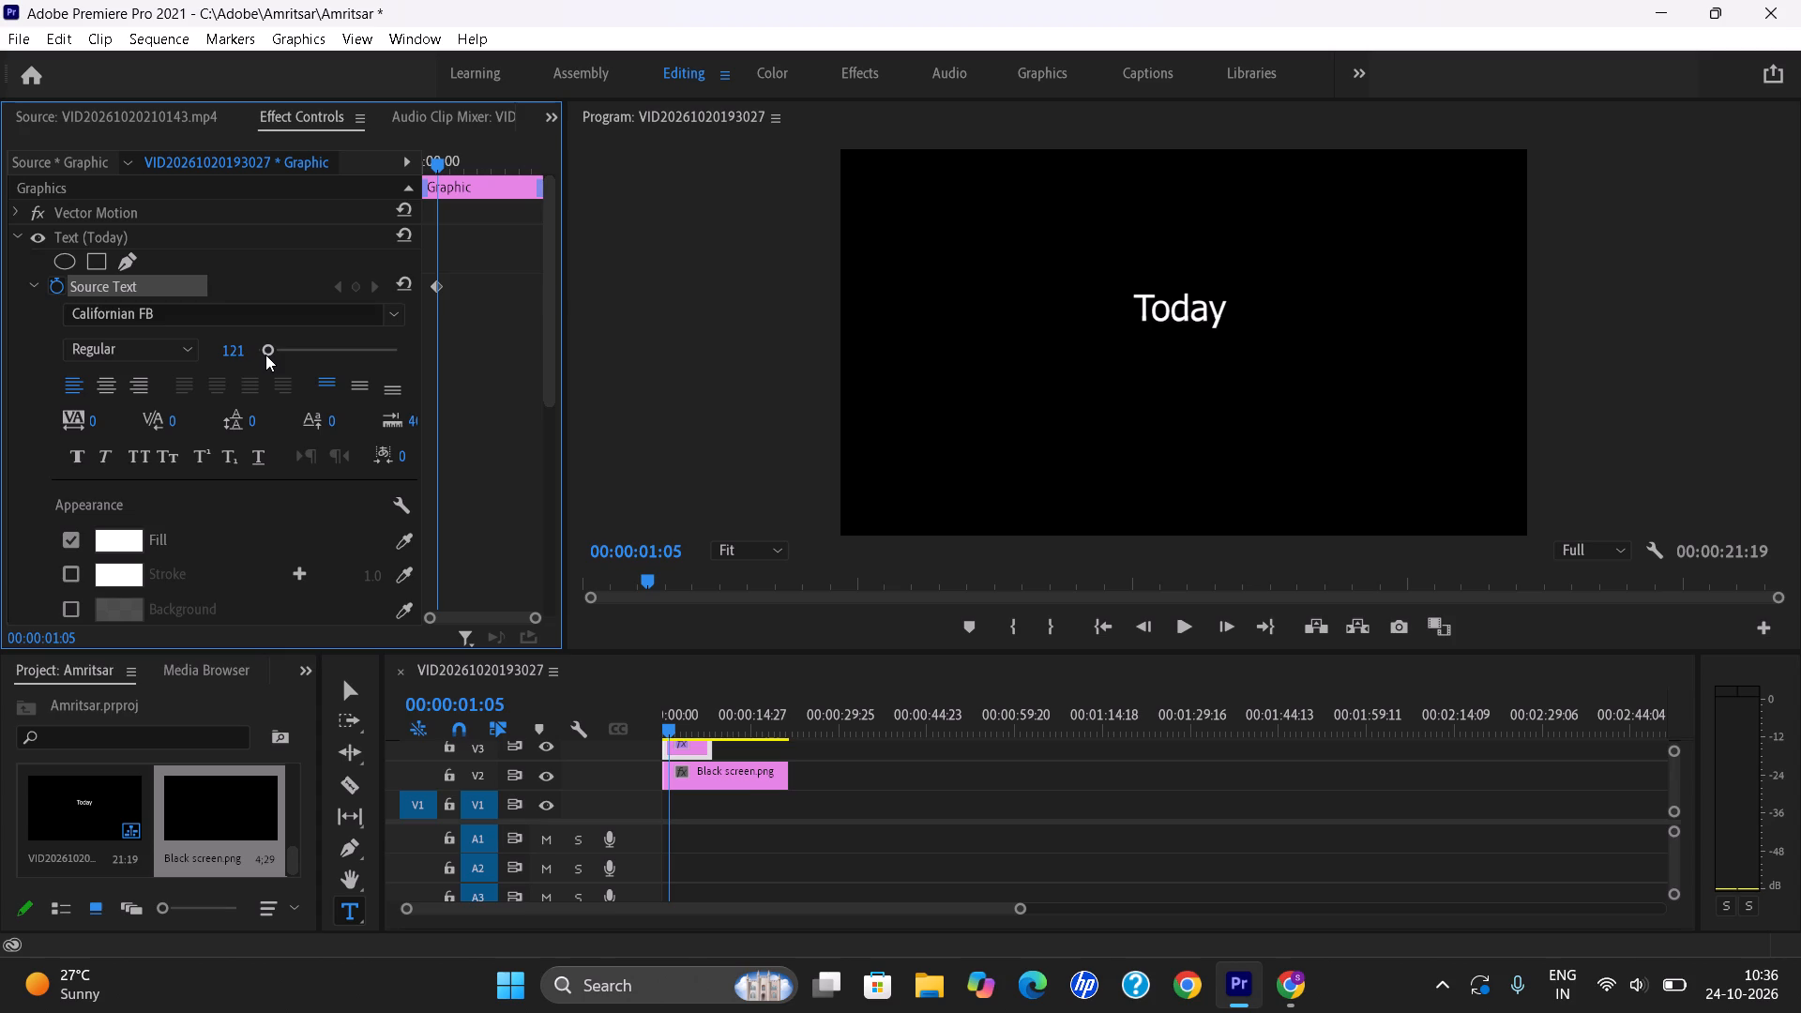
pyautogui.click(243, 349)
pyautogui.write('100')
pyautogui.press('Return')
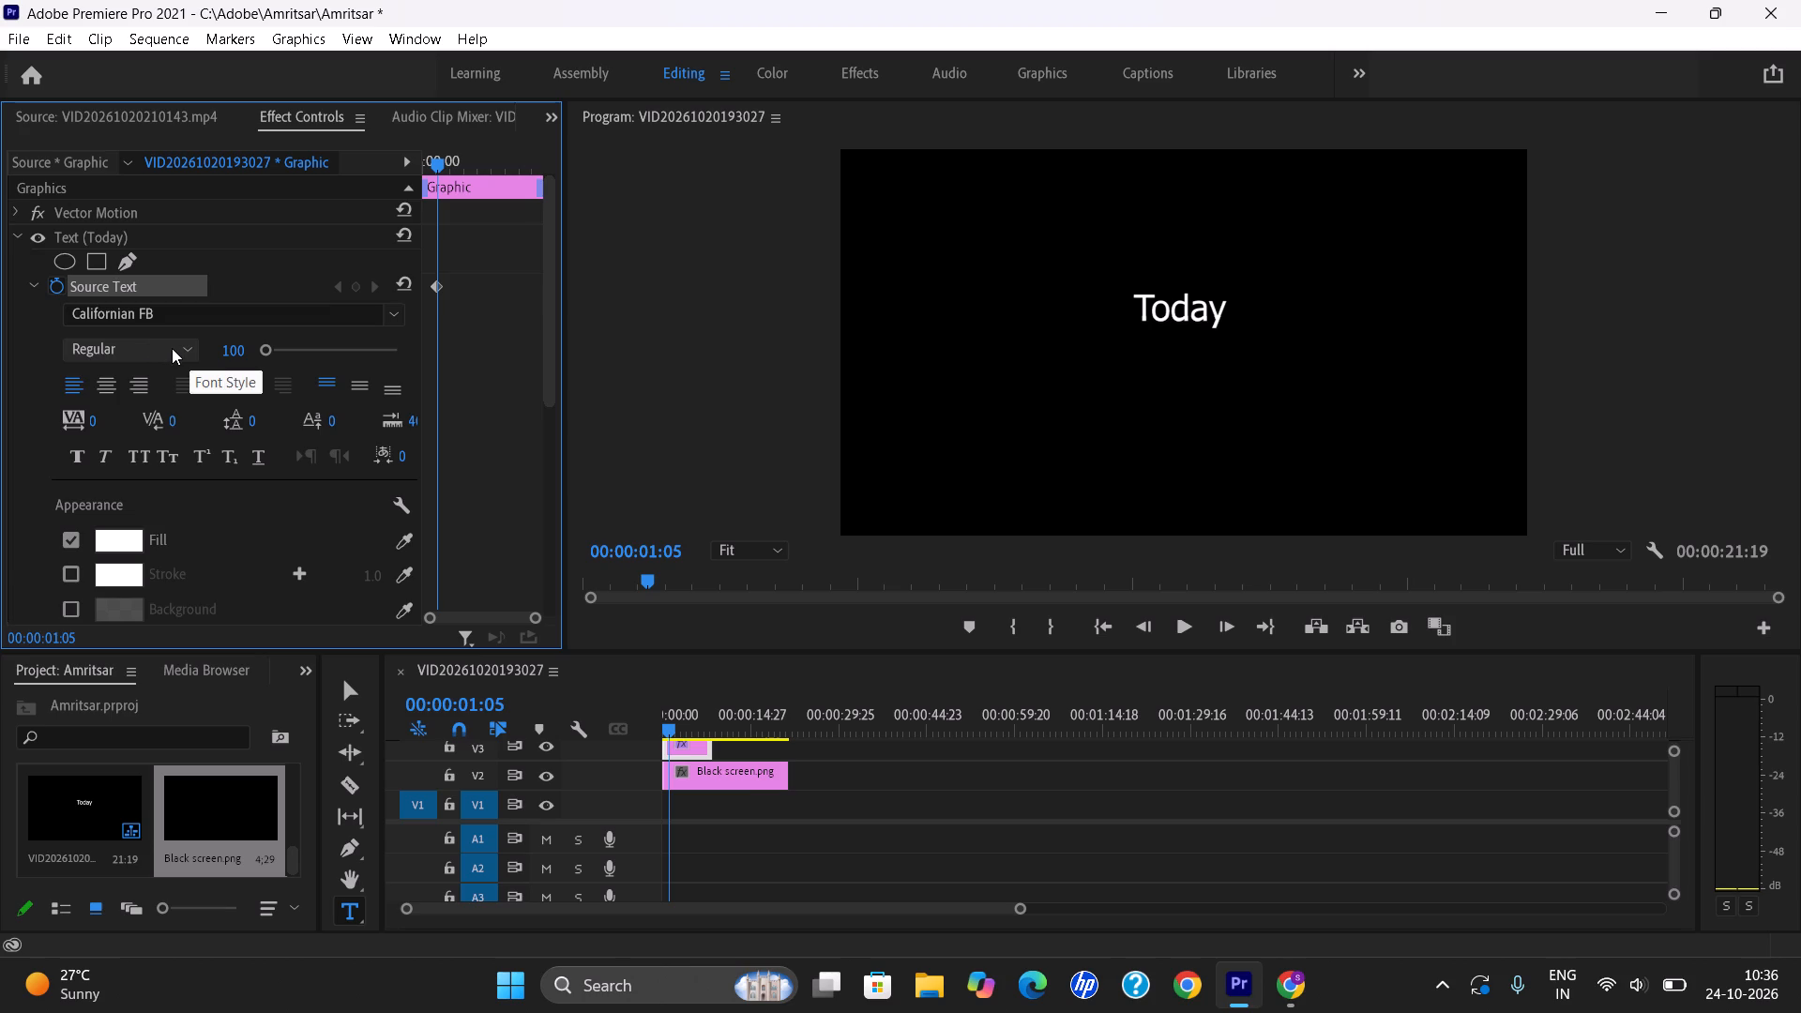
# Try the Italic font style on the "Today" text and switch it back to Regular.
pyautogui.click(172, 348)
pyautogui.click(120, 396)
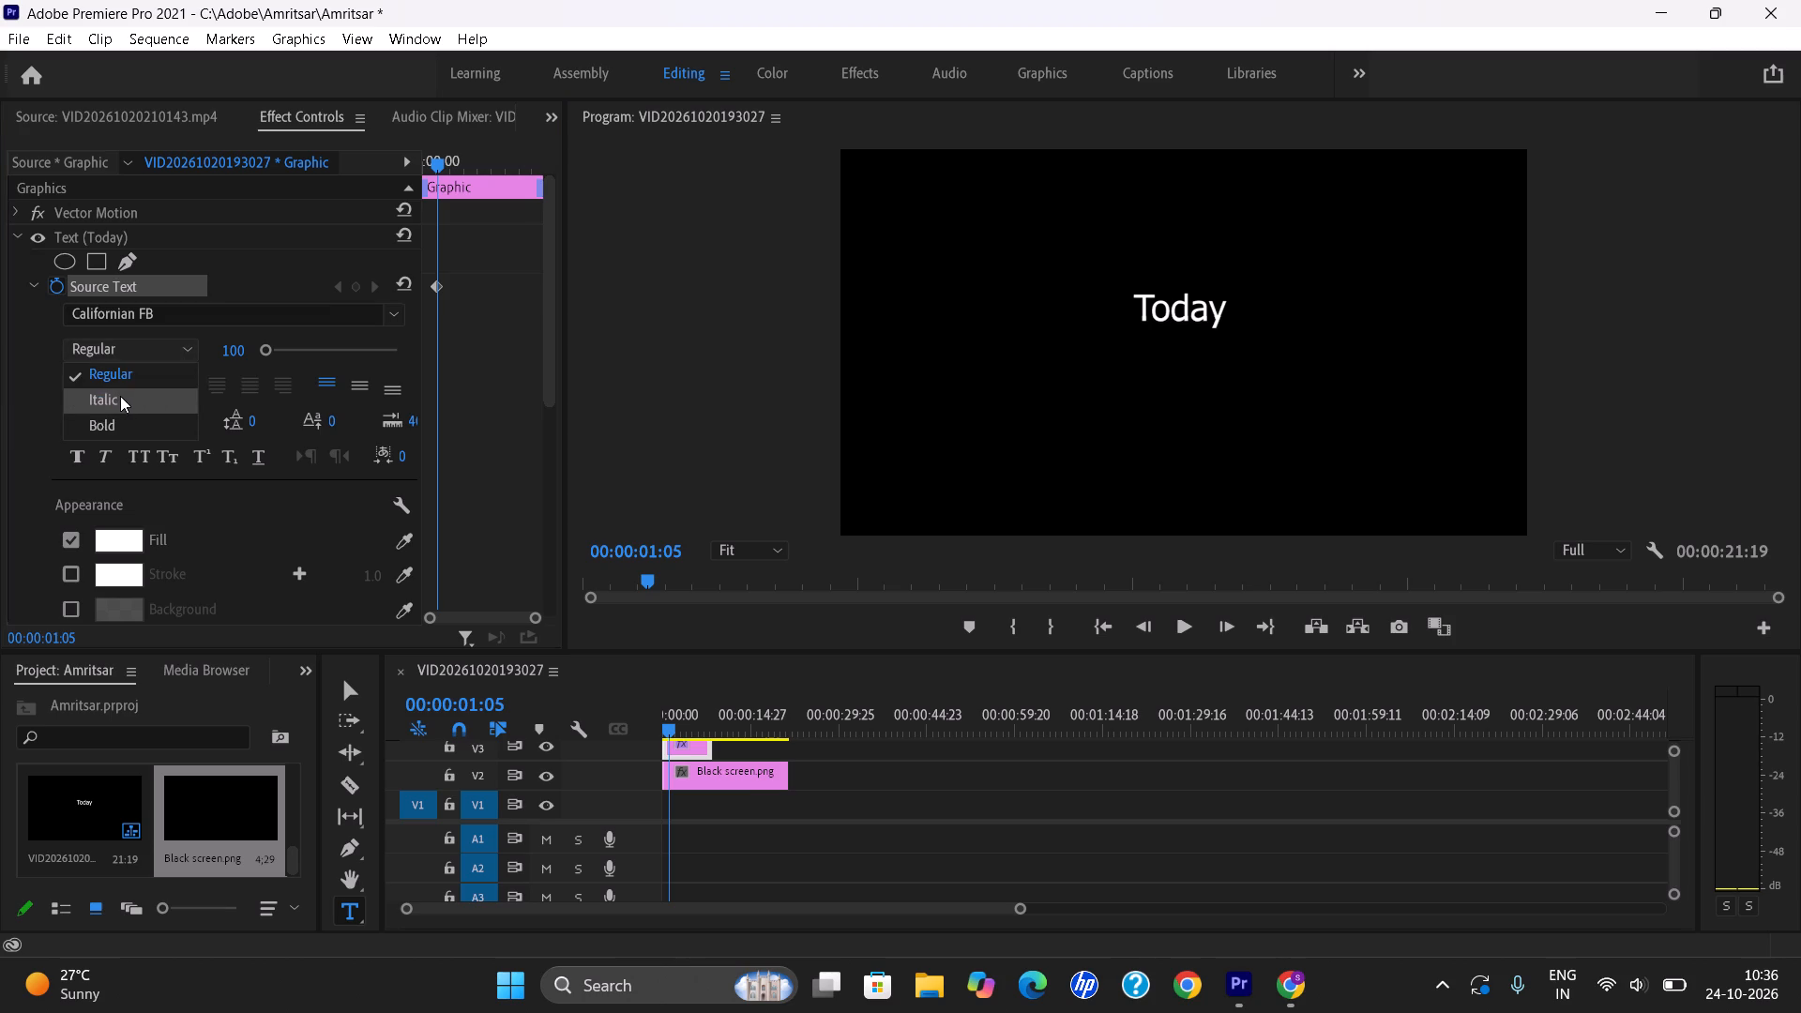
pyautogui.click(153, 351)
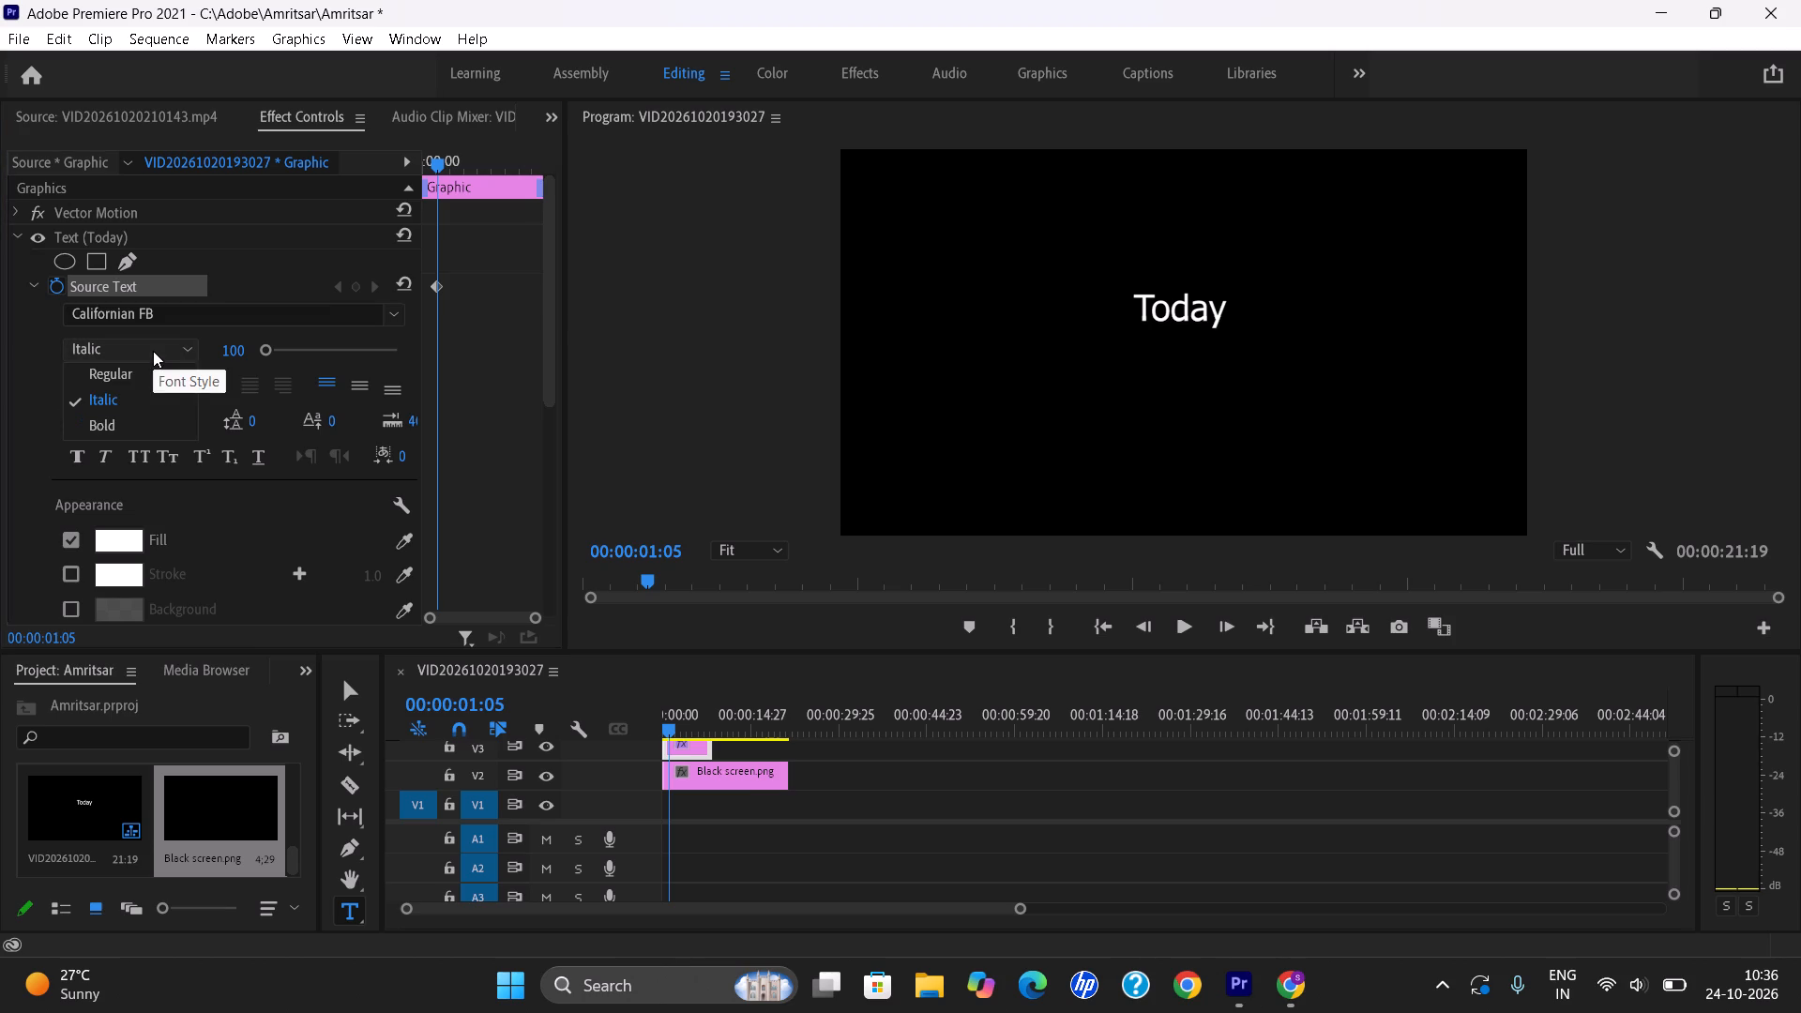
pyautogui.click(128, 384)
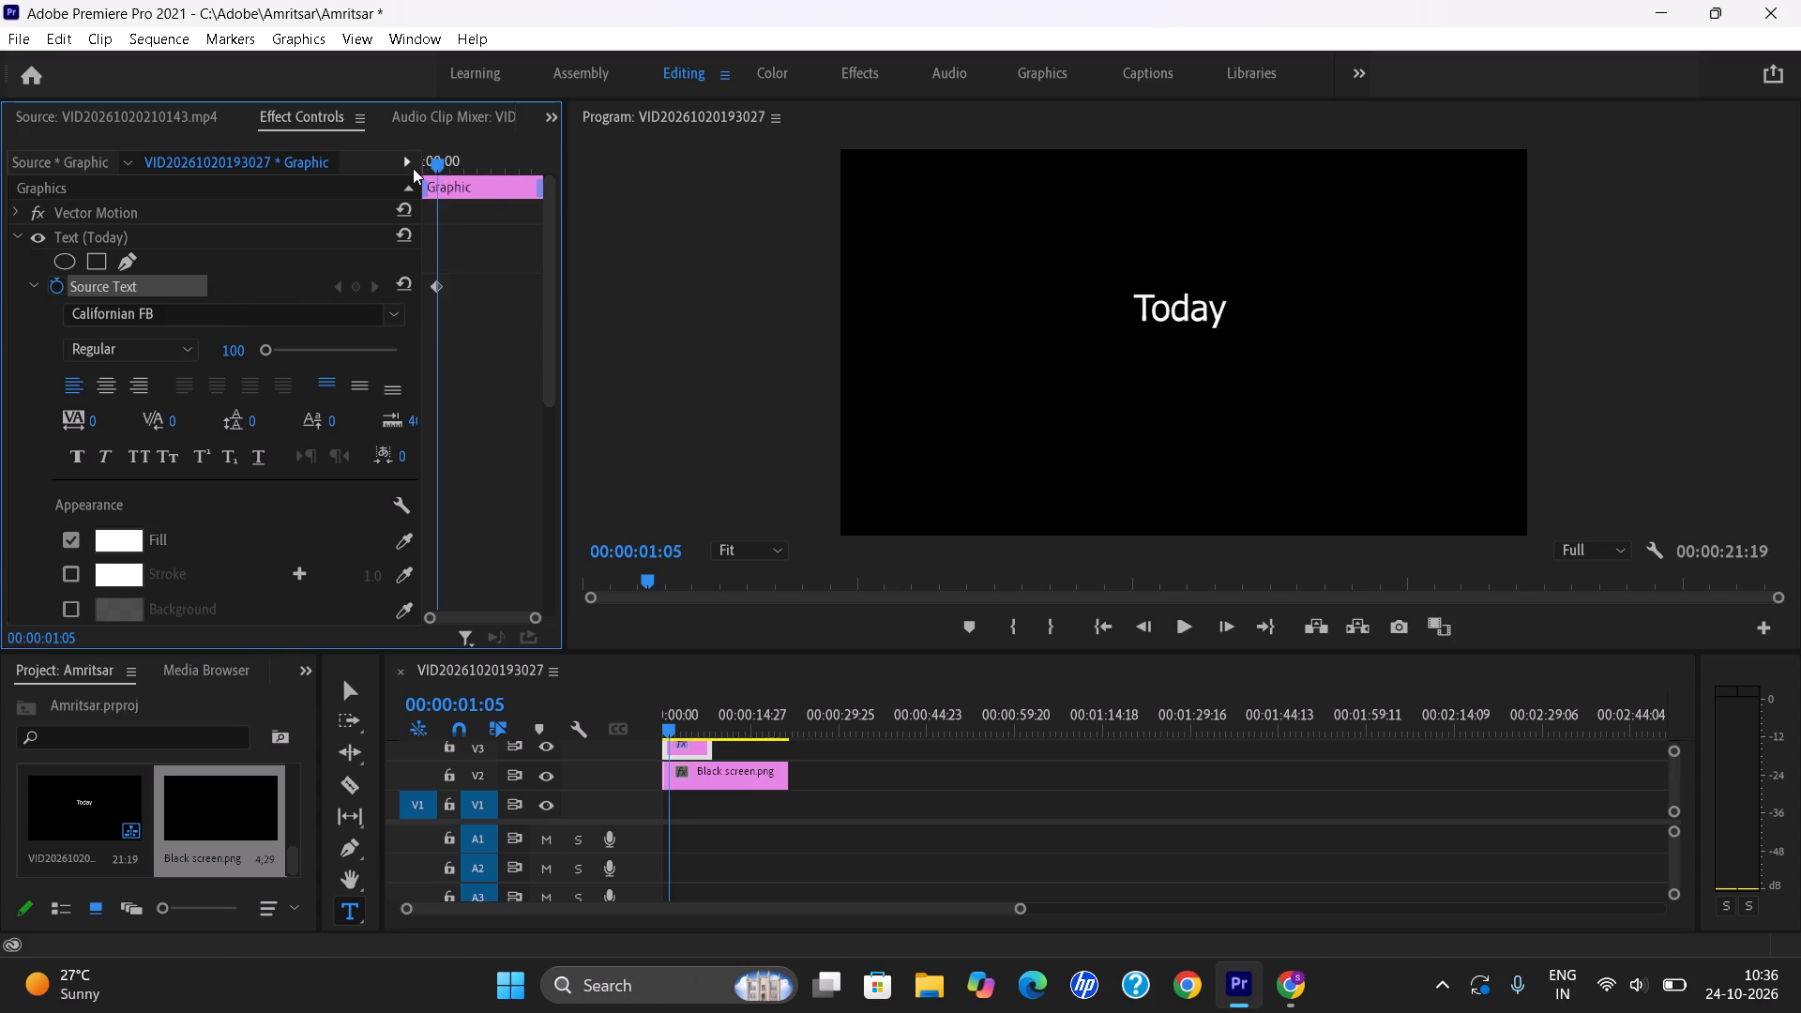
# Go back to 00:00:00:00 and turn off Source Text keyframing on the "Today" text, deleting its existing keyframes.
pyautogui.moveTo(432, 165); pyautogui.dragTo(354, 189)
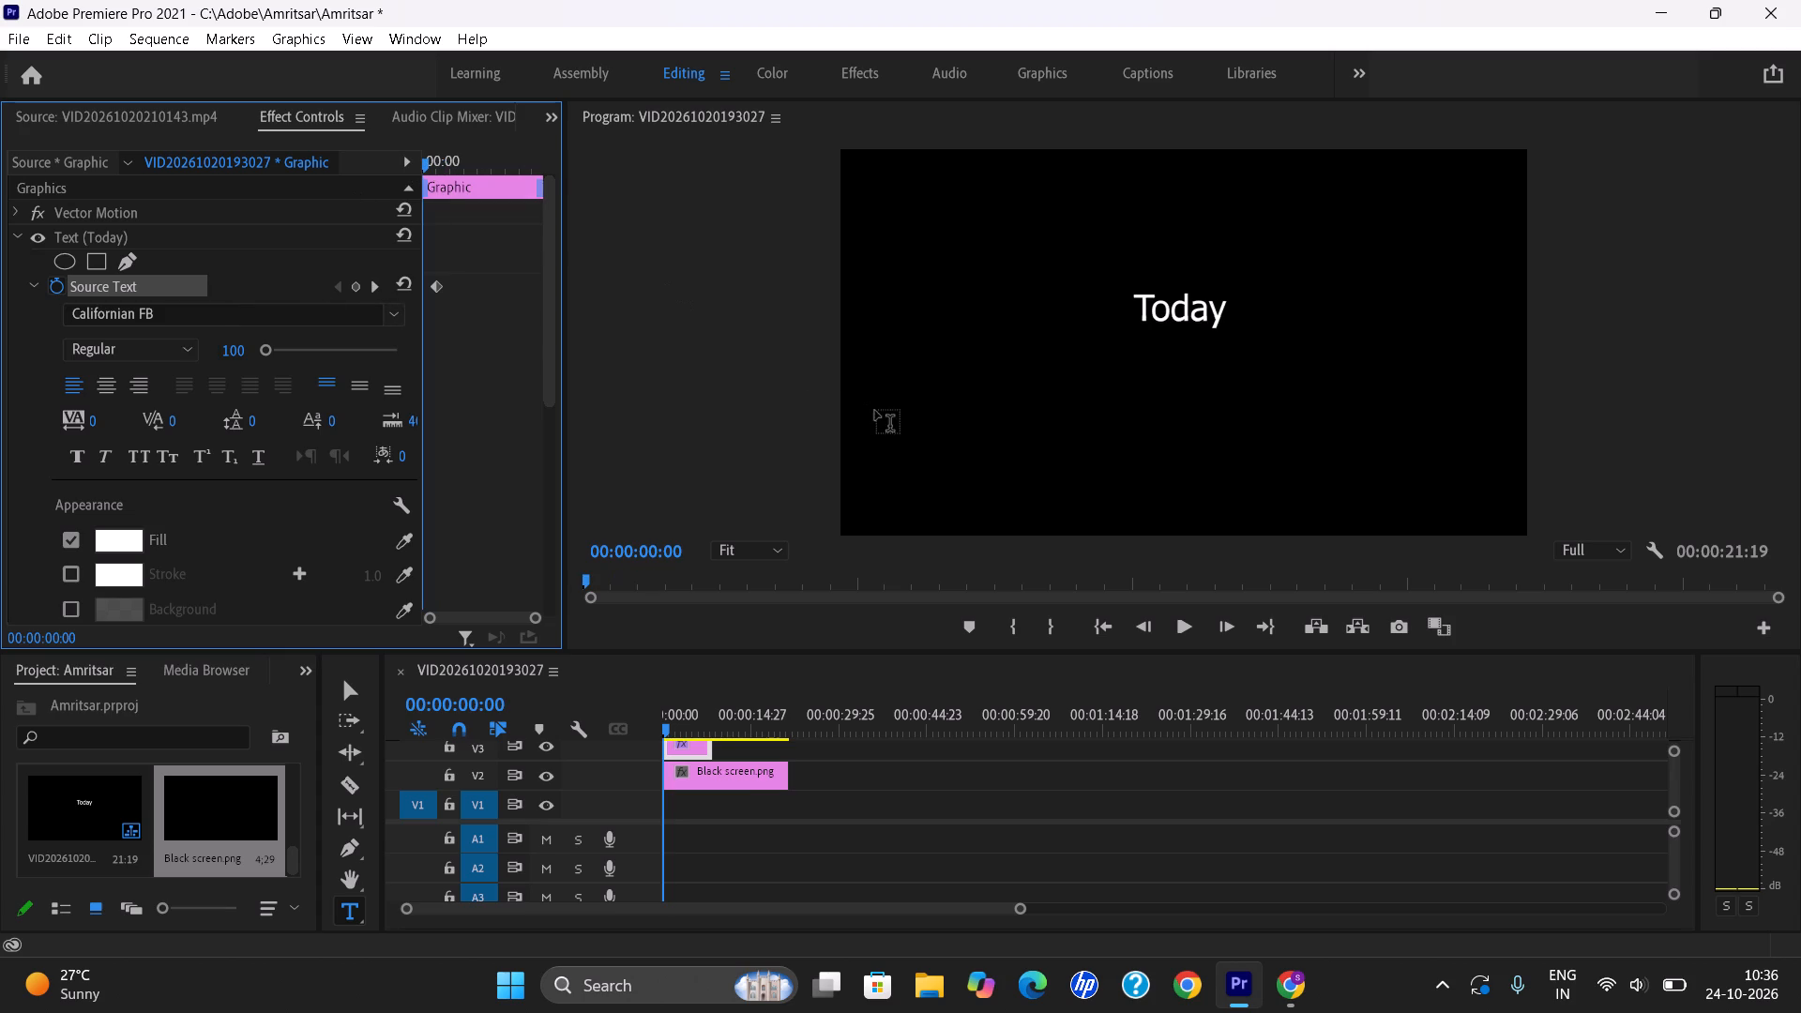
pyautogui.moveTo(1153, 319); pyautogui.dragTo(499, 243)
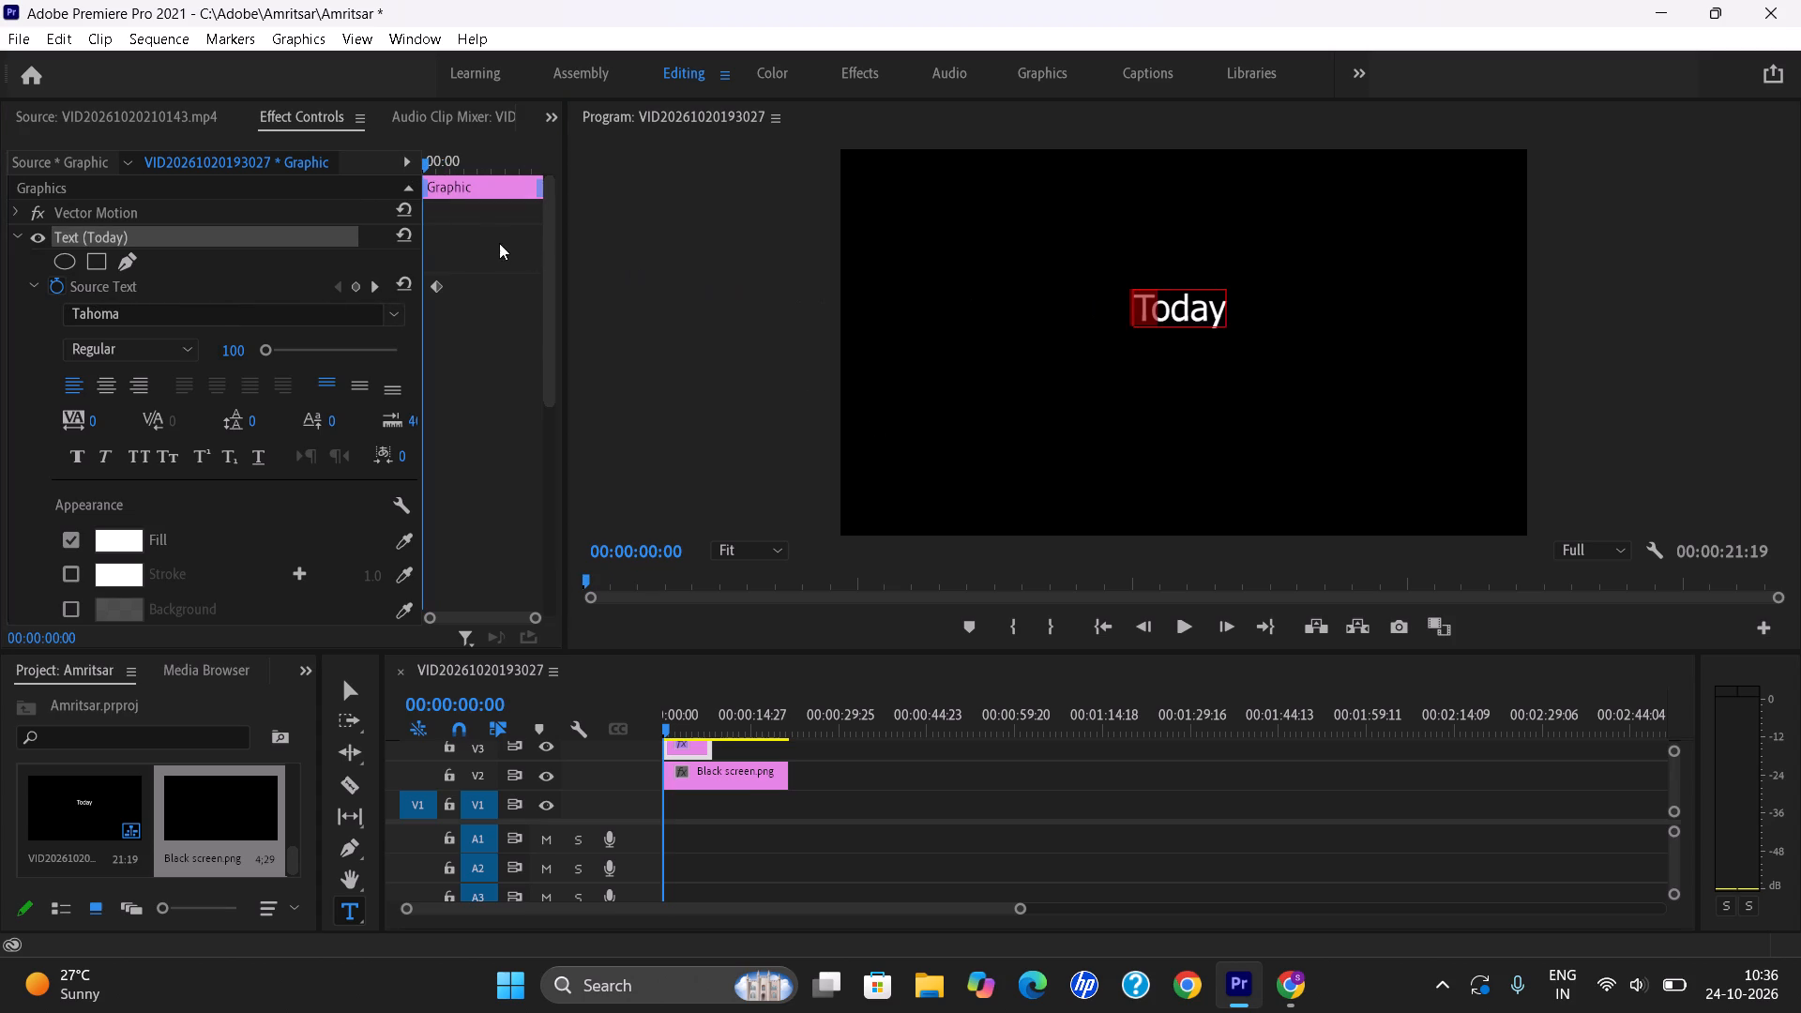
pyautogui.moveTo(499, 243); pyautogui.dragTo(476, 217)
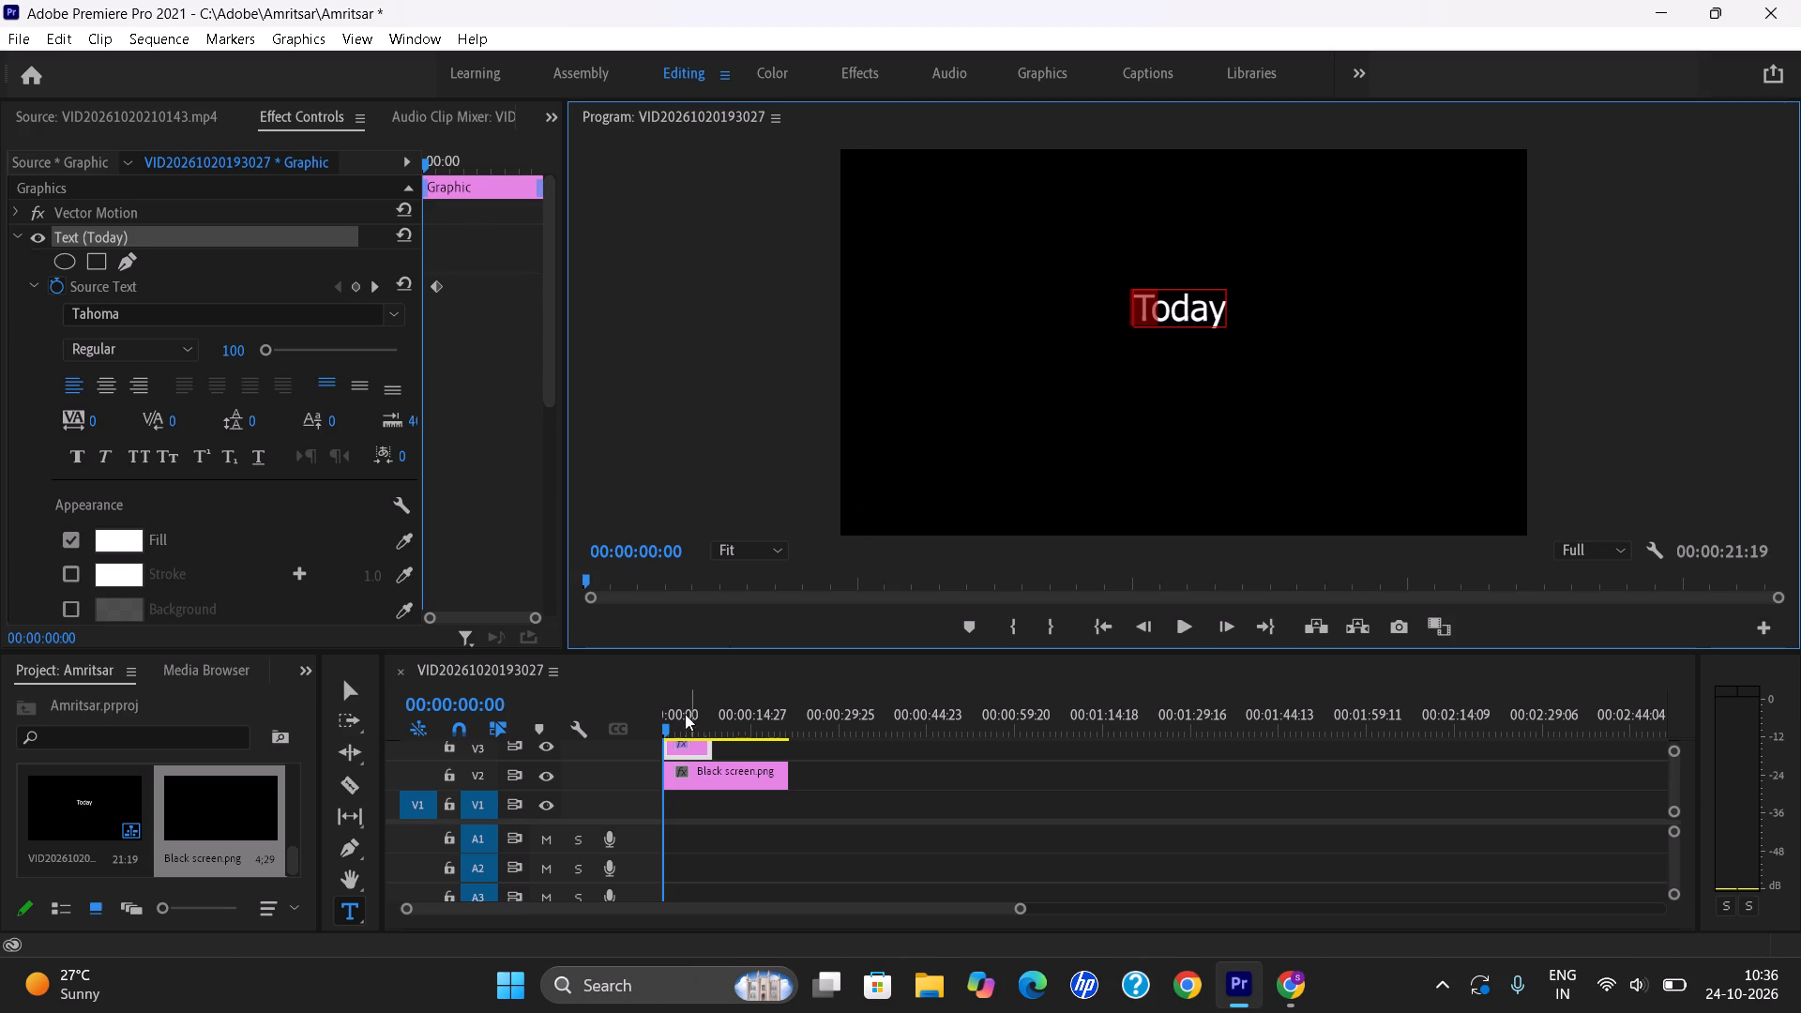
pyautogui.moveTo(685, 746); pyautogui.dragTo(654, 703)
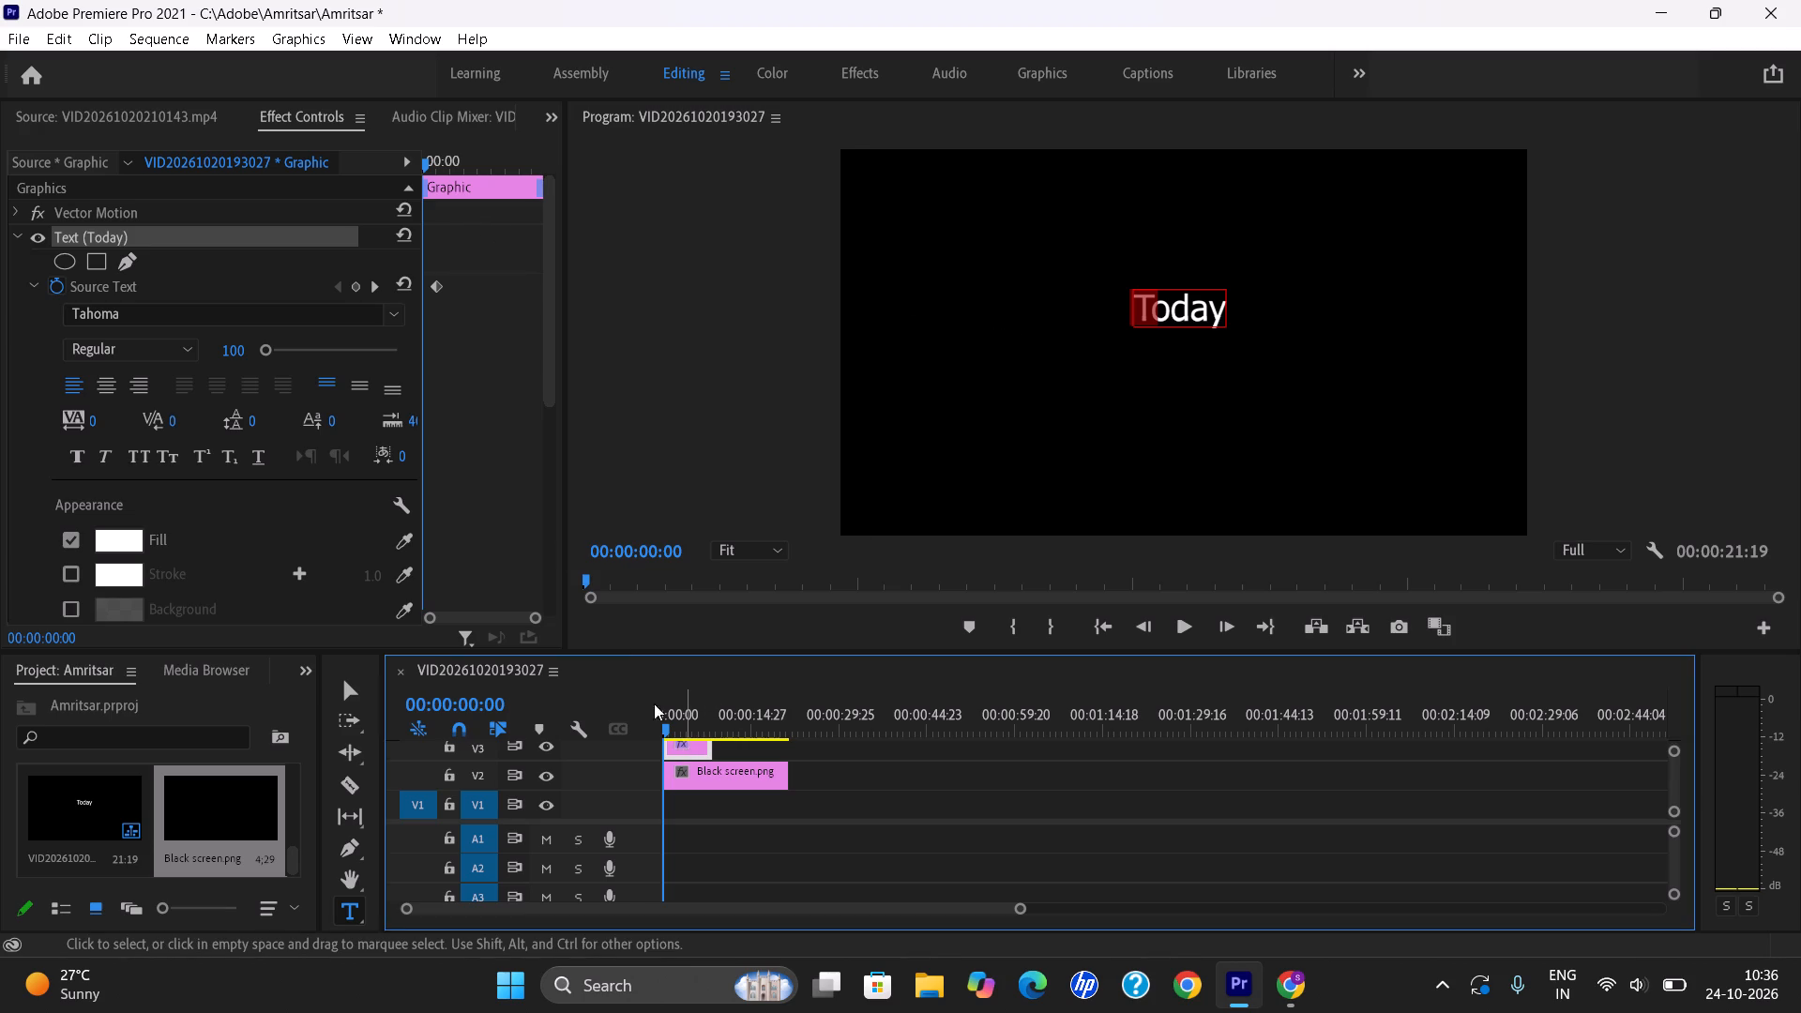
pyautogui.moveTo(654, 703); pyautogui.dragTo(461, 234)
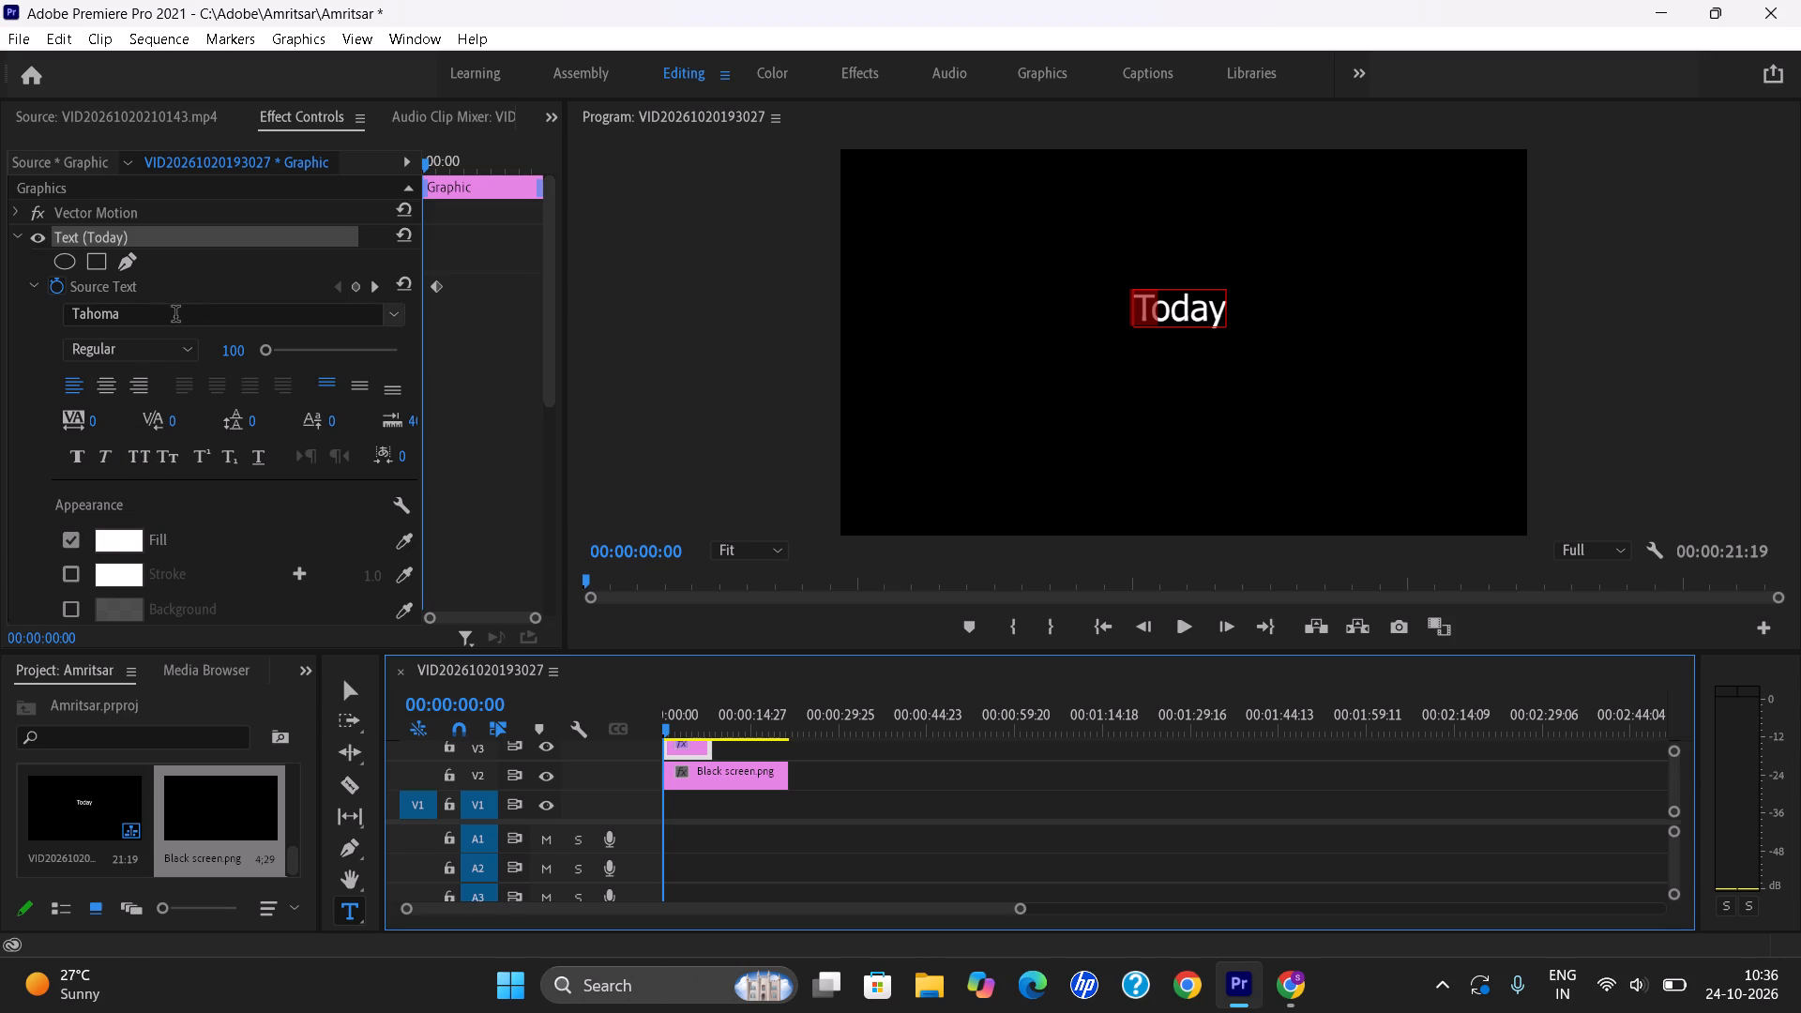
pyautogui.click(59, 286)
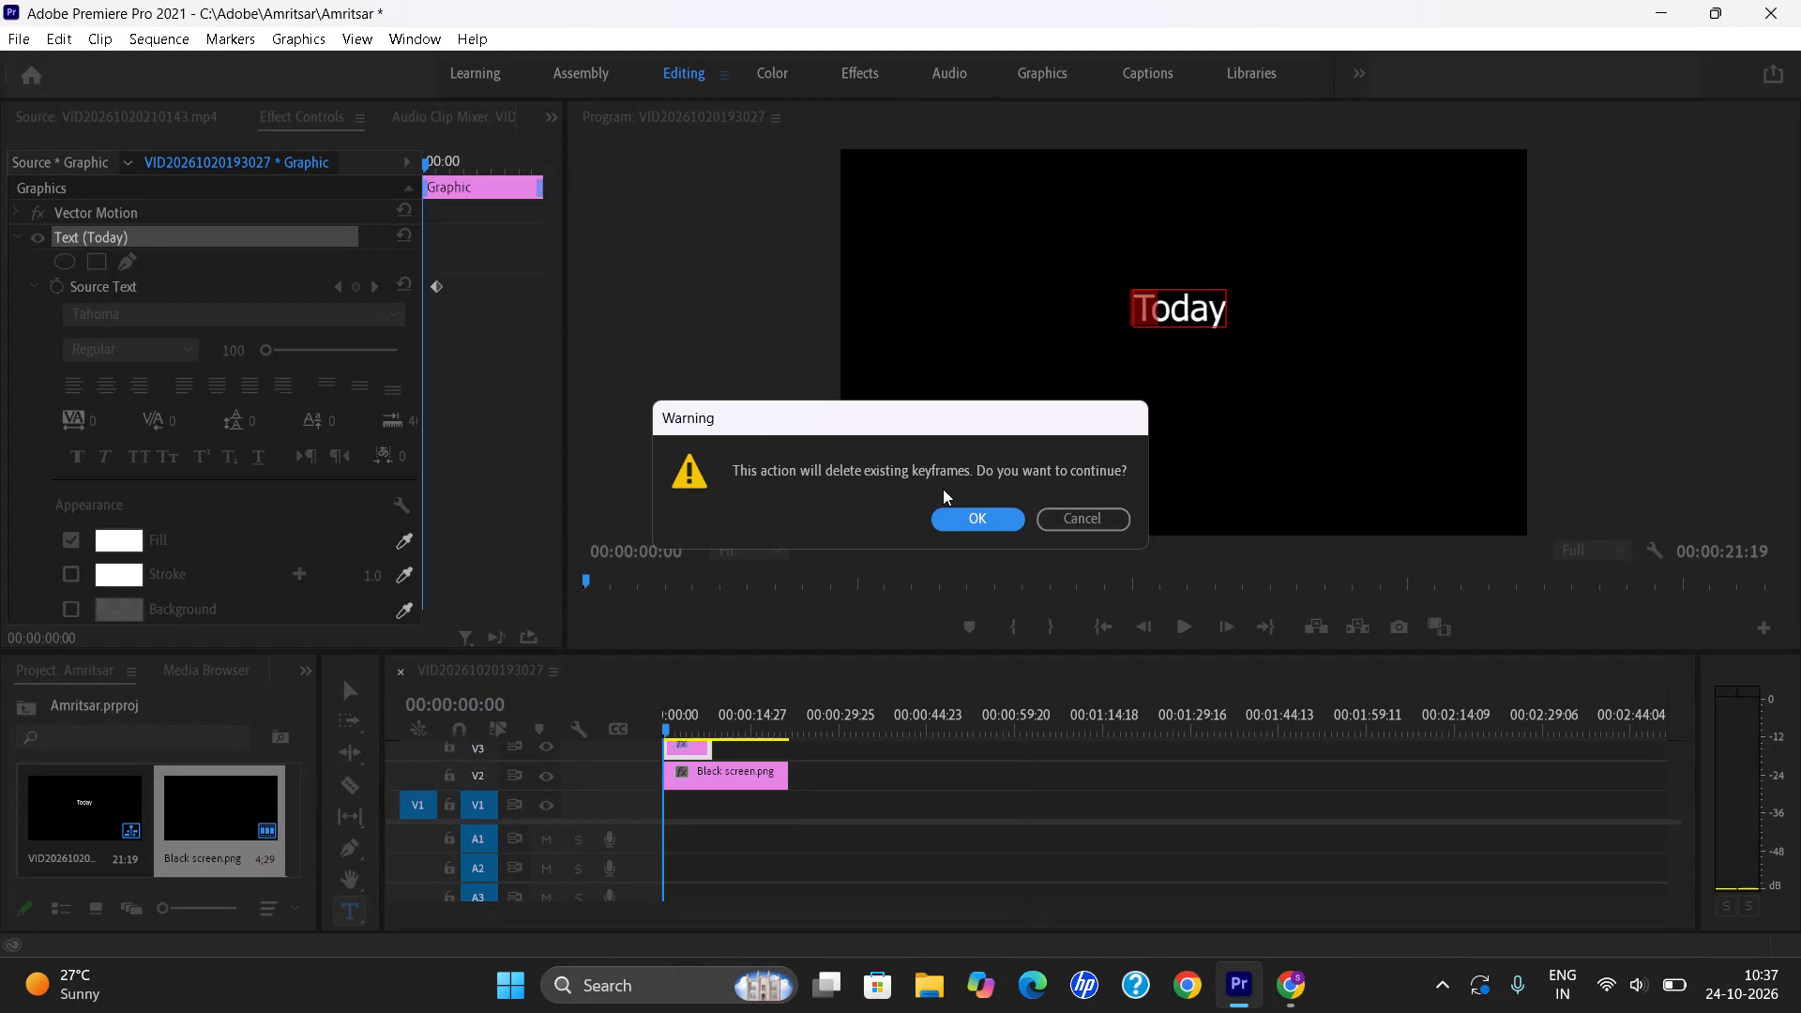
pyautogui.click(1085, 512)
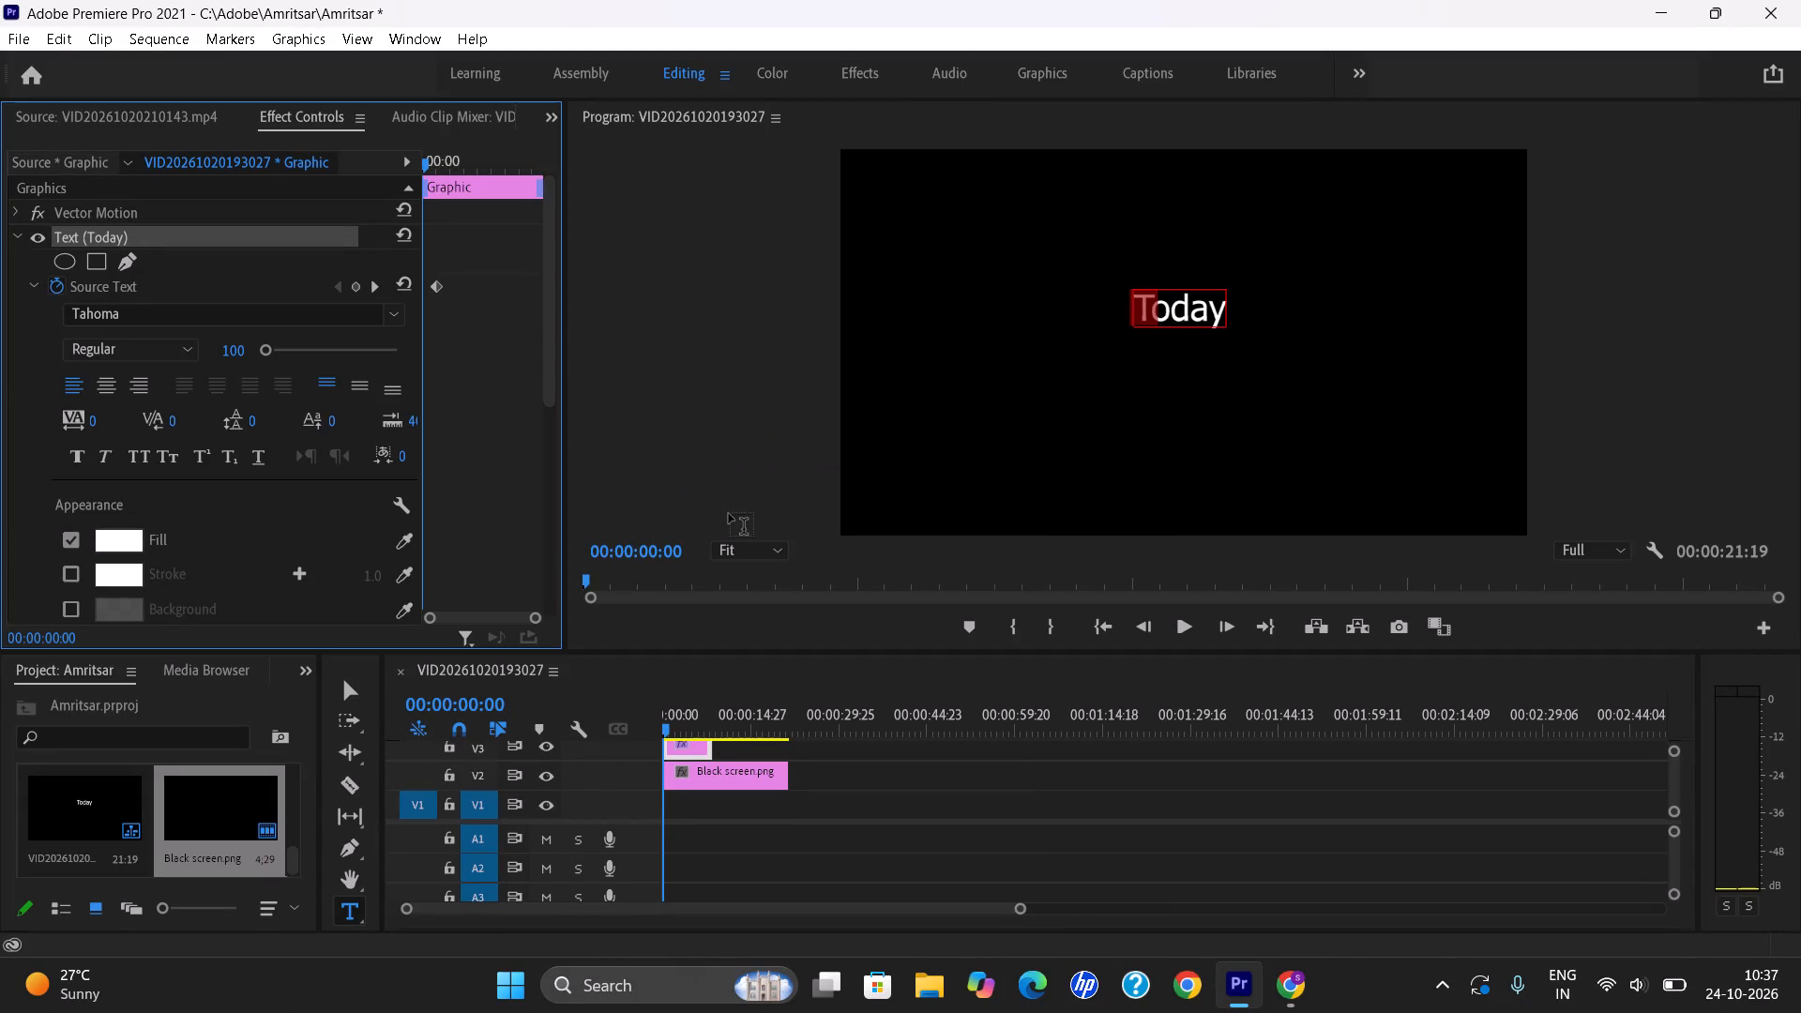
pyautogui.click(52, 287)
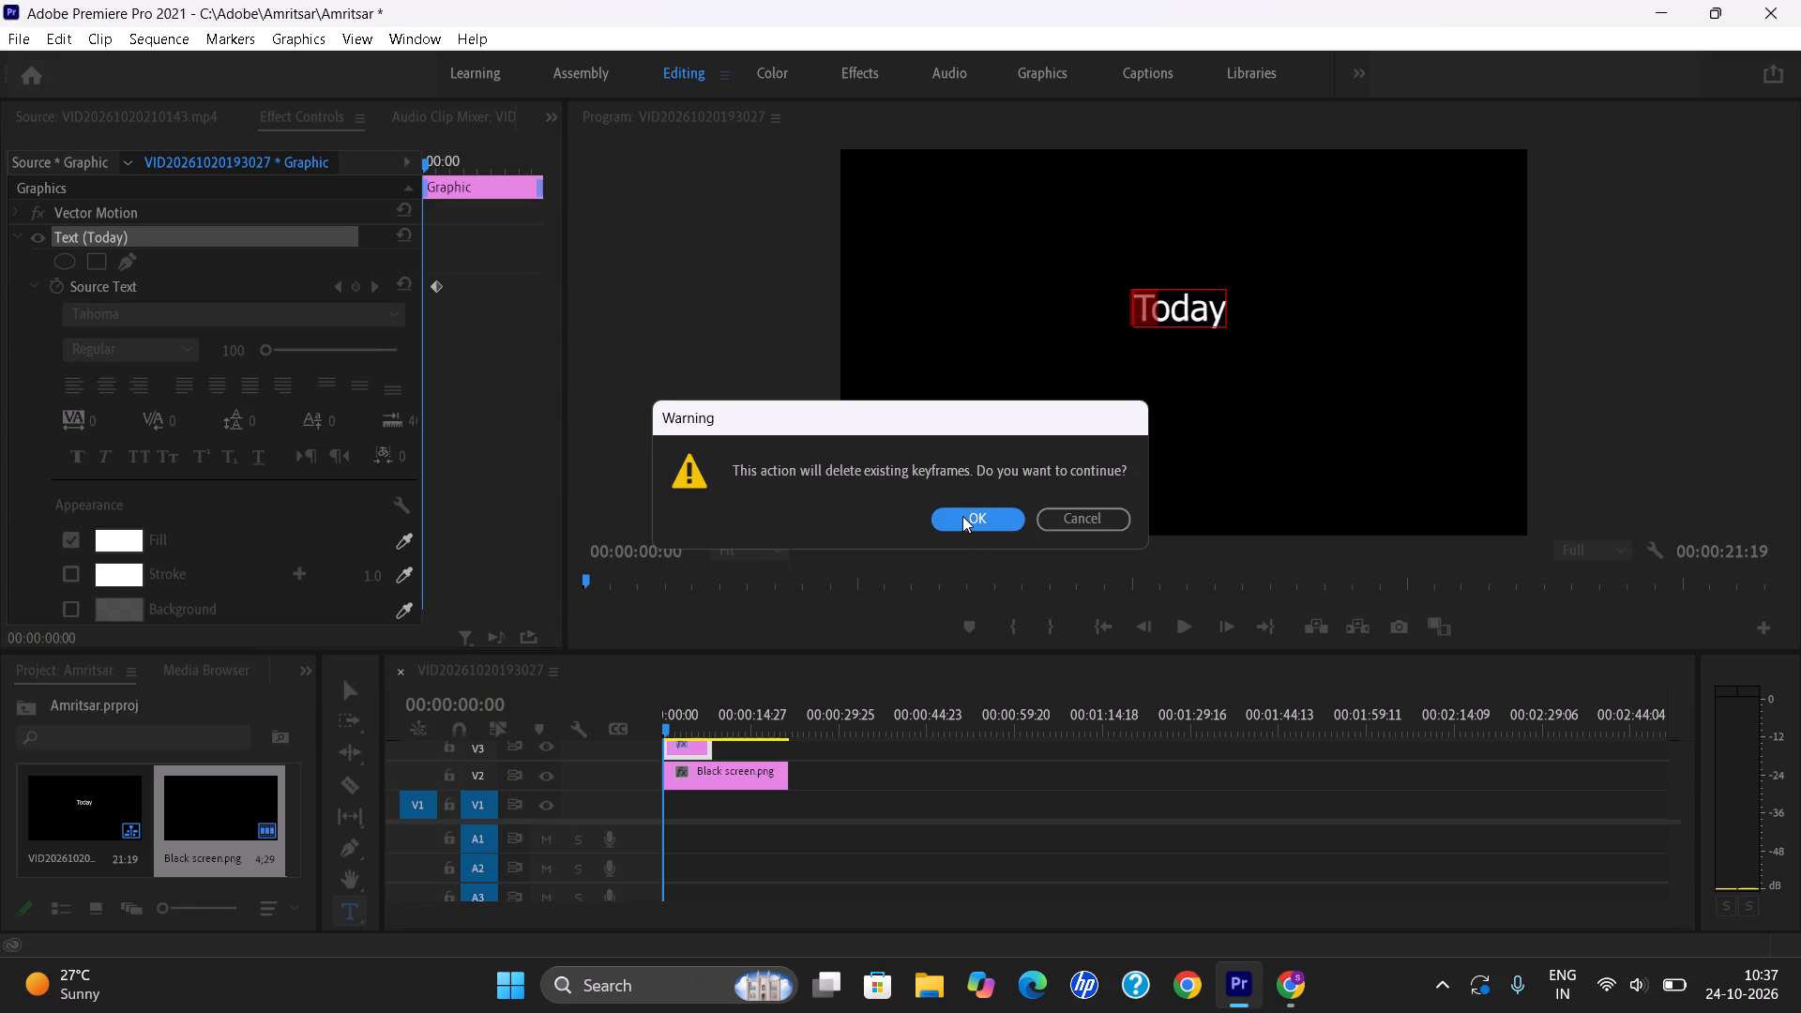
pyautogui.click(962, 516)
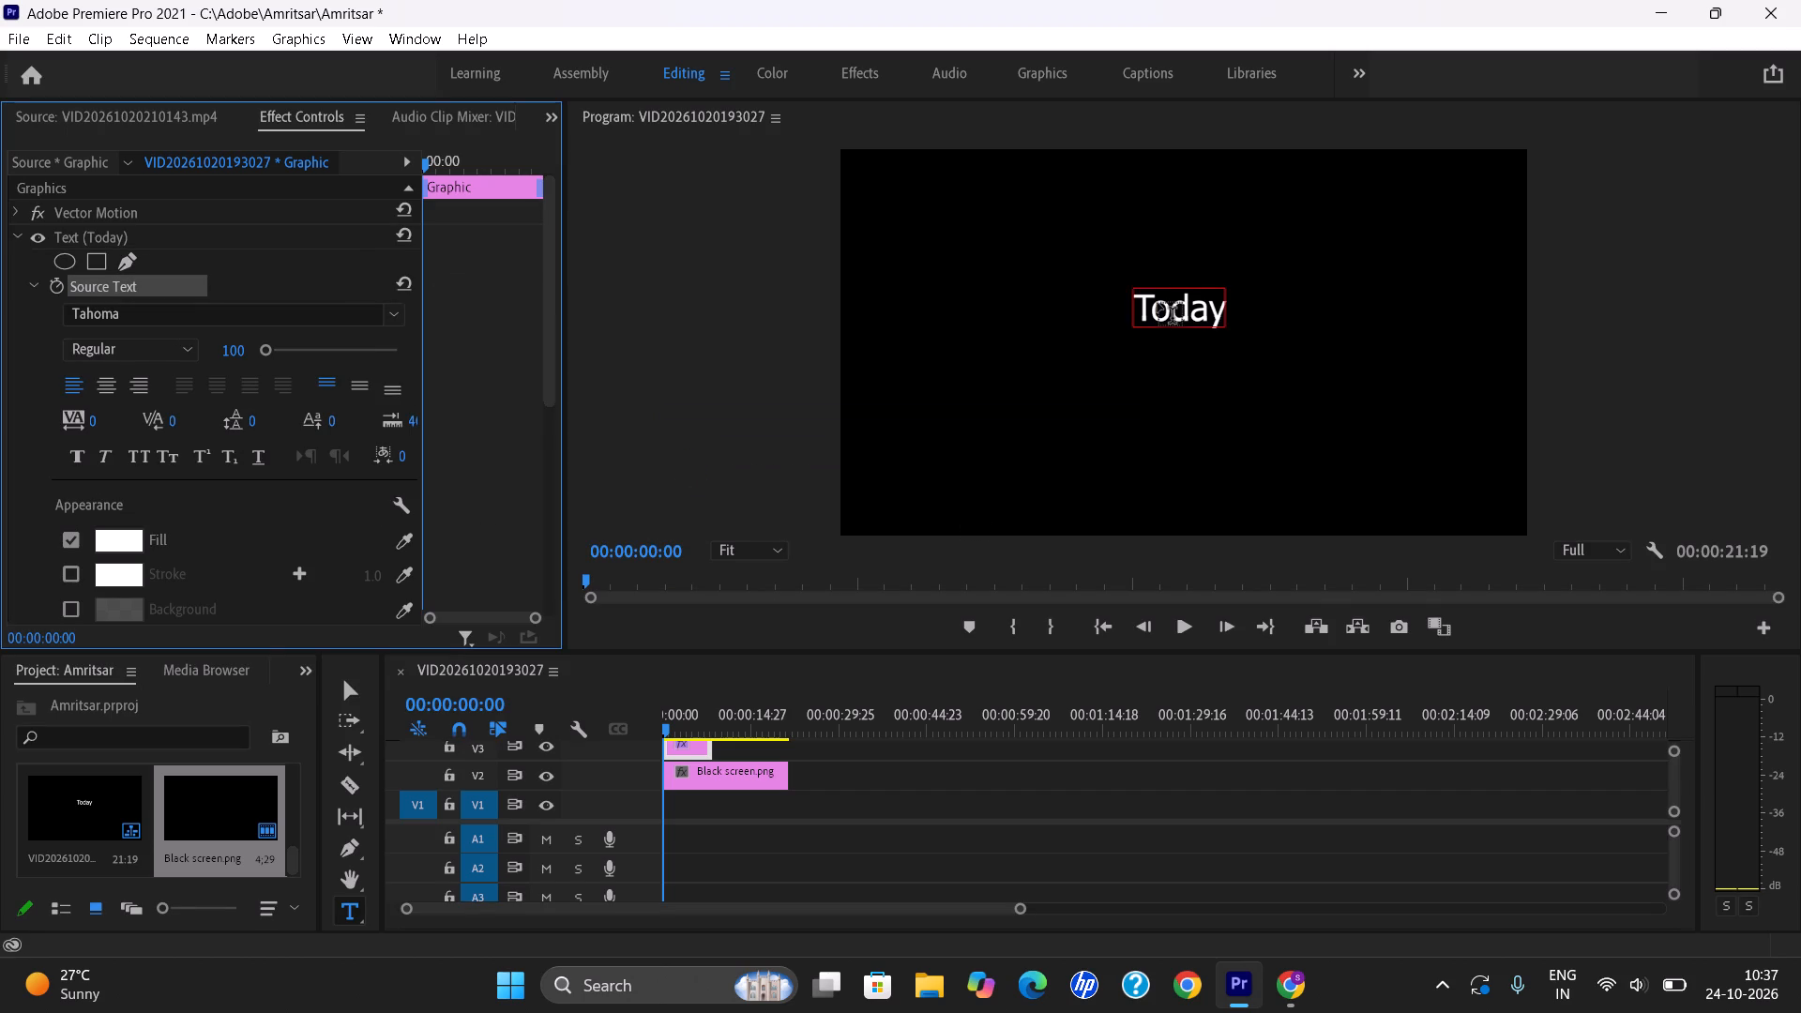
# Select the "Today" text in the Program monitor and choose the Tw Cen MT Regular font for it.
pyautogui.click(1158, 303)
pyautogui.click(1191, 303)
pyautogui.moveTo(1191, 303); pyautogui.dragTo(1235, 301)
pyautogui.click(1223, 302)
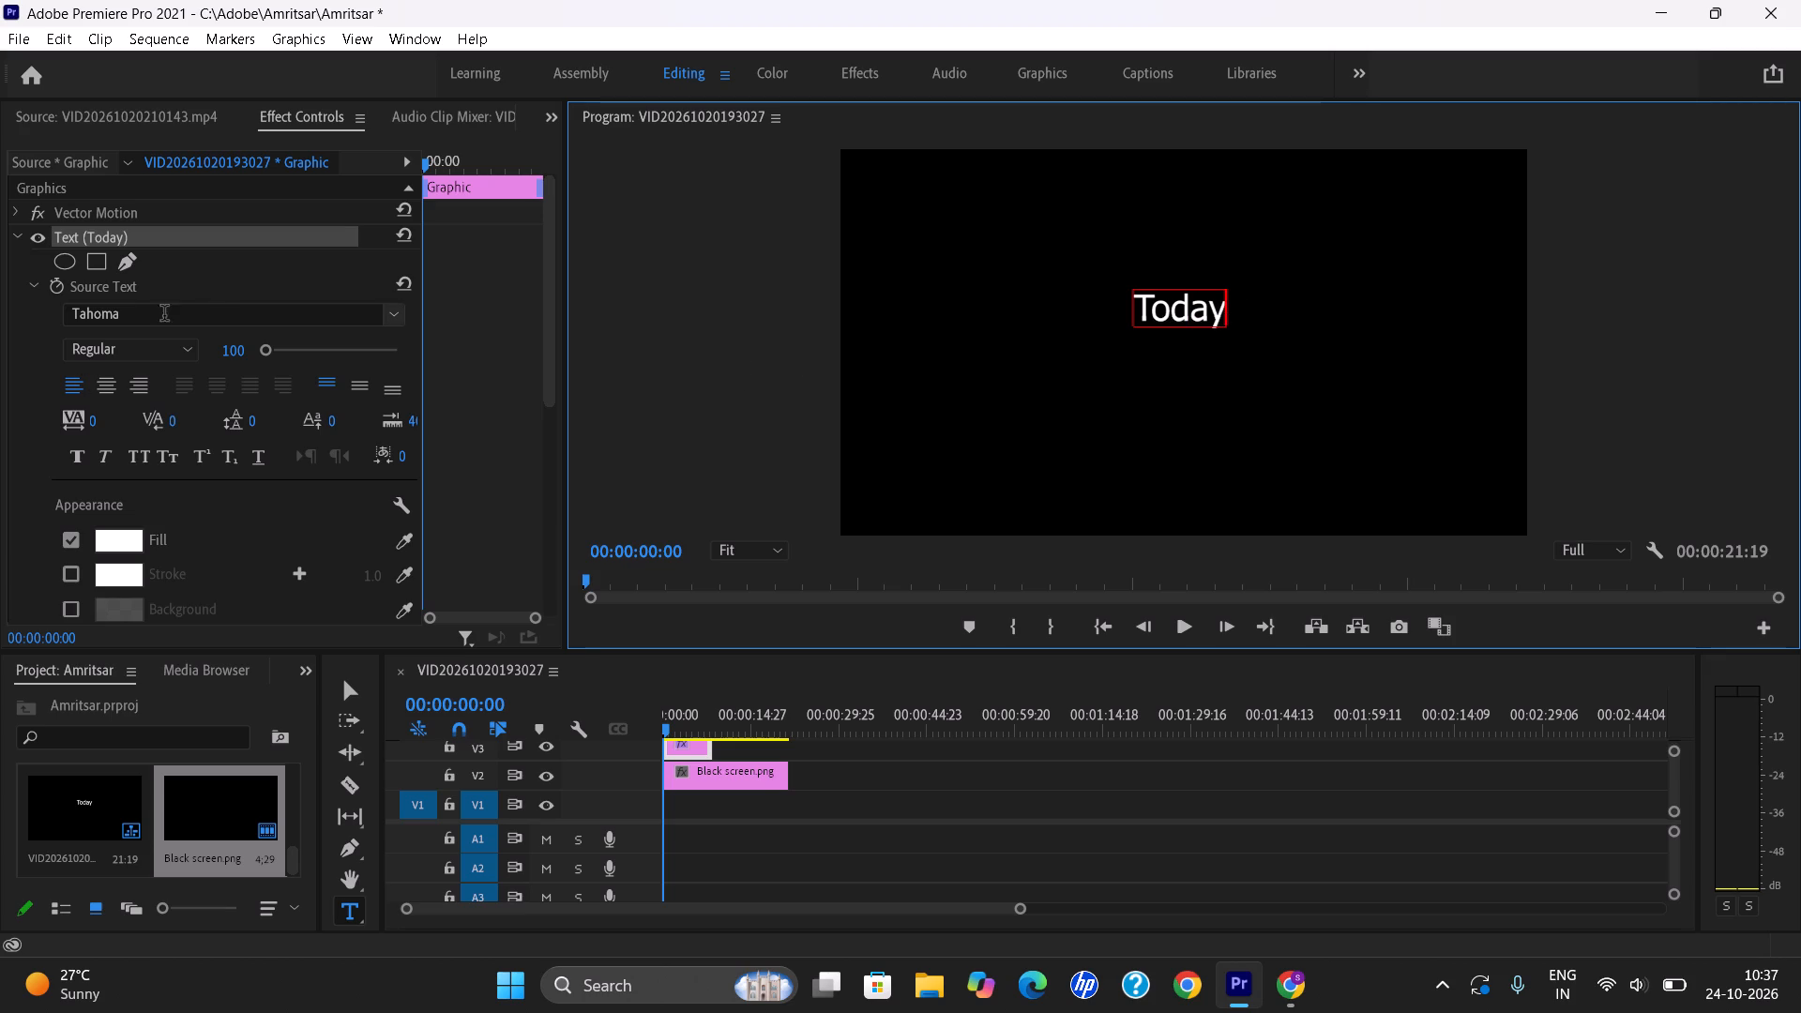
pyautogui.click(233, 312)
pyautogui.scroll(-1, 378, 596)
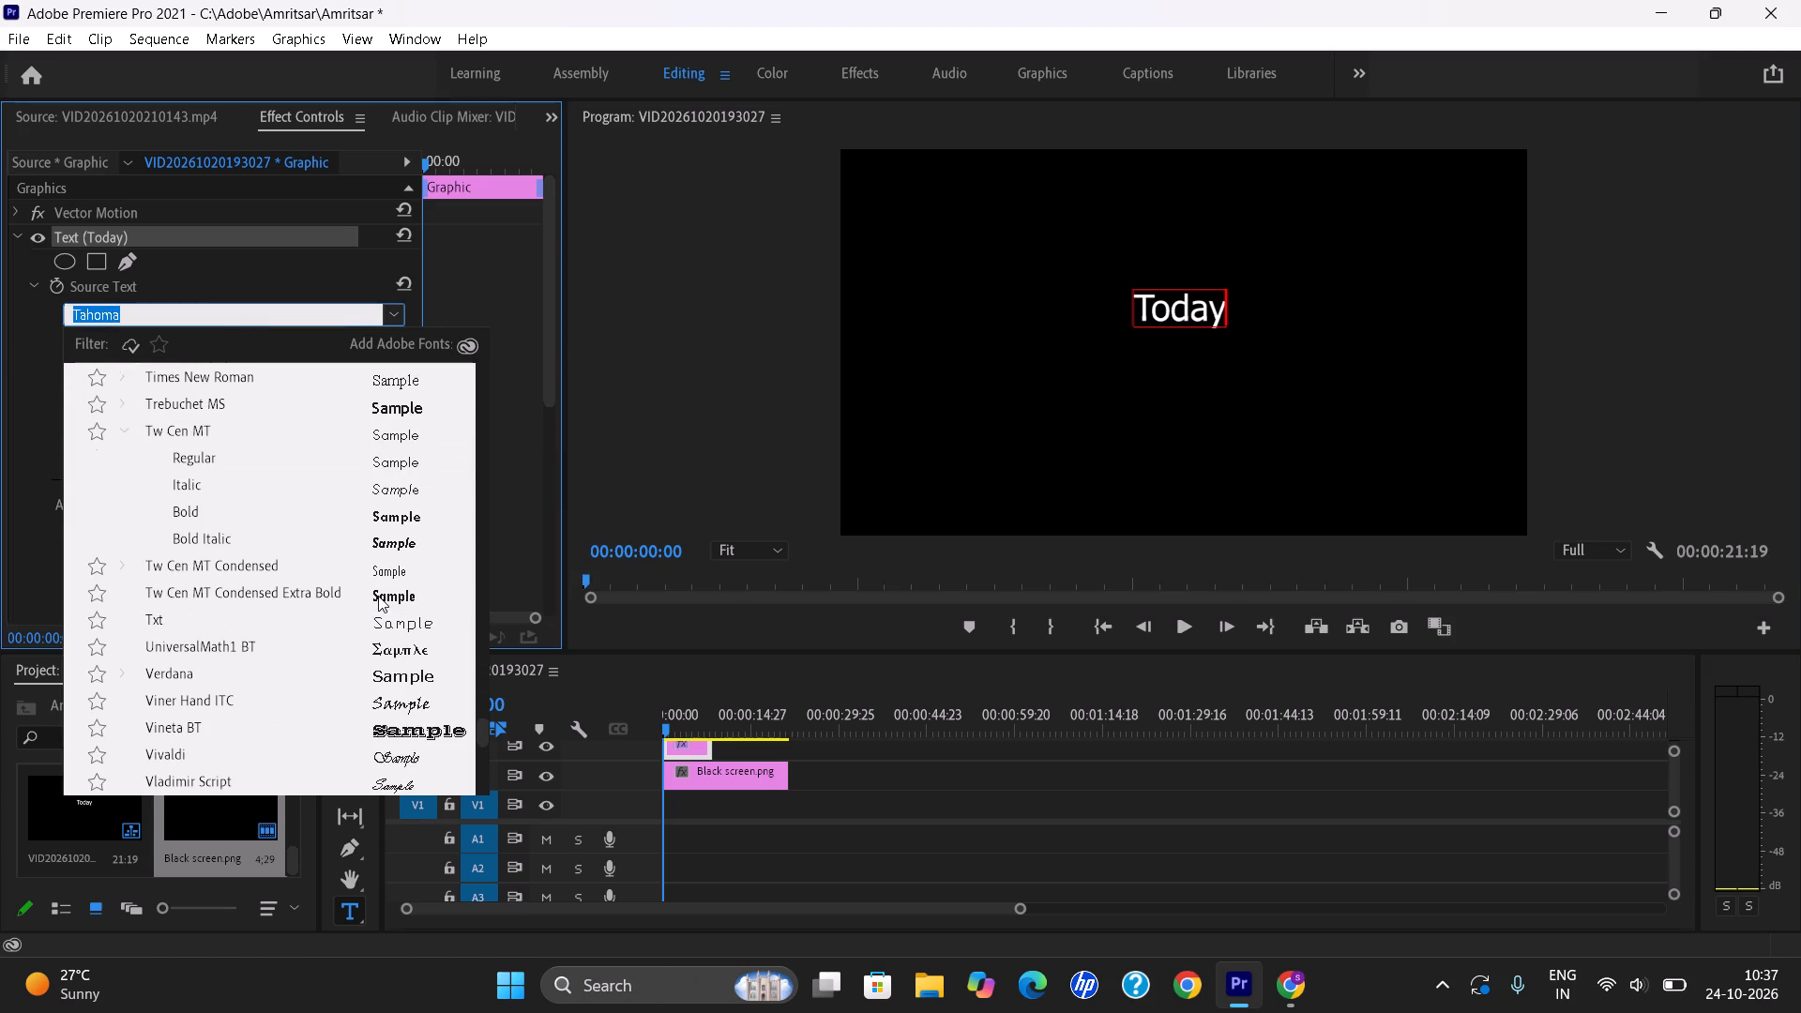
pyautogui.click(393, 462)
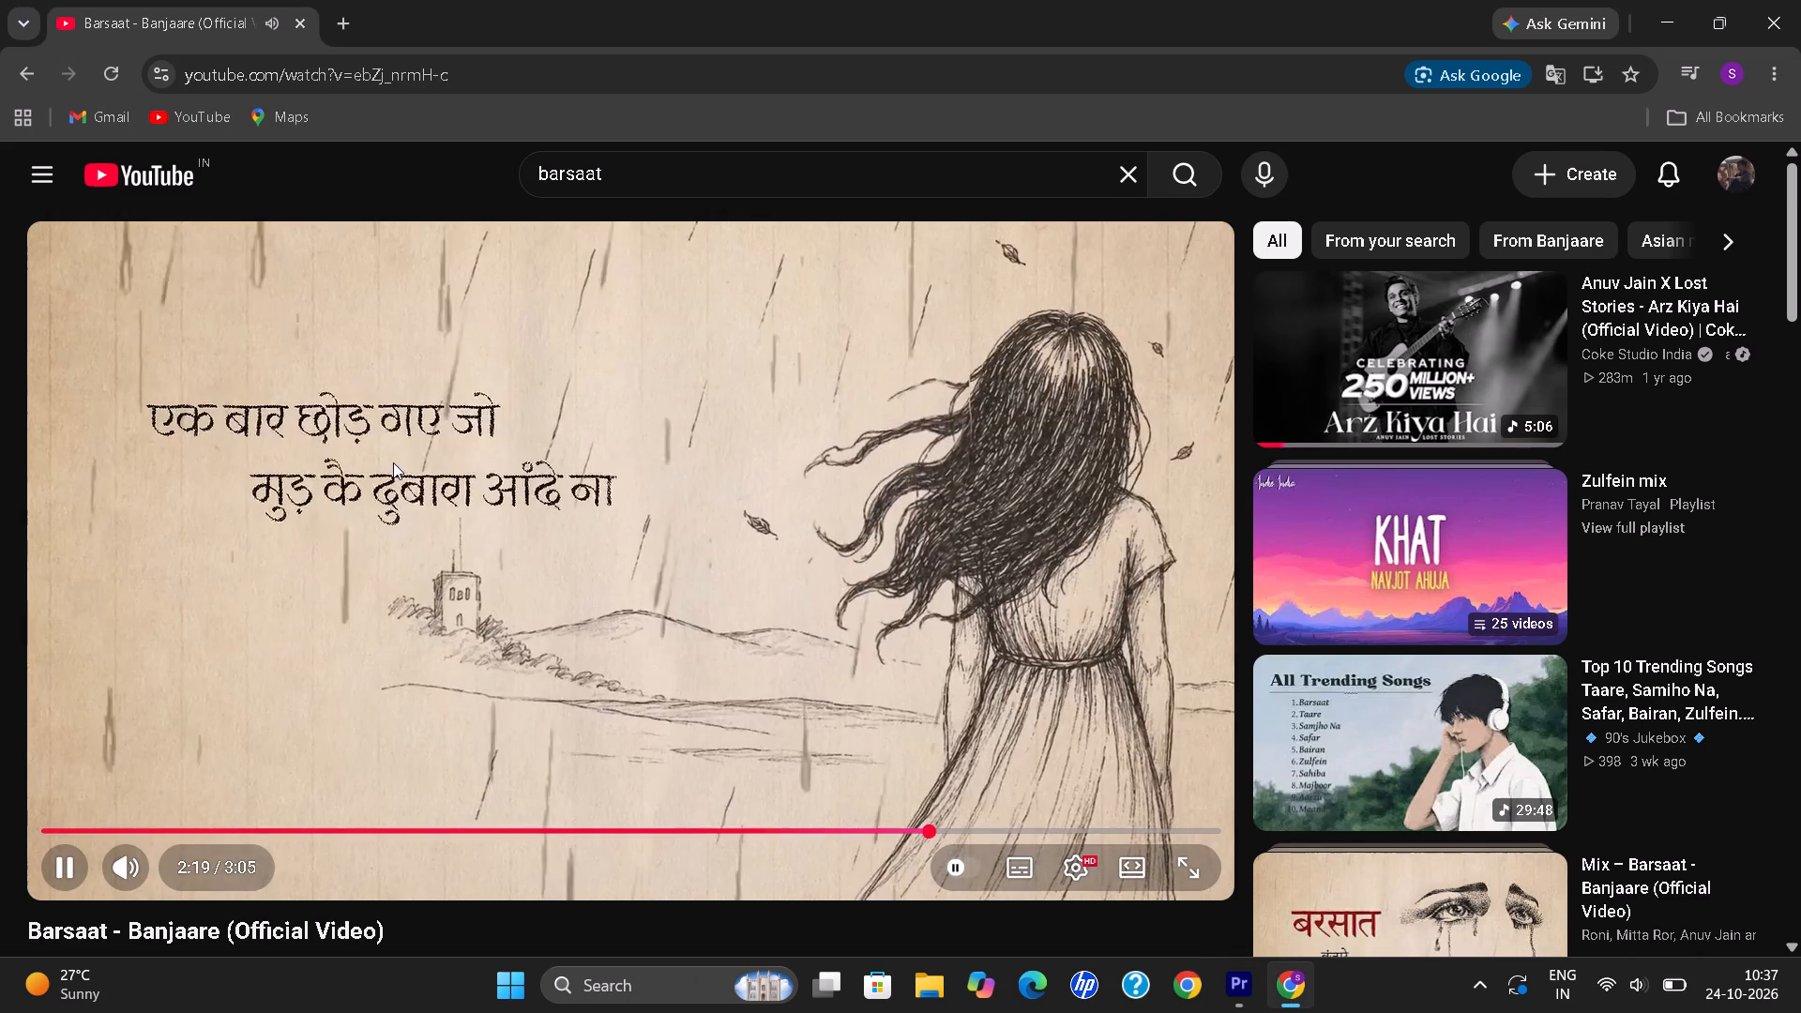
# In Chrome, search YouTube for "texting in adobe premiere pri" and open GFXMentor's "Type Tool - Adobe Premiere Pro CC Class 16" video.
pyautogui.click(1130, 159)
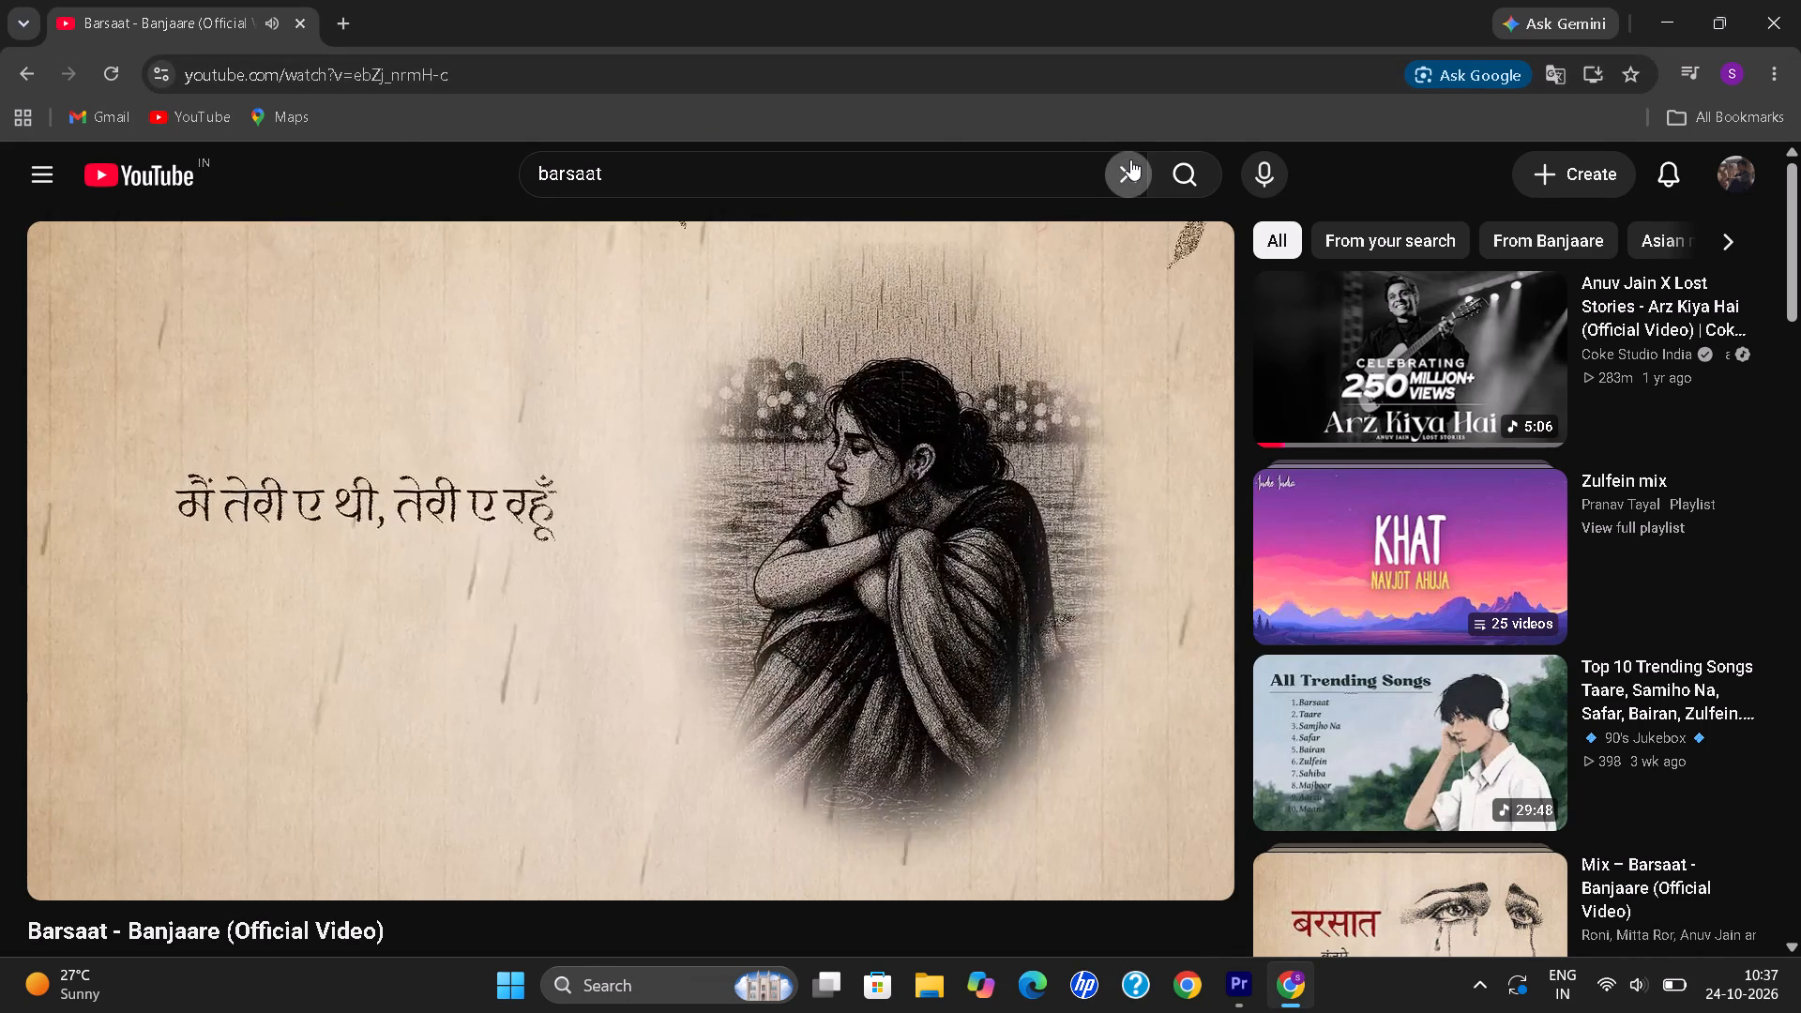
pyautogui.click(656, 180)
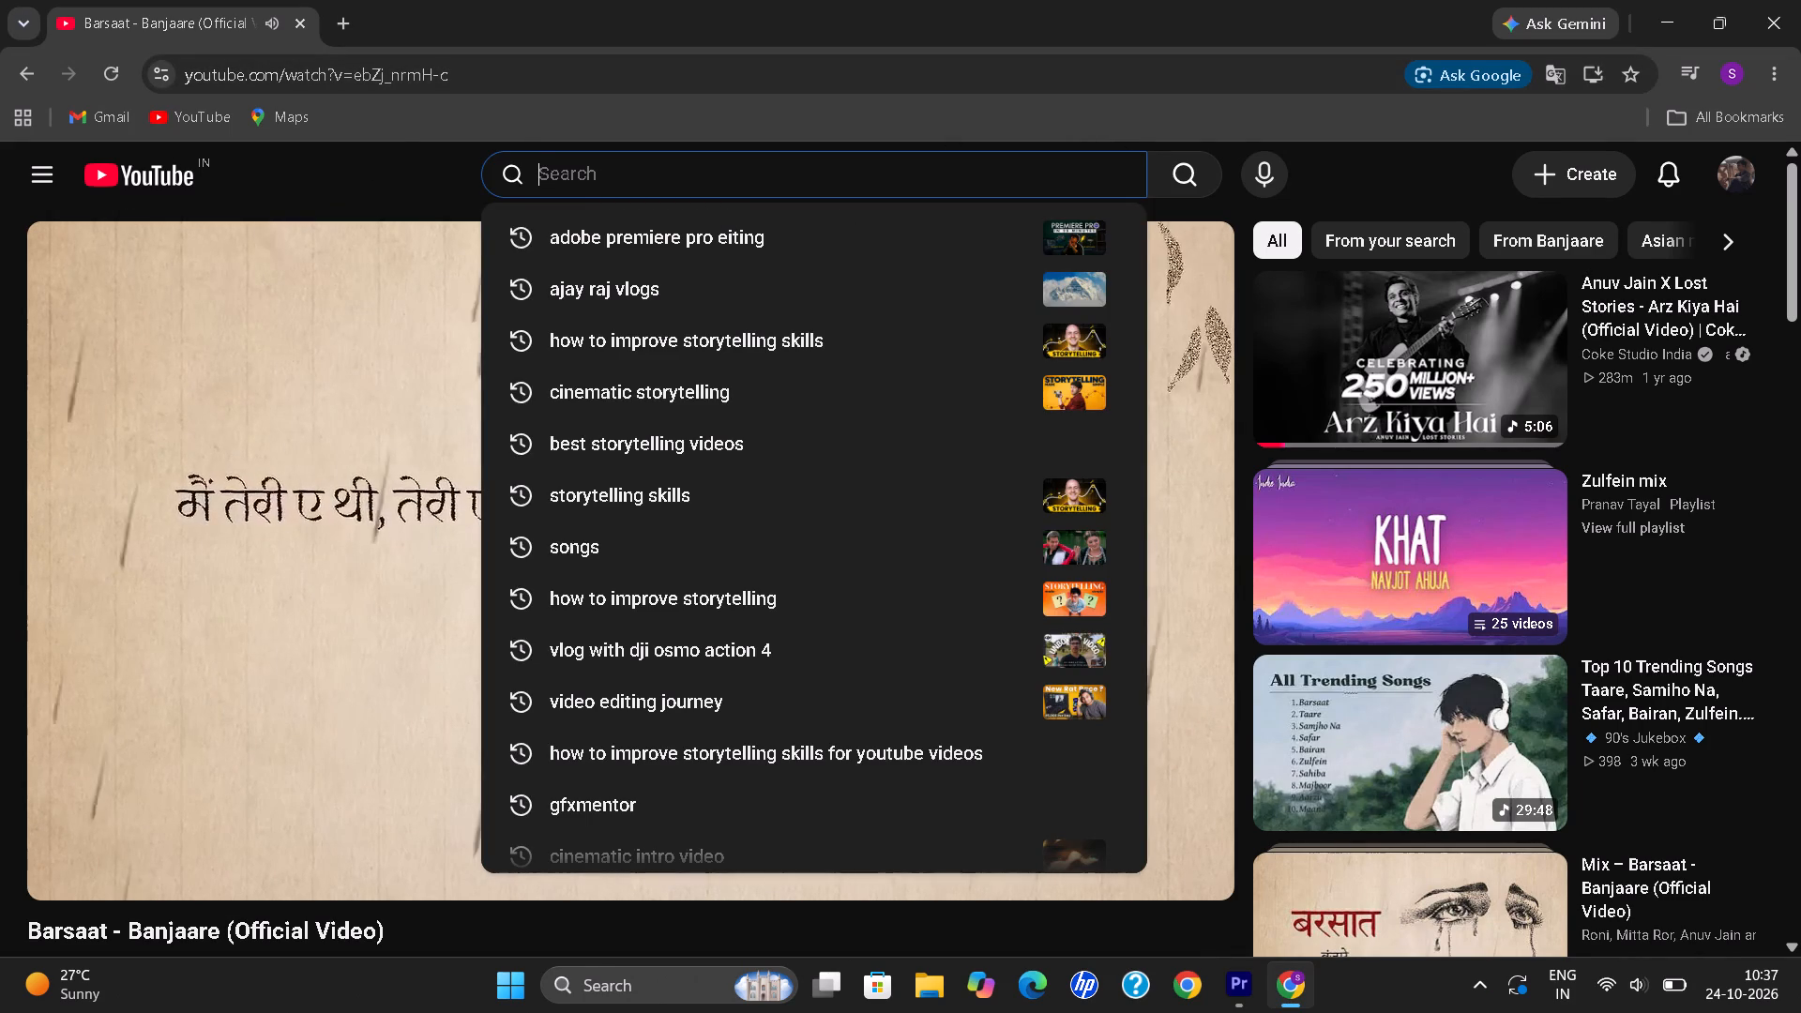
pyautogui.write('texting in')
pyautogui.press('space')
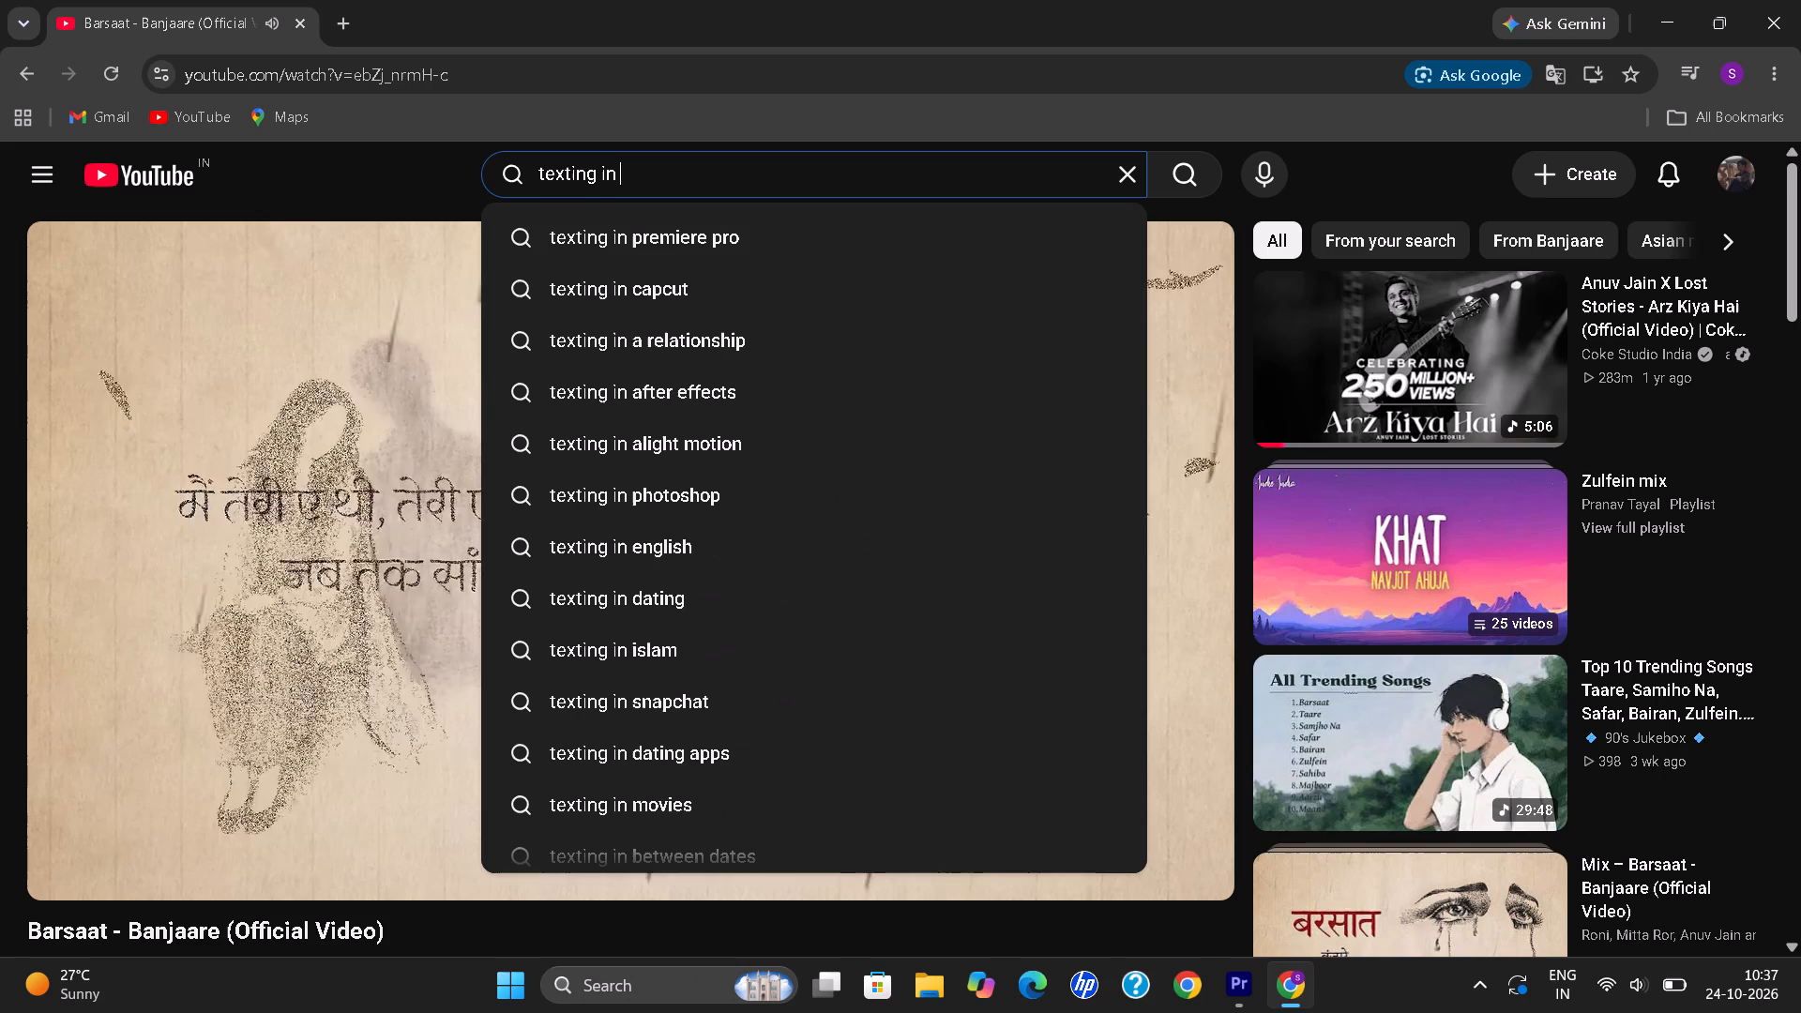
pyautogui.write('adobe premiere pri')
pyautogui.press('Return')
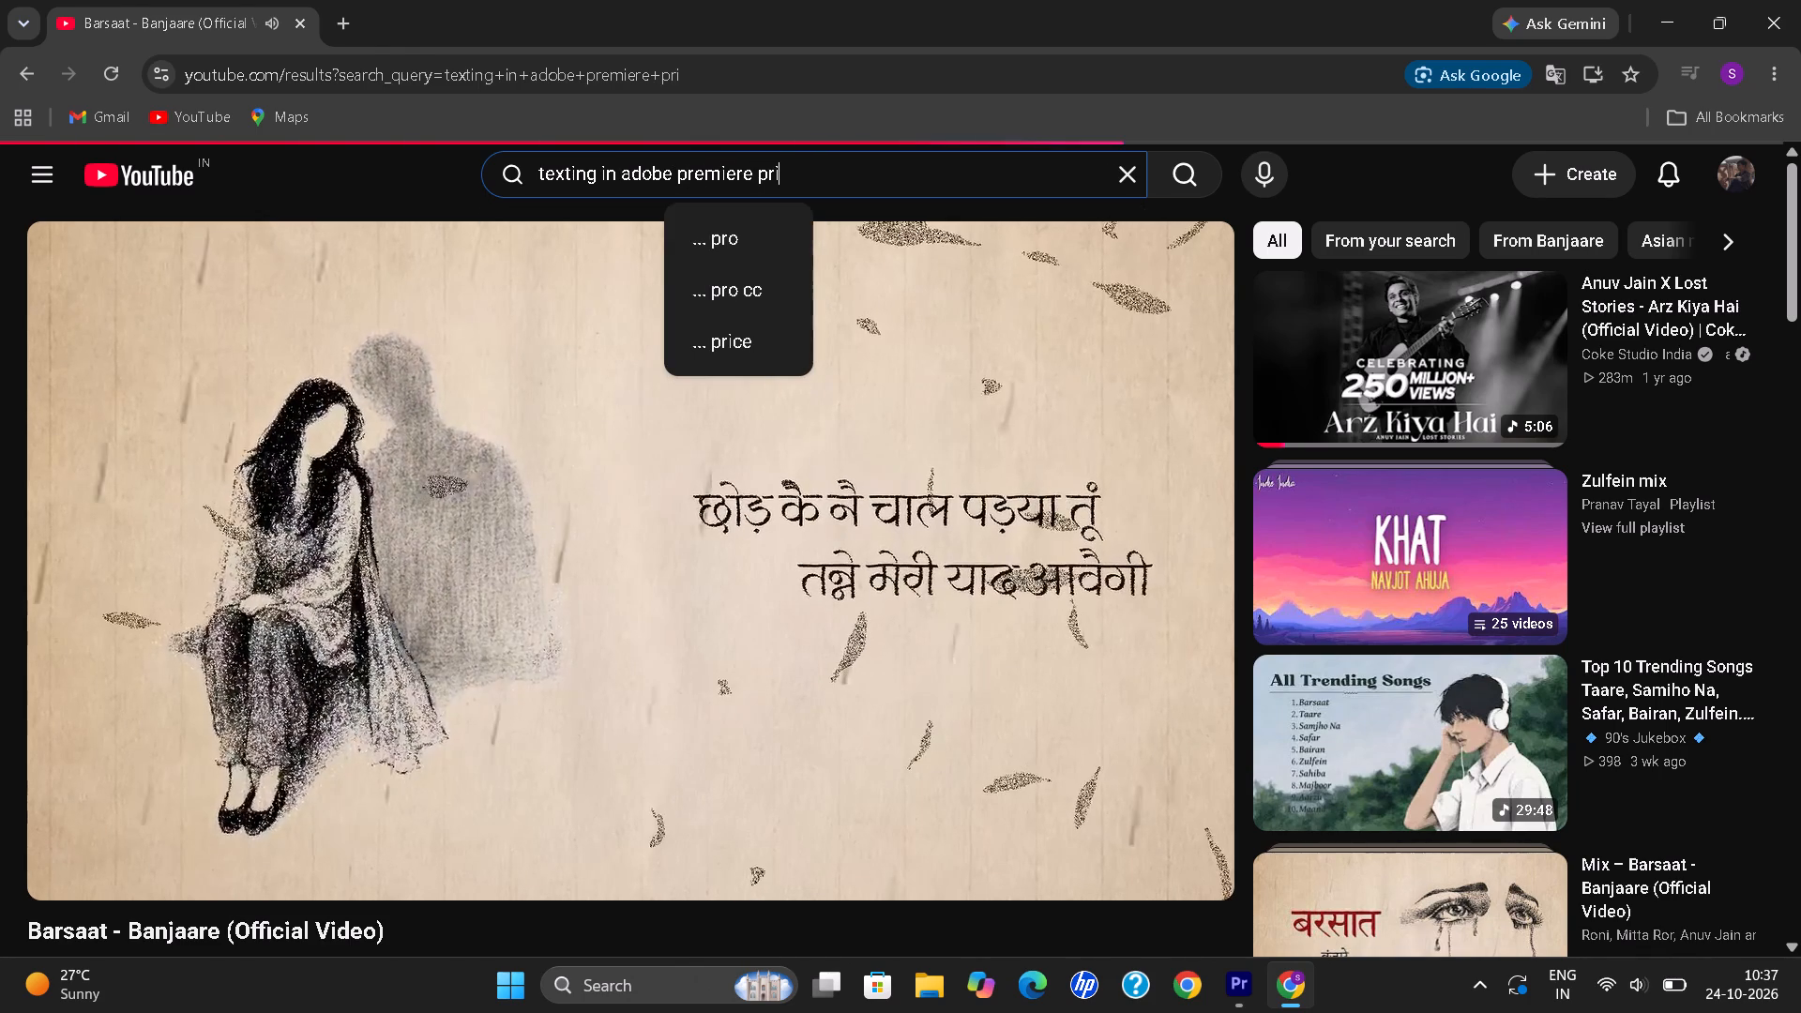
pyautogui.scroll(-1, 563, 585)
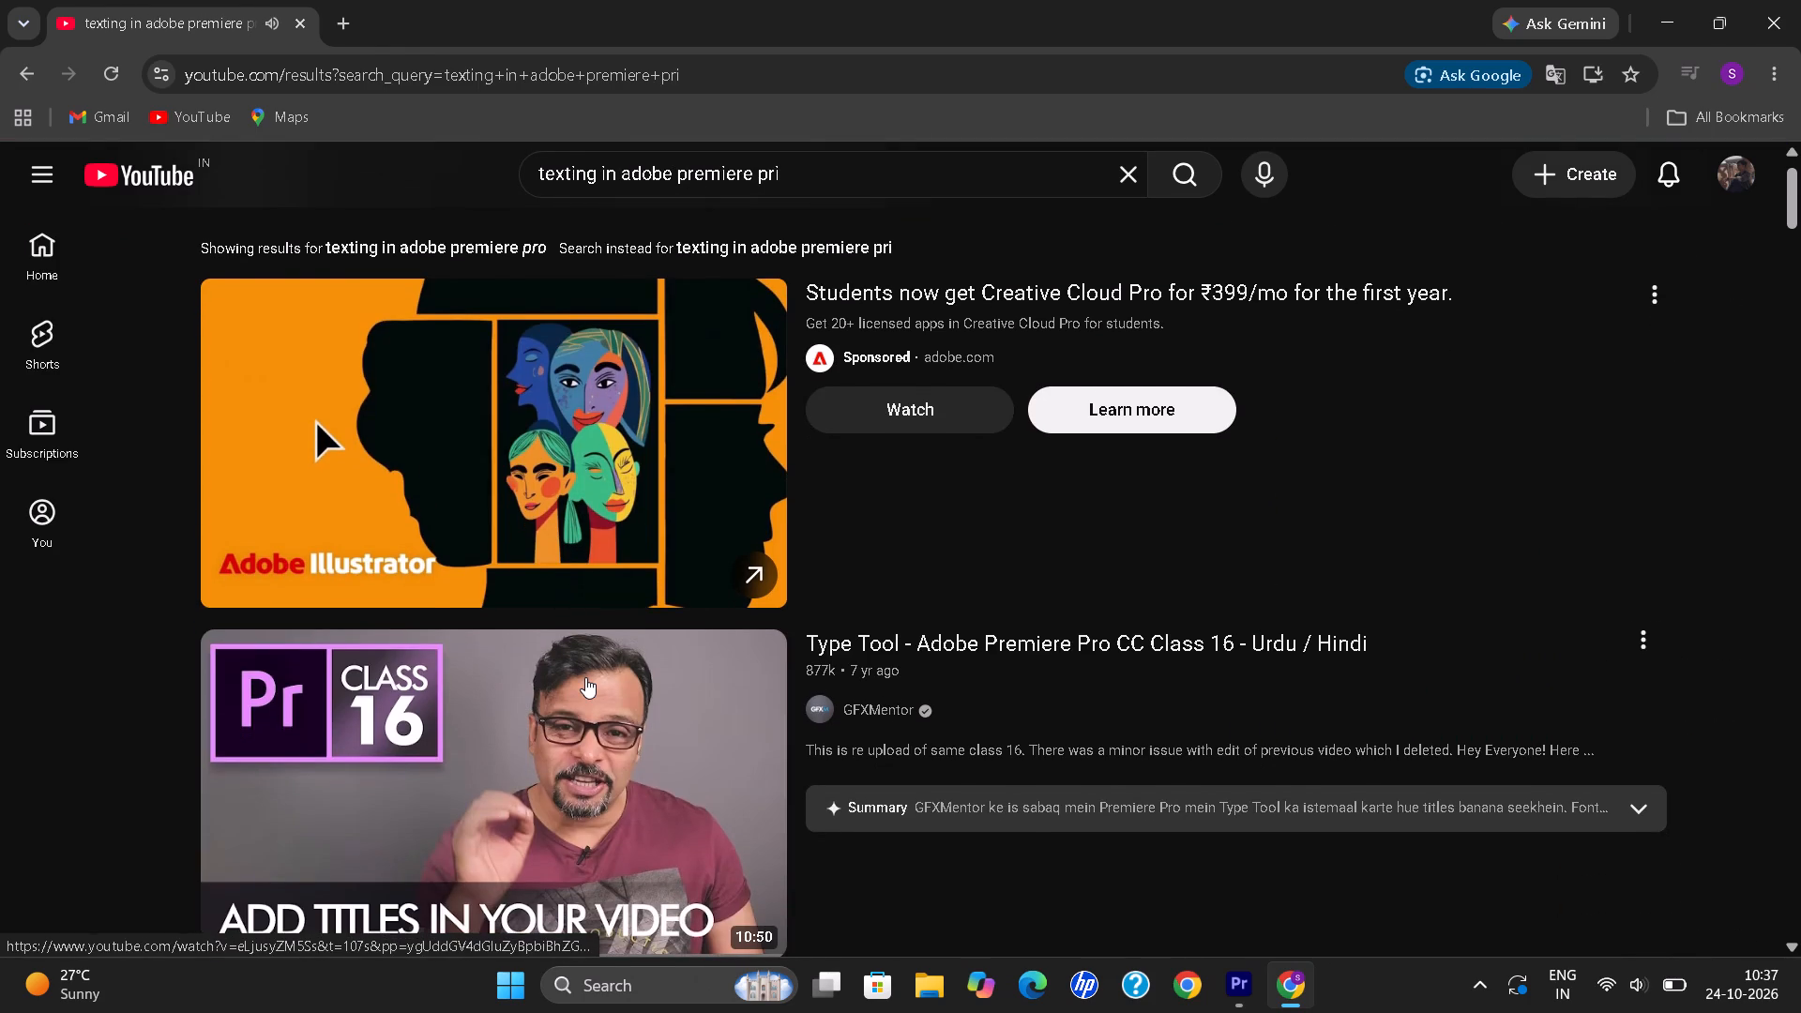
pyautogui.click(585, 677)
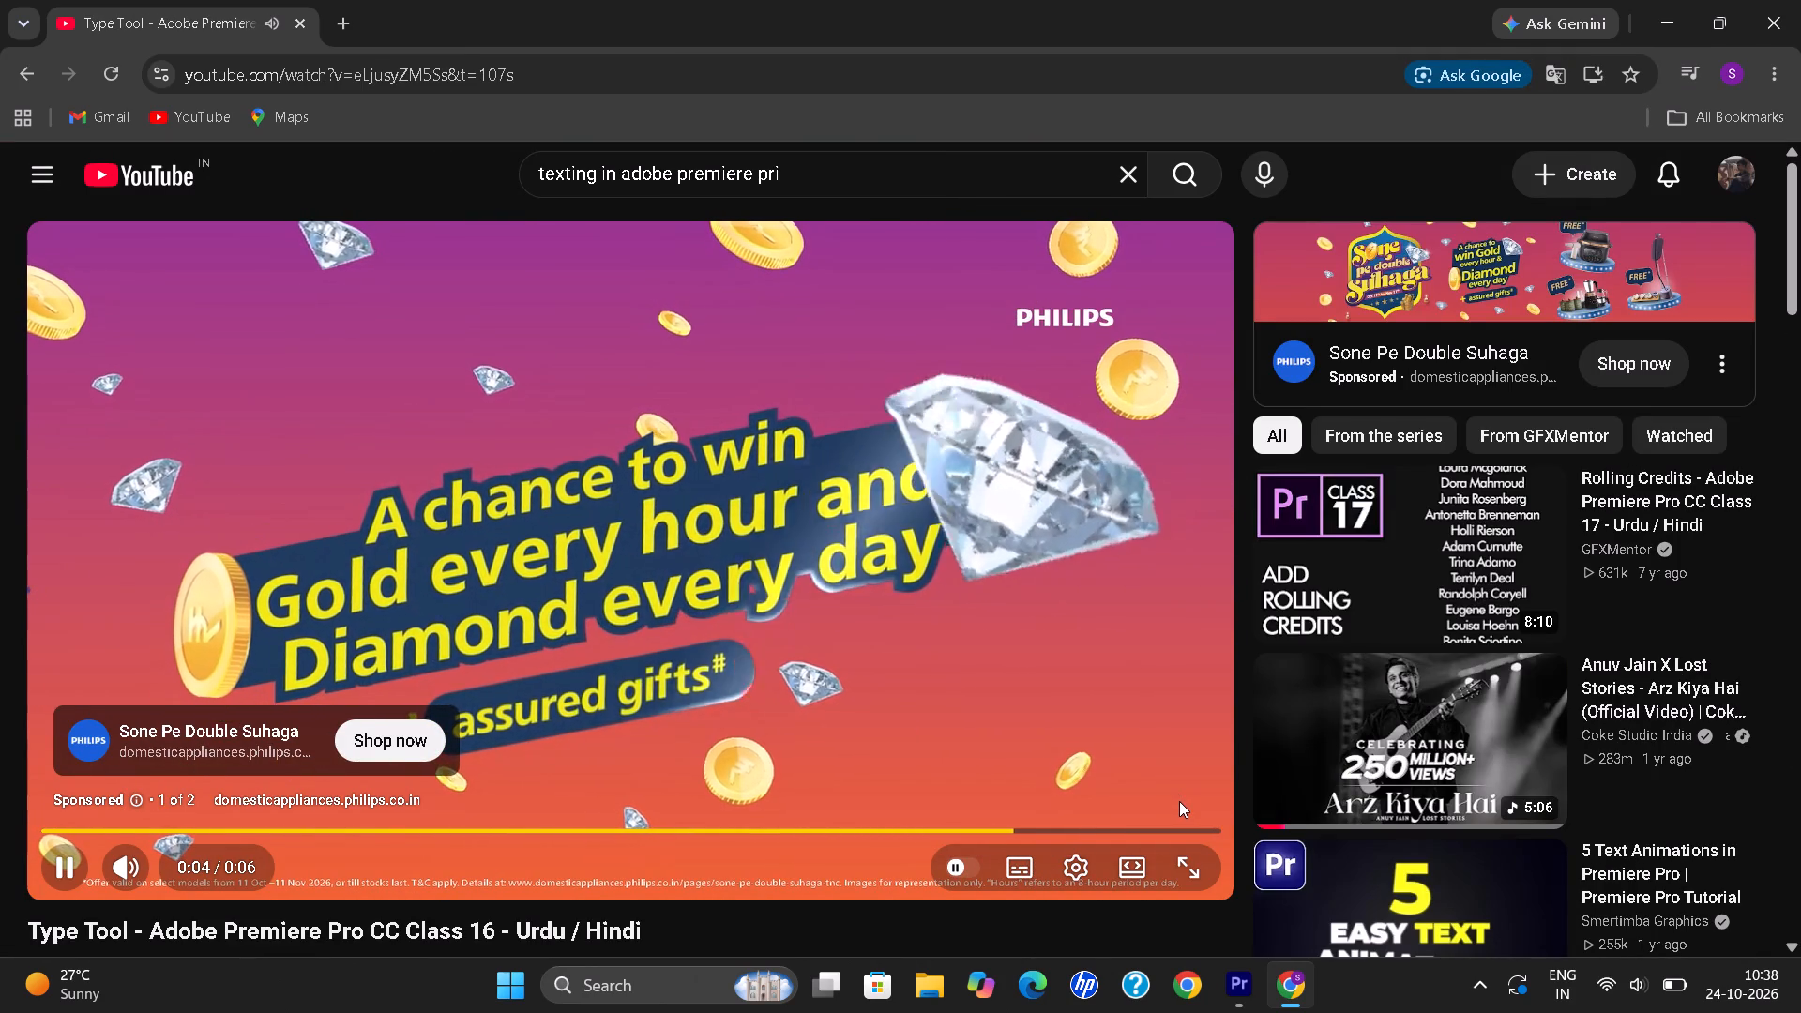
# Skip the ads ahead of GFXMentor's Type Tool tutorial and return to the video, closing the extra channel tab.
pyautogui.click(1184, 799)
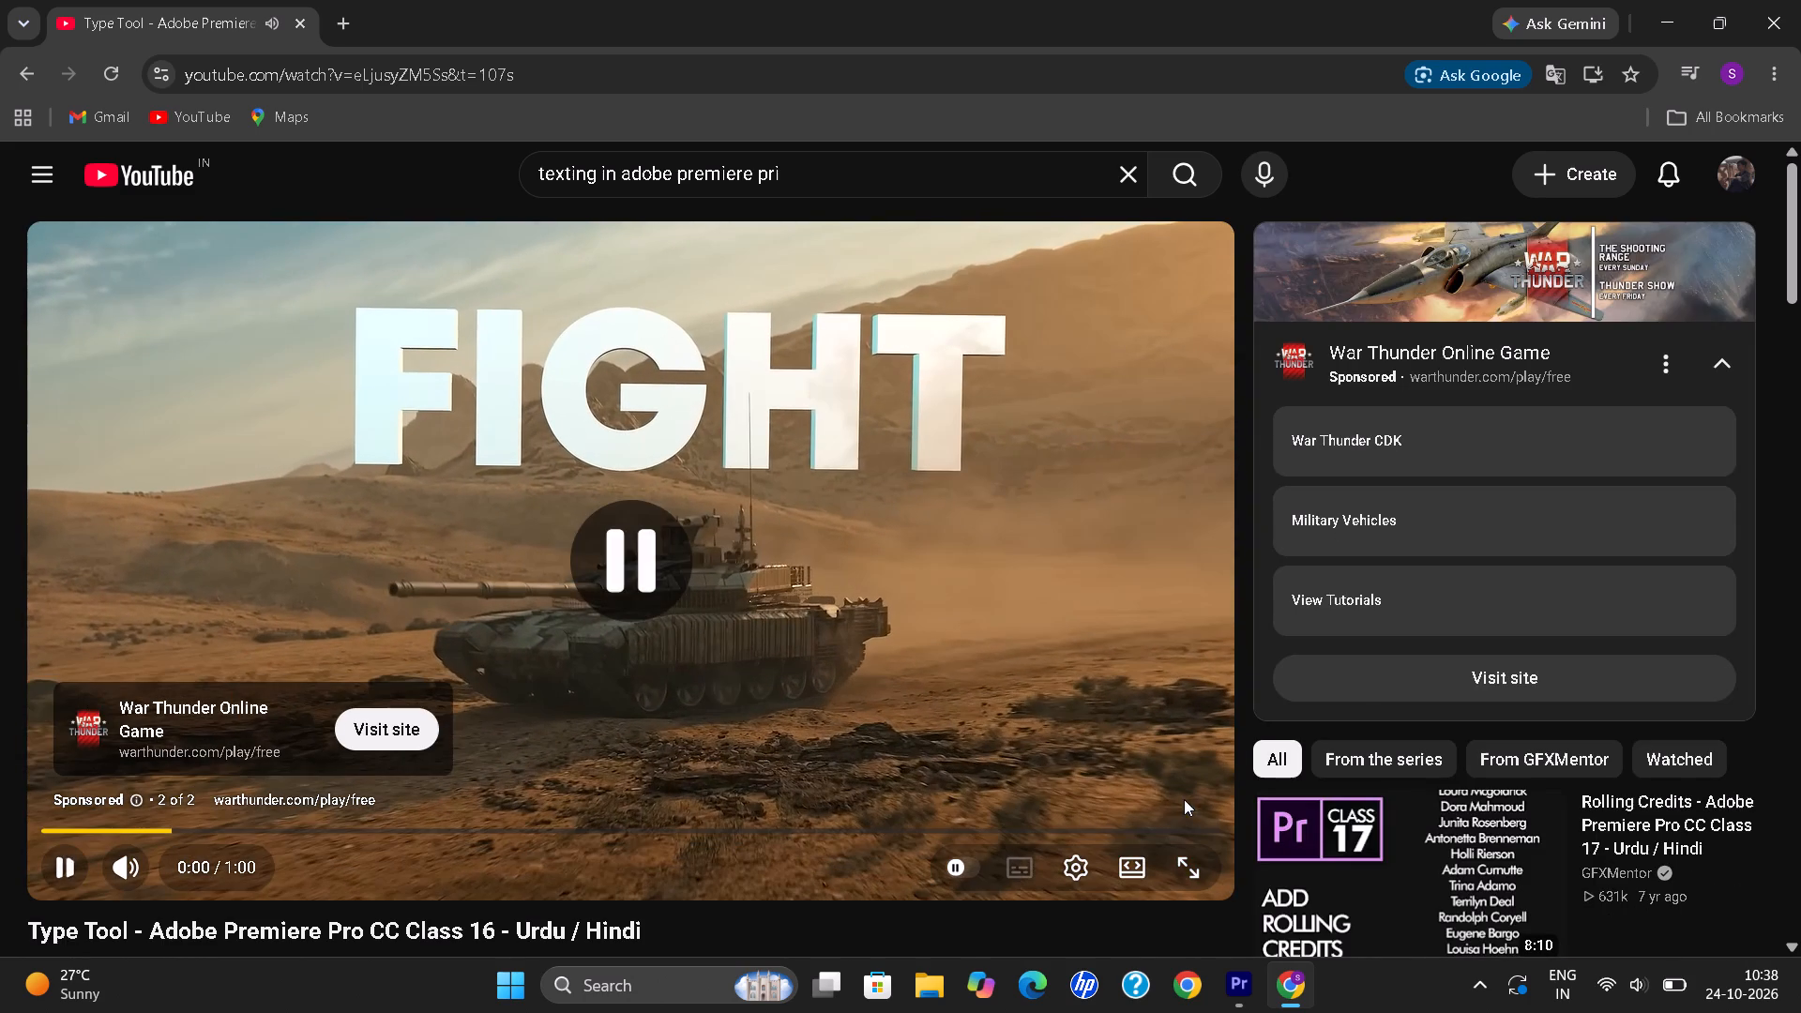
pyautogui.click(1029, 619)
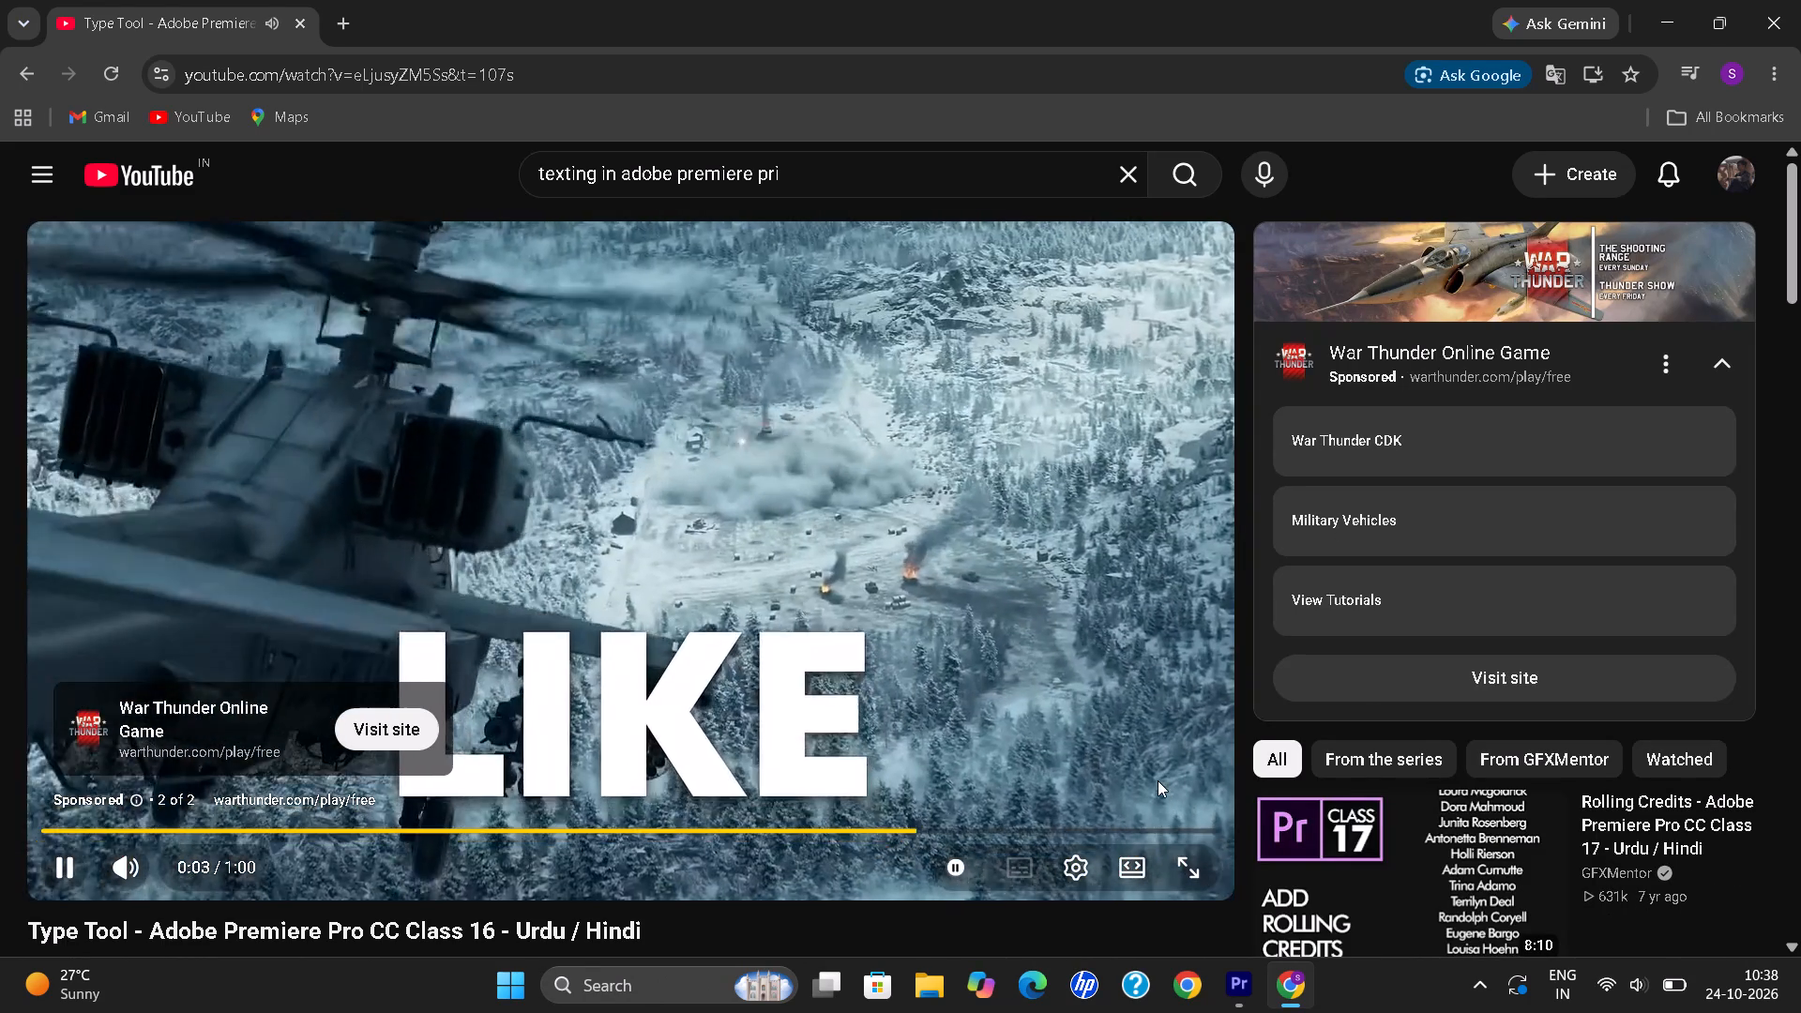
pyautogui.doubleClick(1178, 793)
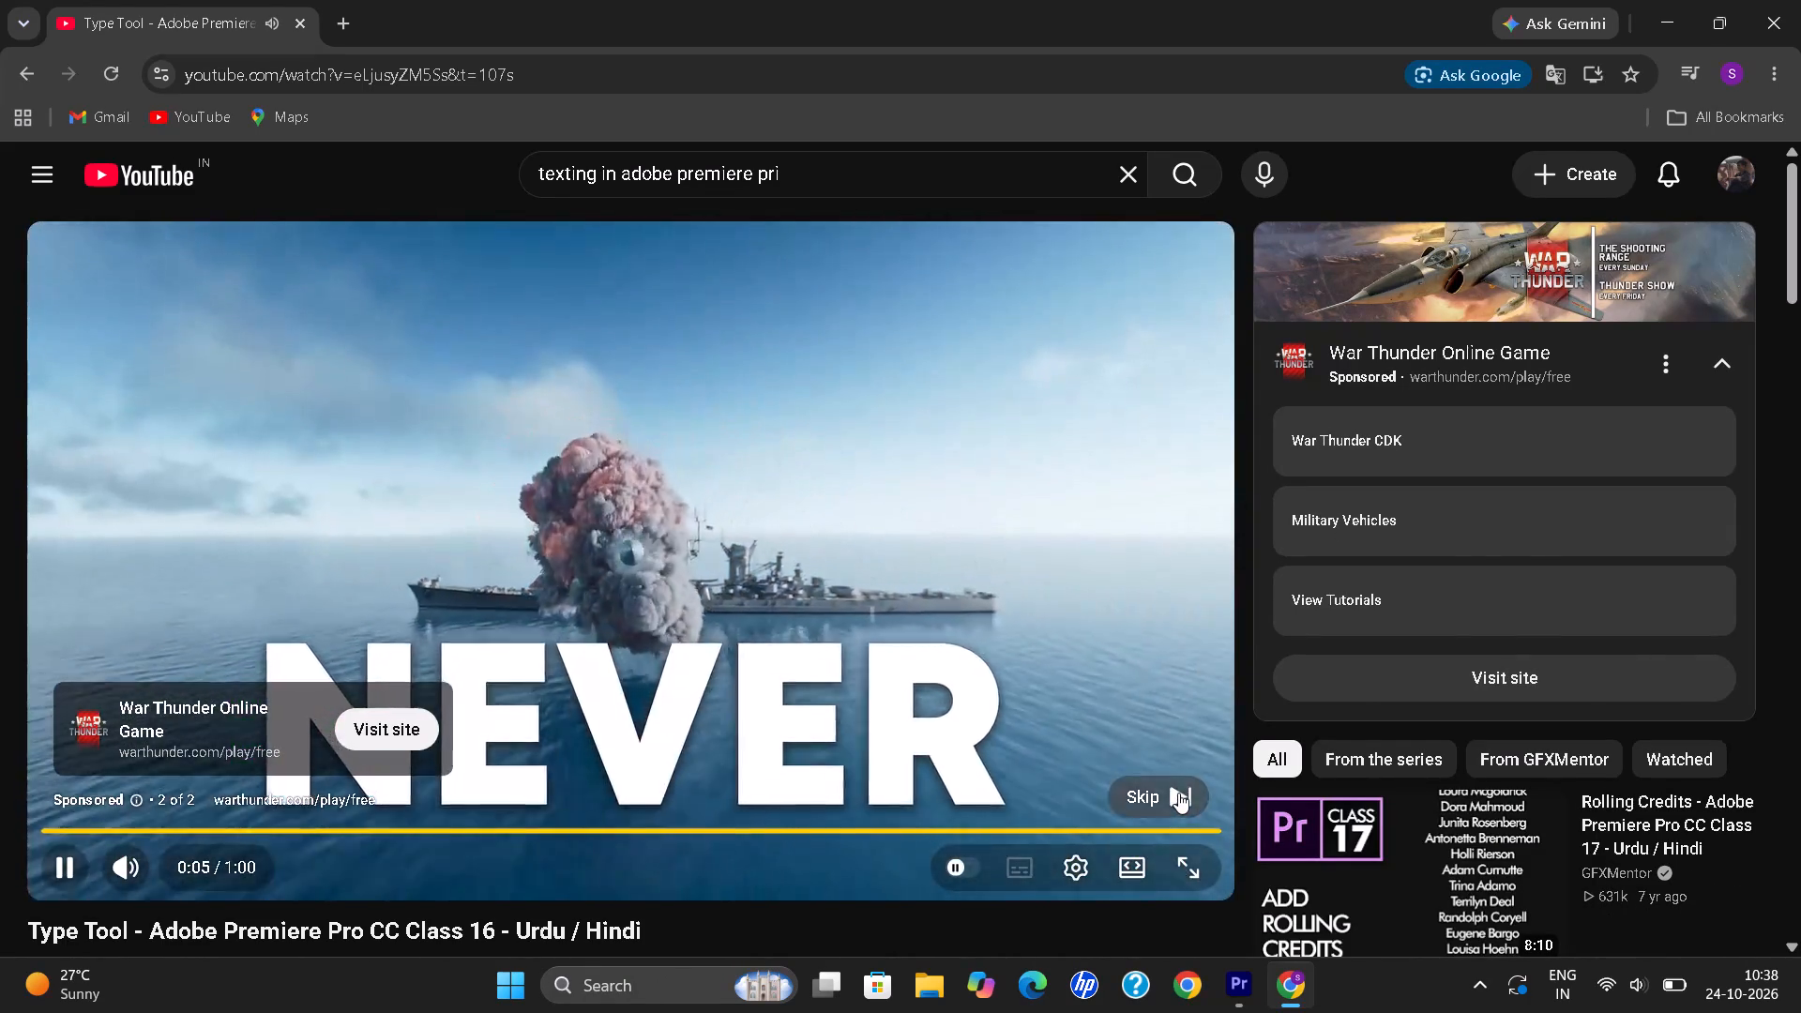
pyautogui.click(598, 506)
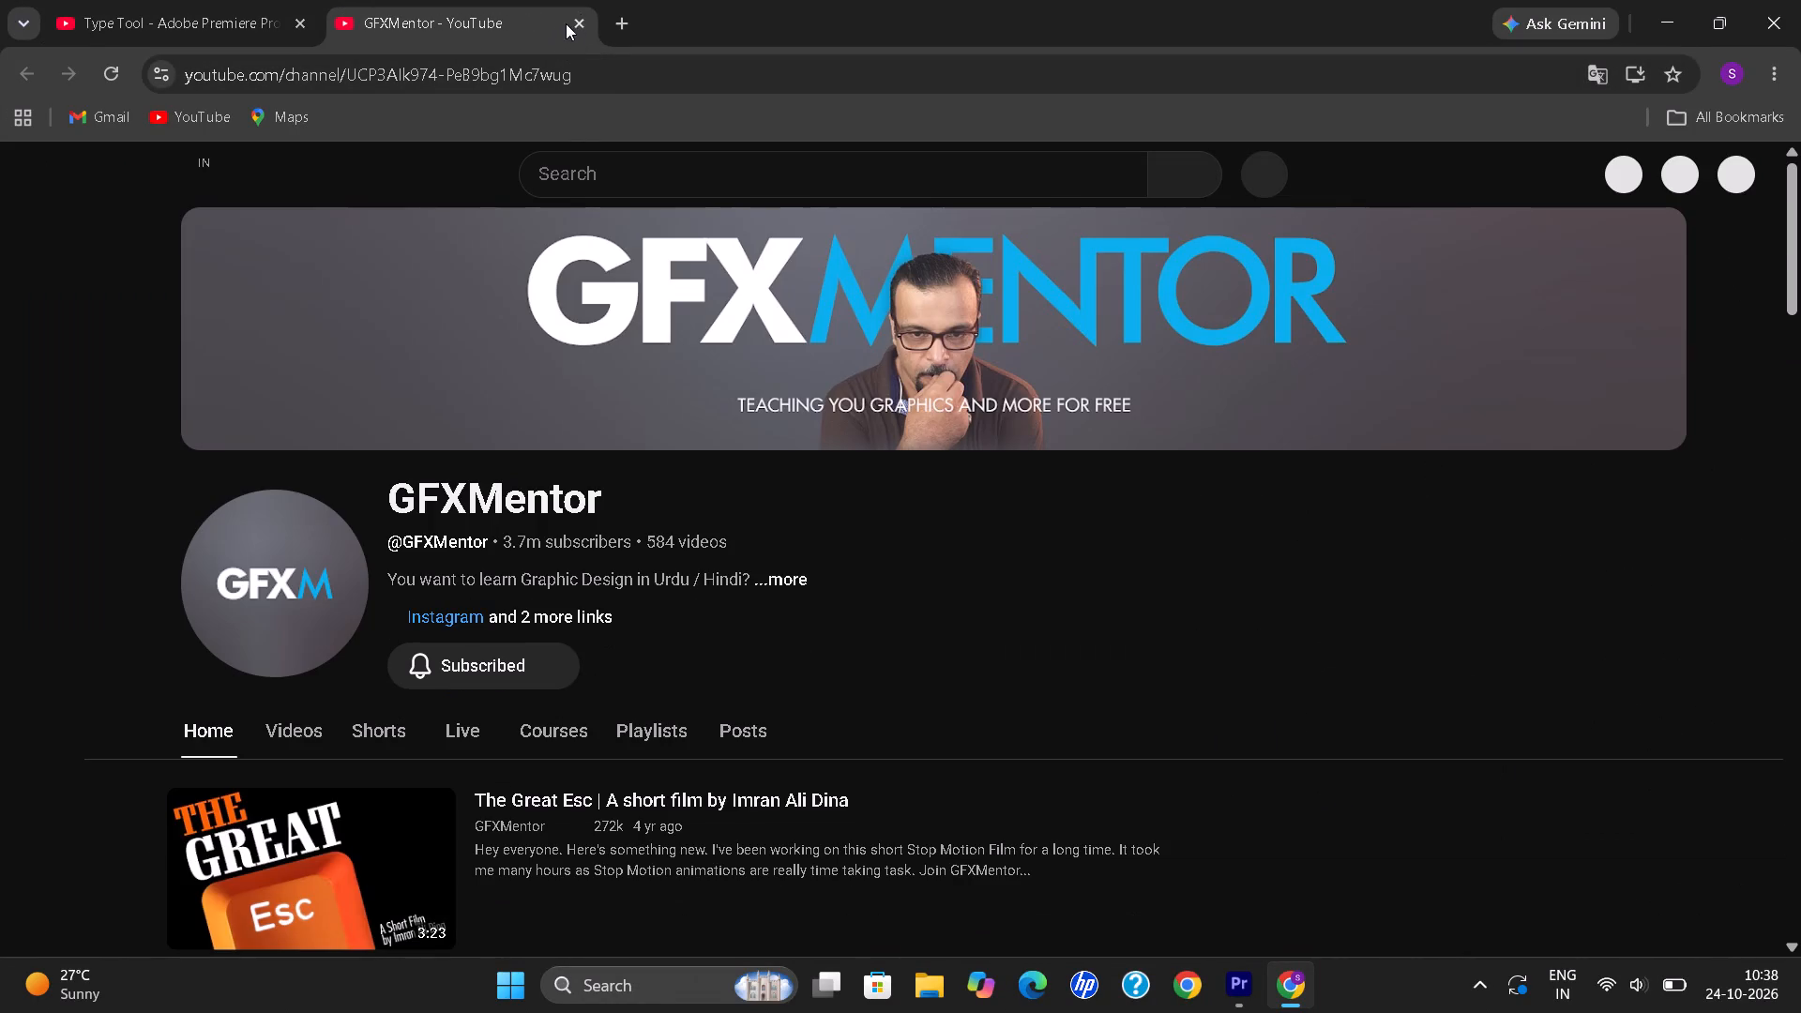
pyautogui.click(576, 23)
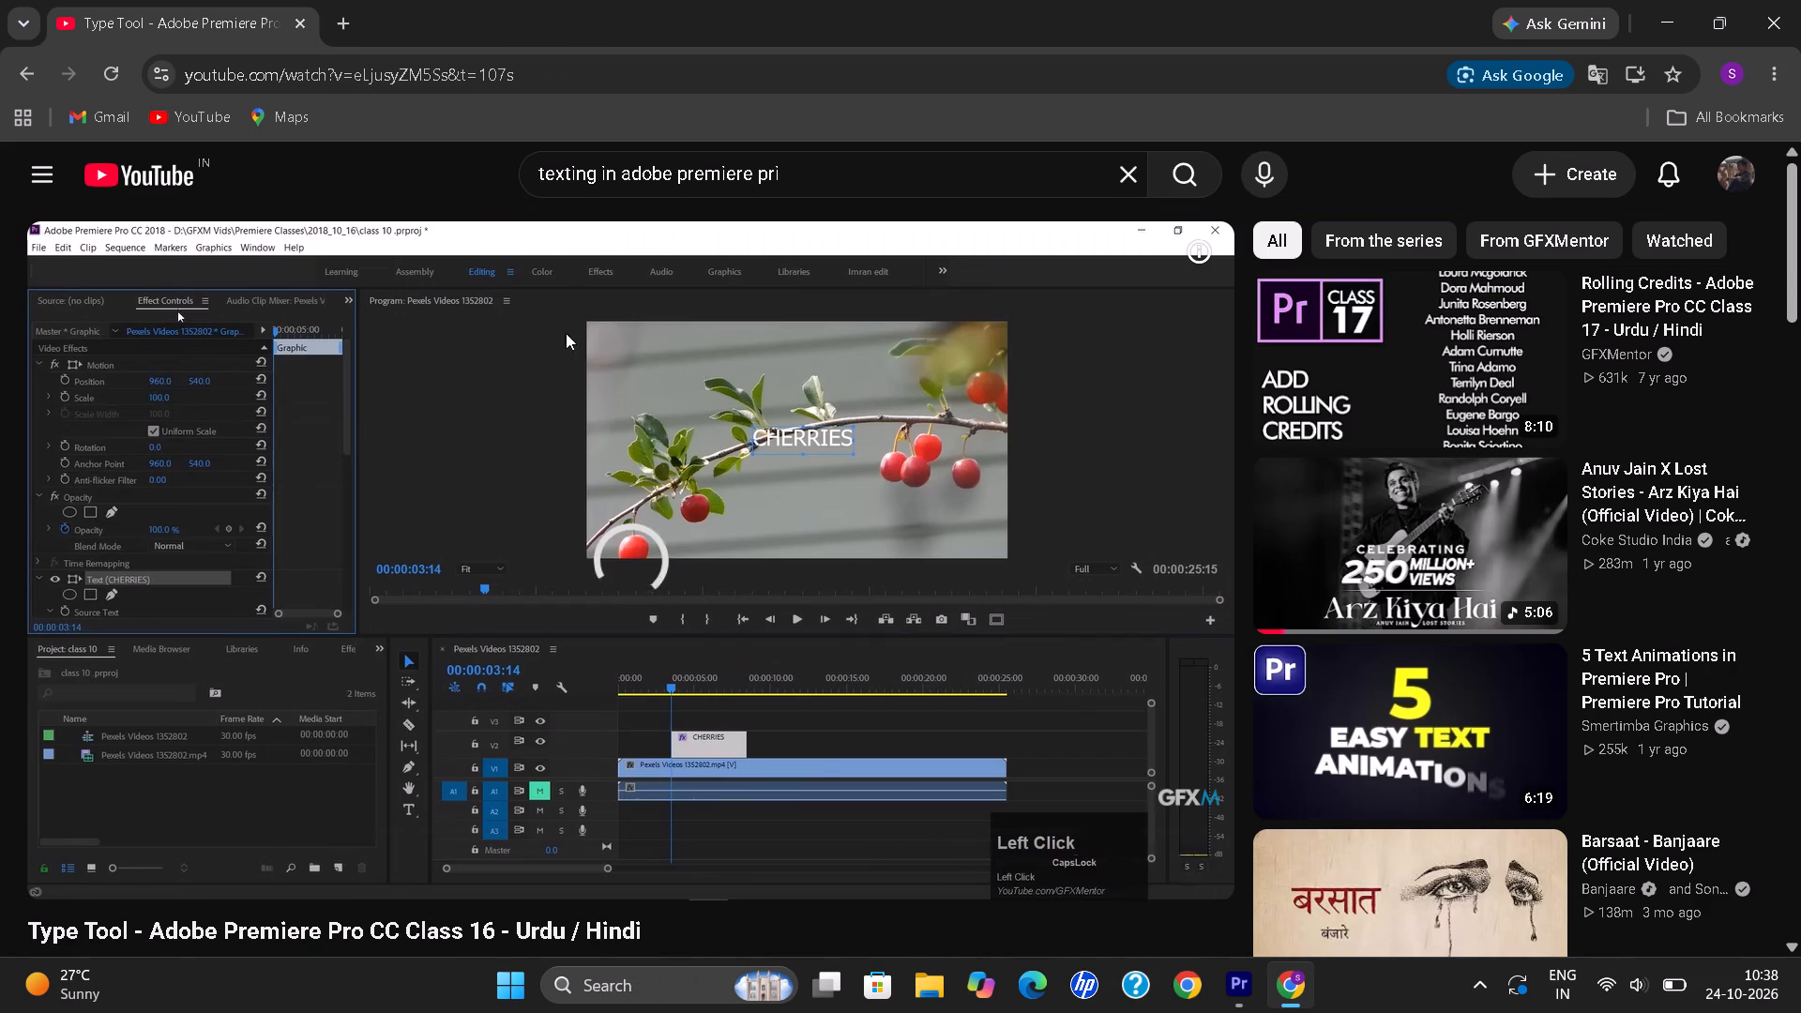
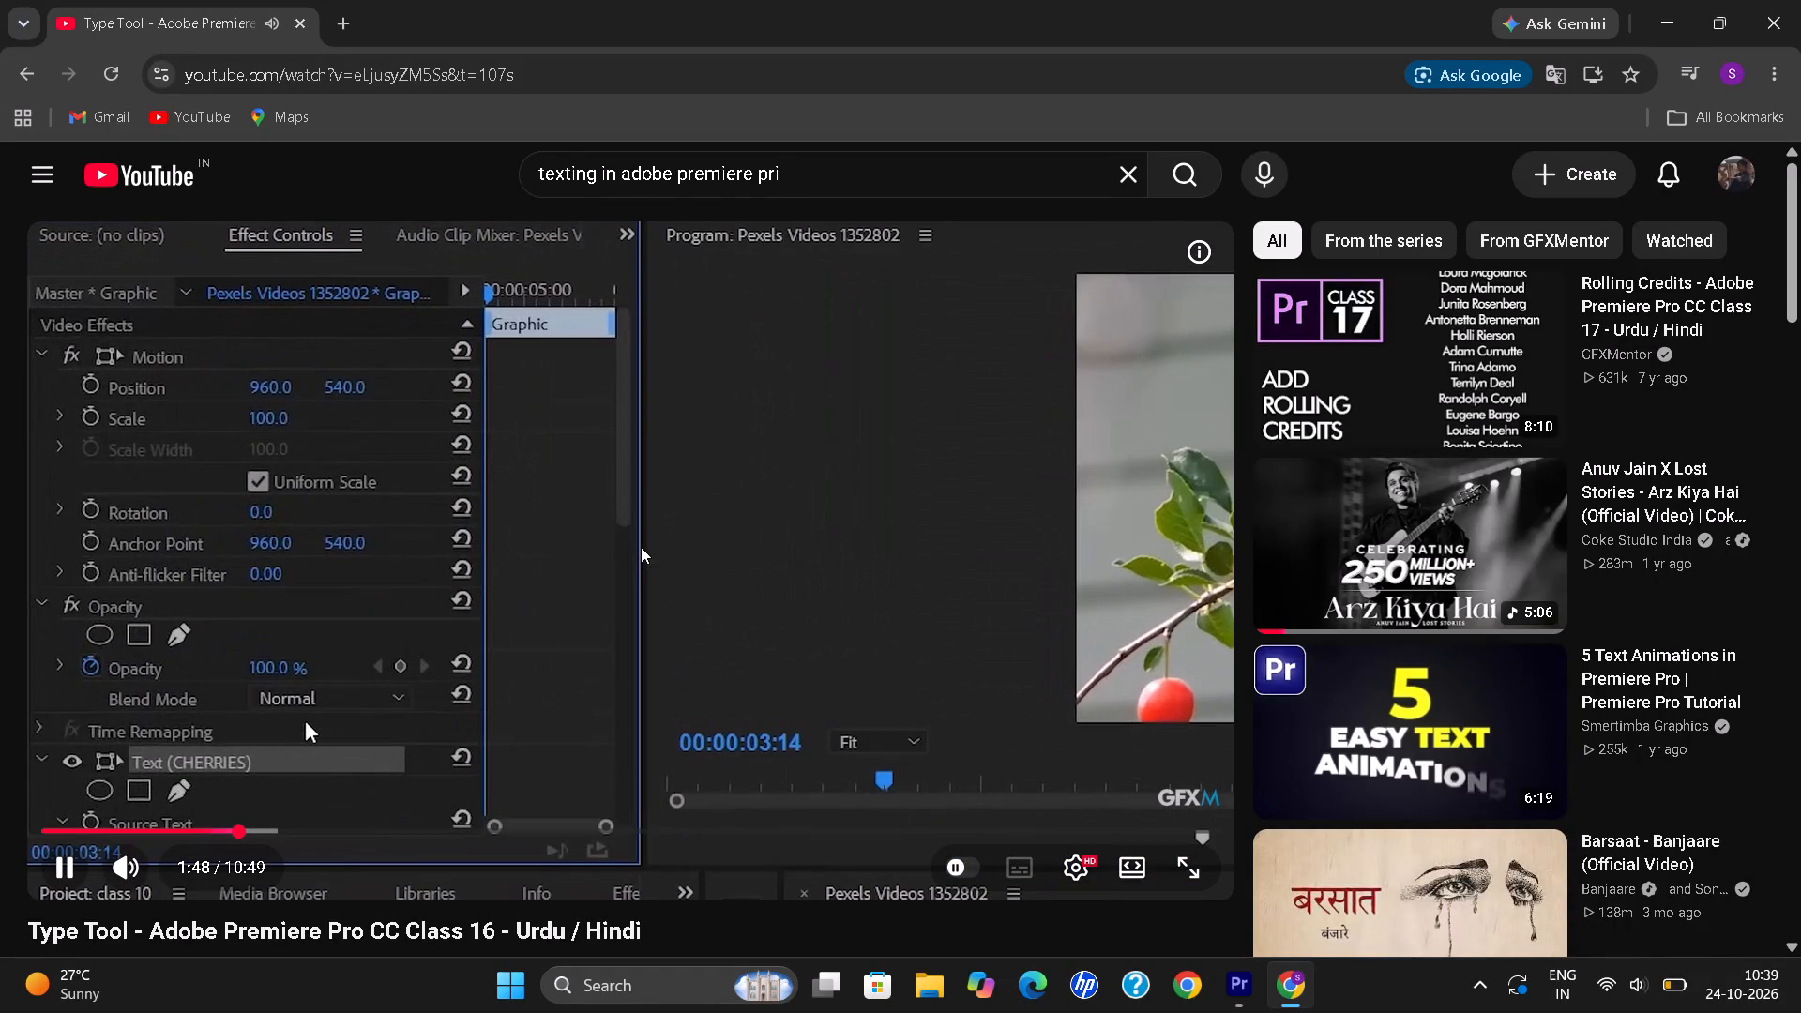
# Replay the "Type Tool" tutorial from about the one-minute mark, skipping the ad, to review how text is added.
pyautogui.click(641, 547)
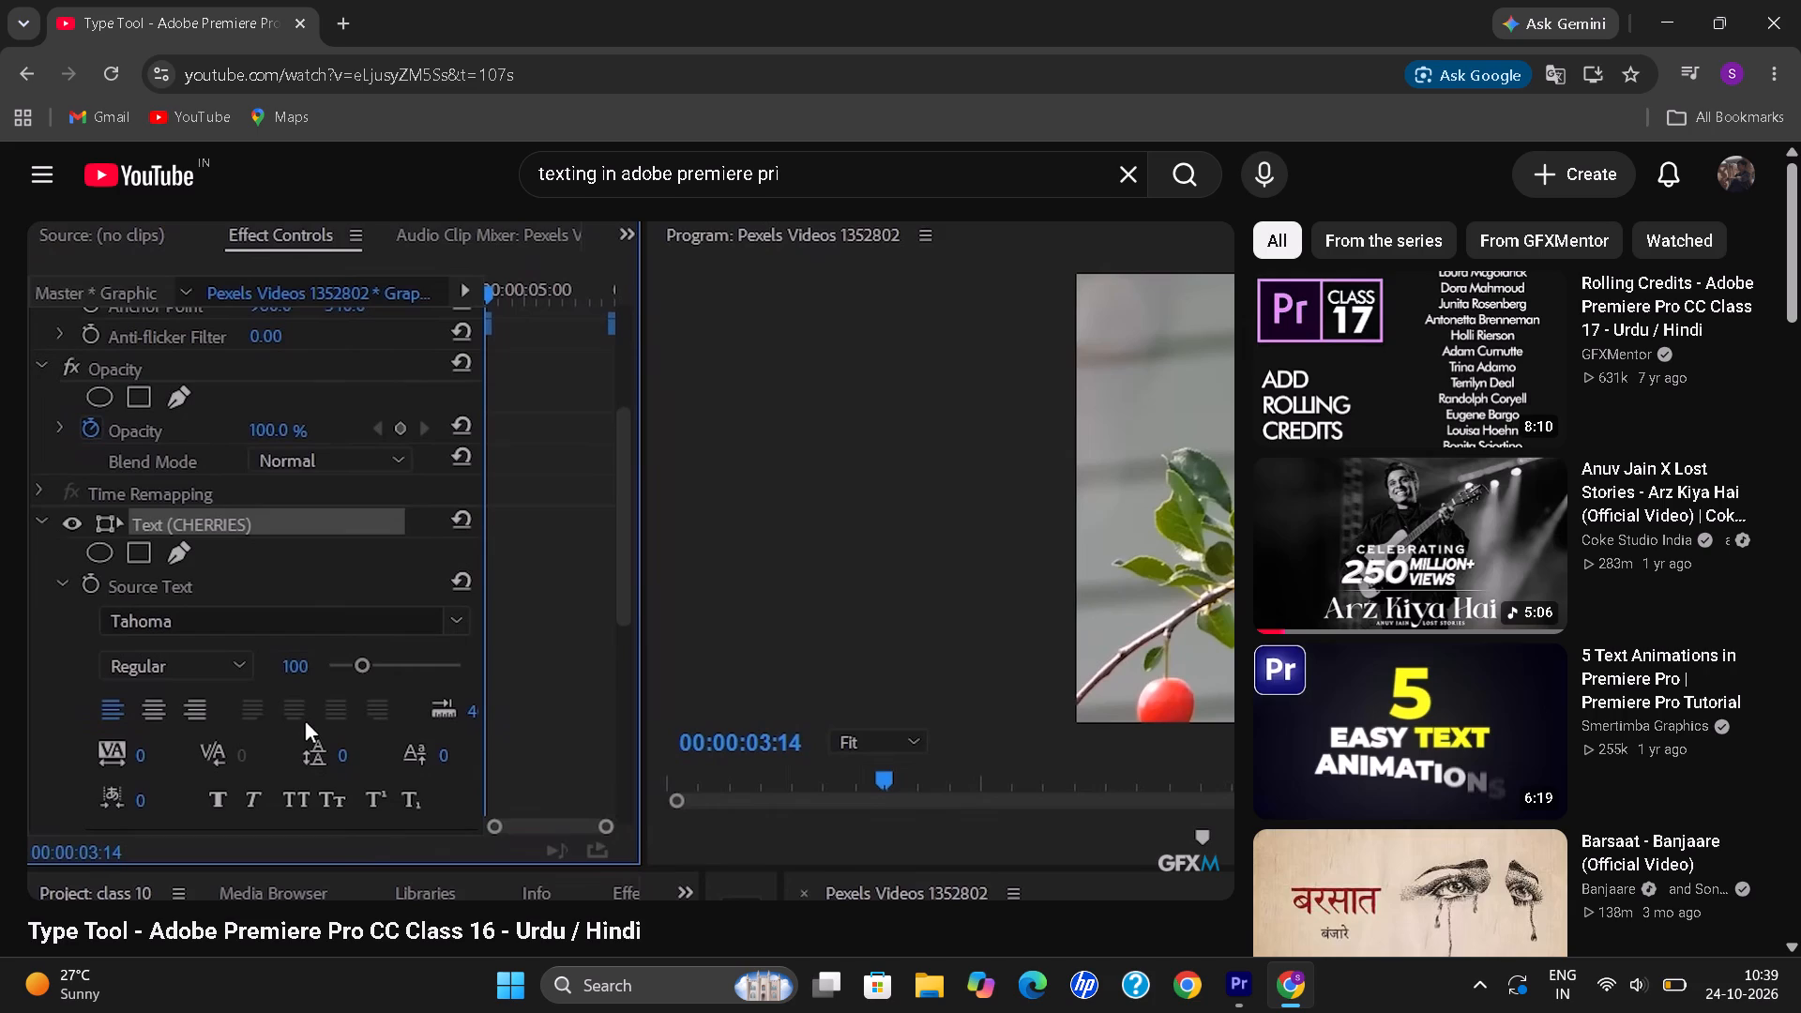
pyautogui.press('space')
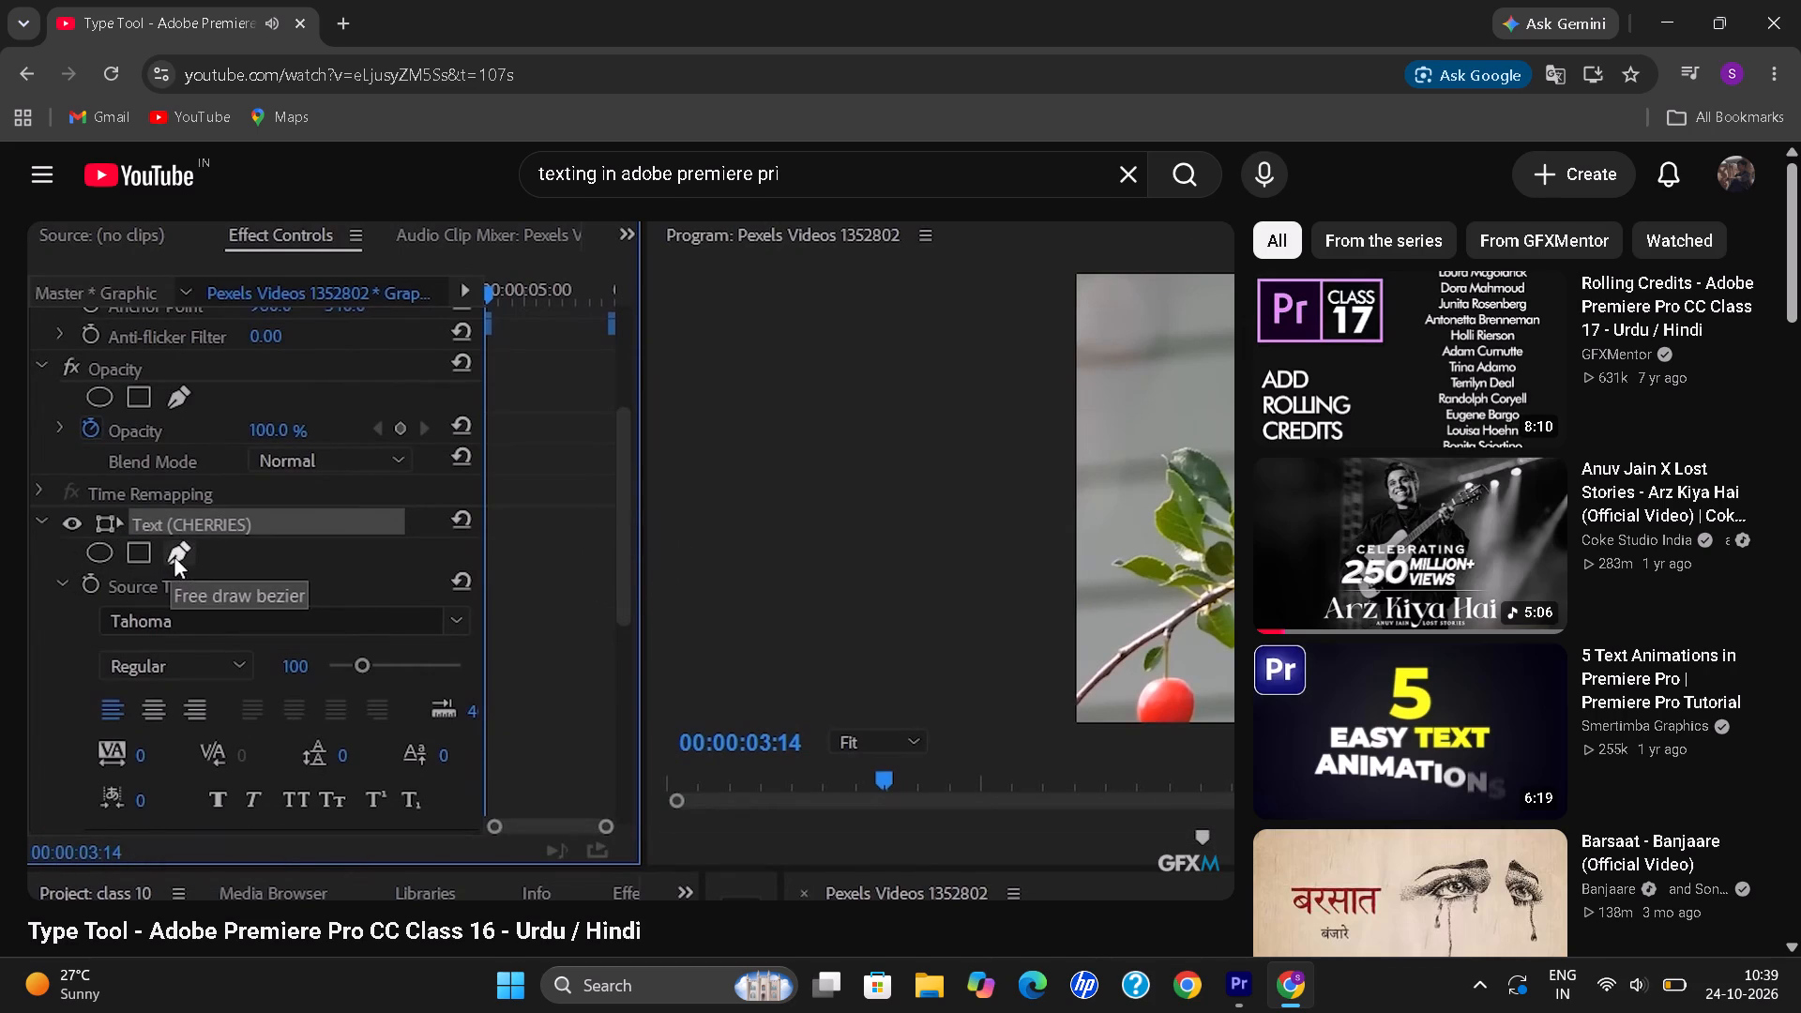
pyautogui.press('Left')
pyautogui.press('Left')
pyautogui.press('Left')
pyautogui.press('Left')
pyautogui.press('Left')
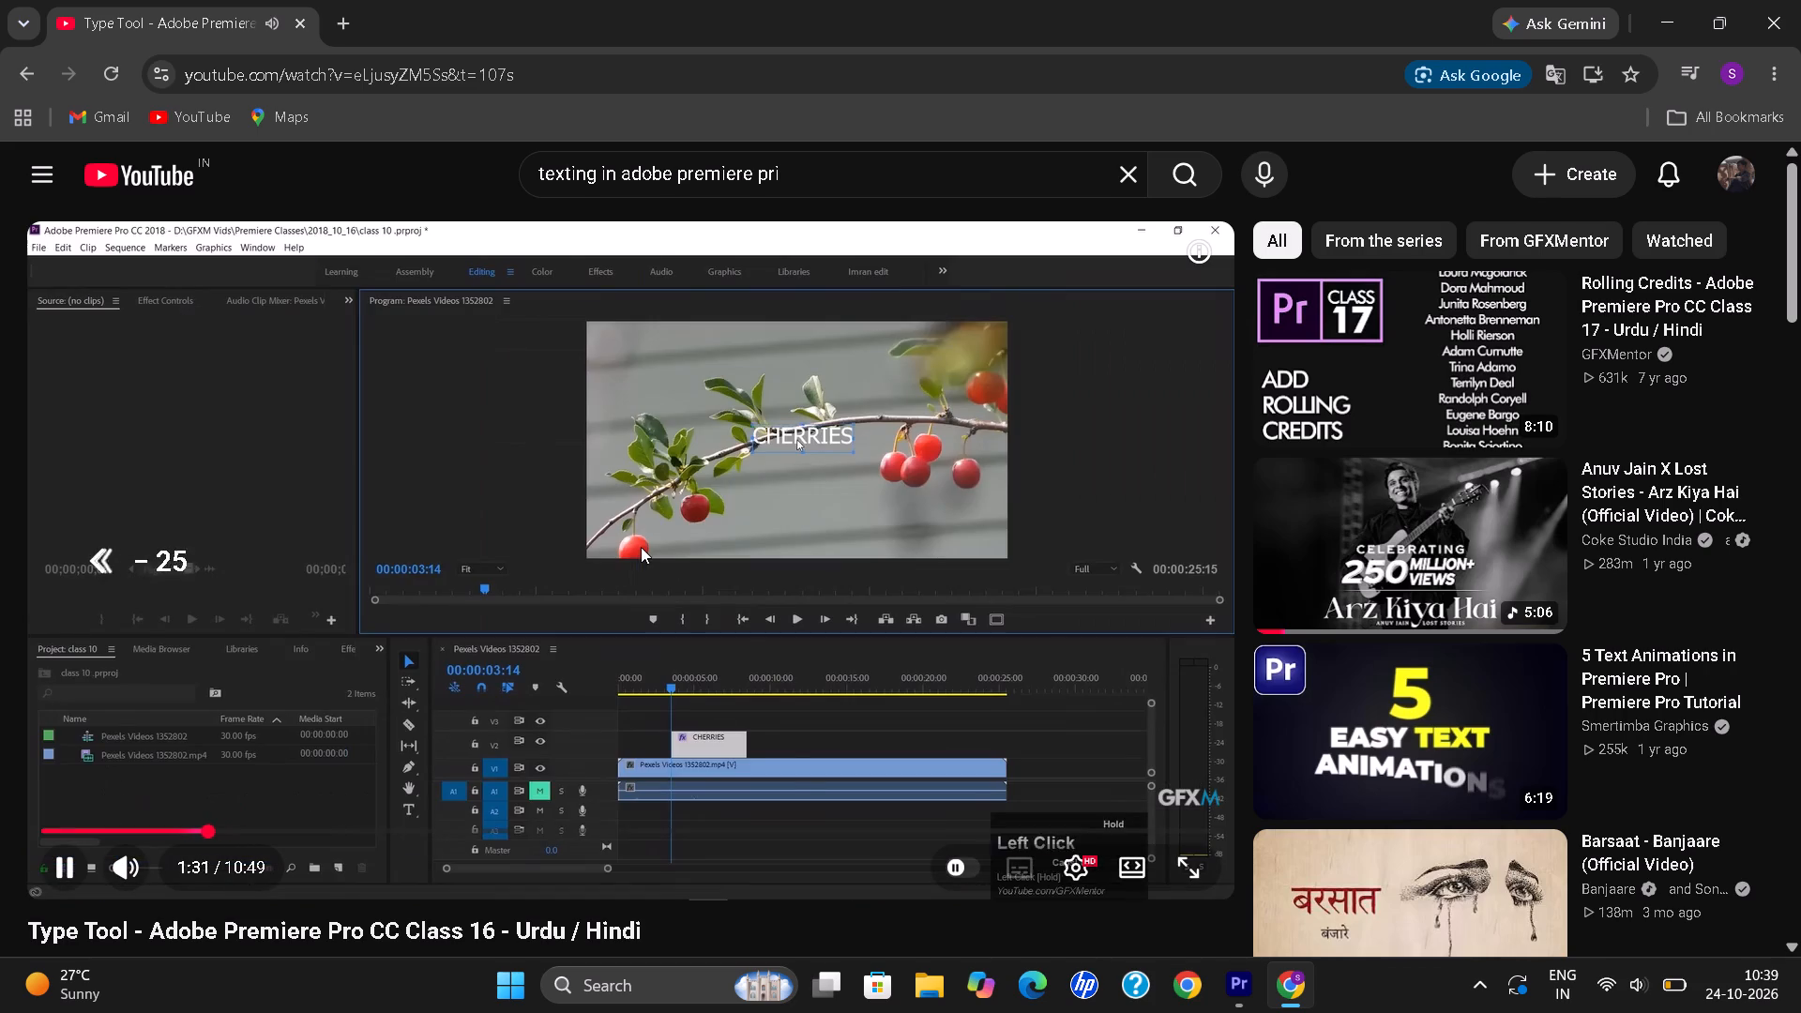
pyautogui.press('Left')
pyautogui.press('Left')
pyautogui.press('Left')
pyautogui.press('Left')
pyautogui.press('Left')
pyautogui.press('Left')
pyautogui.press('Left')
pyautogui.press('Left')
pyautogui.press('Left')
pyautogui.press('Left')
pyautogui.press('Left')
pyautogui.press('Left')
pyautogui.press('Left')
pyautogui.press('Left')
pyautogui.press('Left')
pyautogui.press('Left')
pyautogui.press('Left')
pyautogui.press('Left')
pyautogui.press('Left')
pyautogui.press('Left')
pyautogui.press('Left')
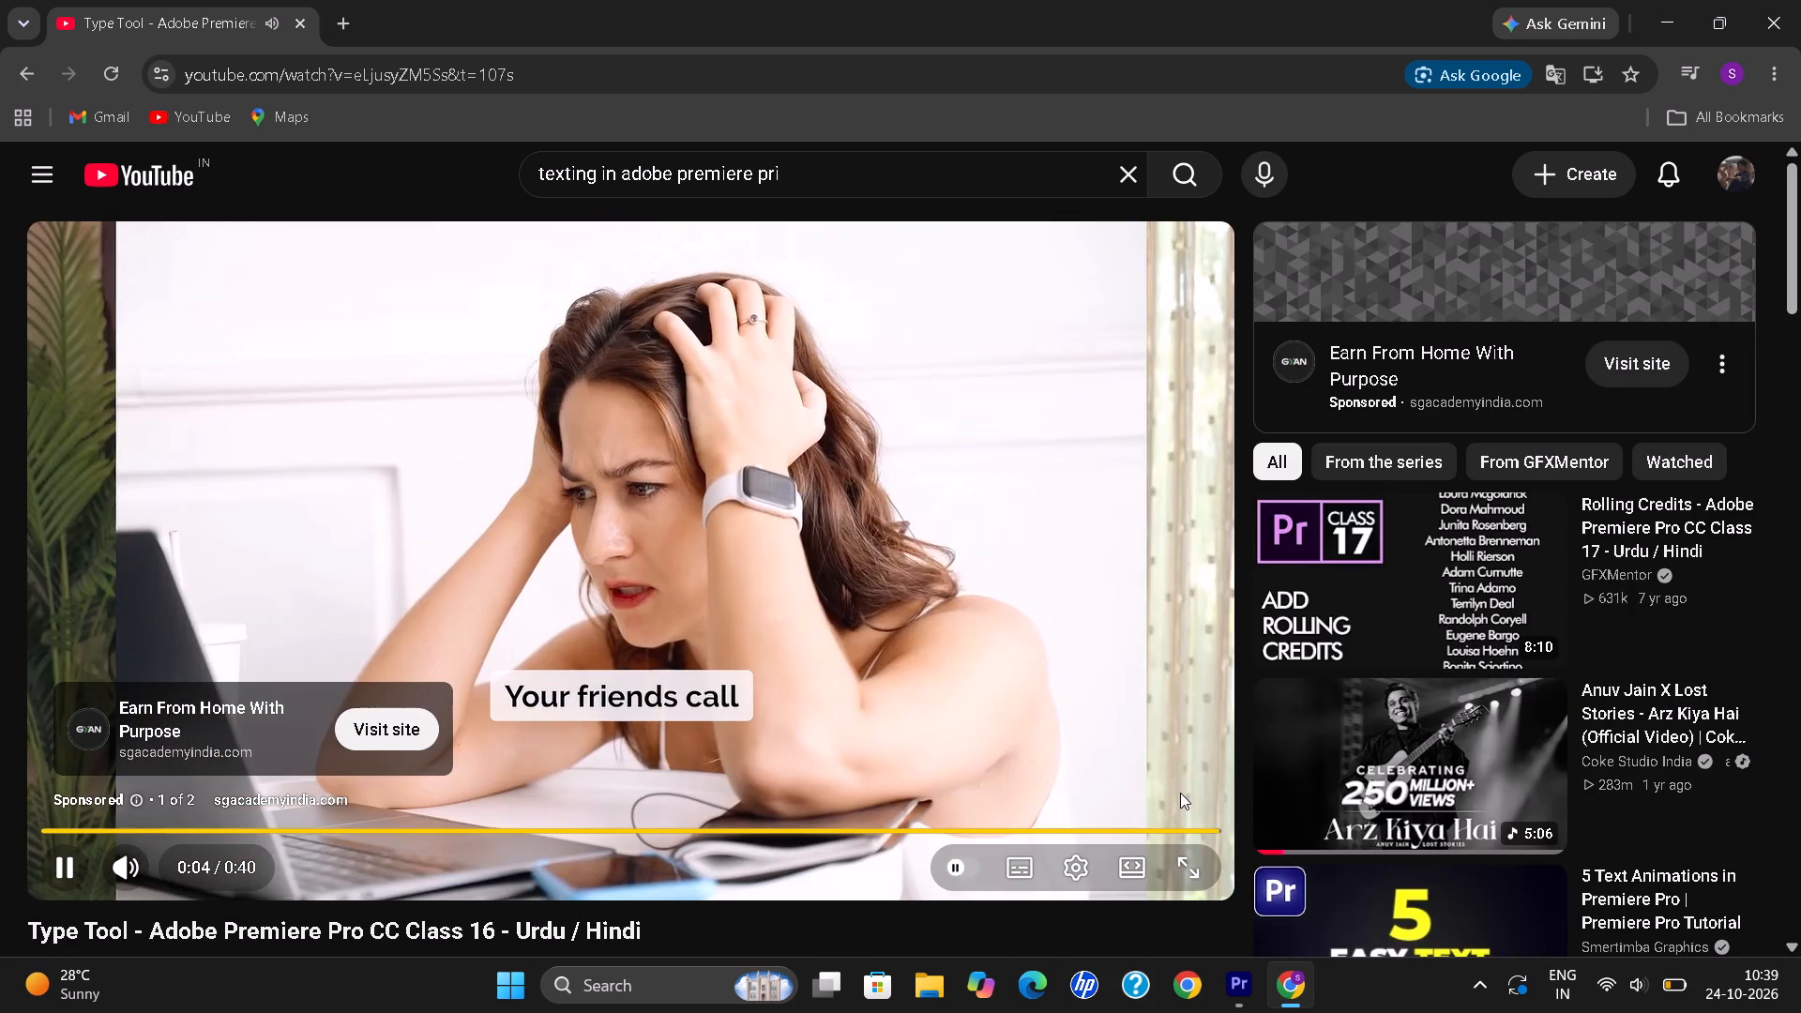
pyautogui.click(1180, 793)
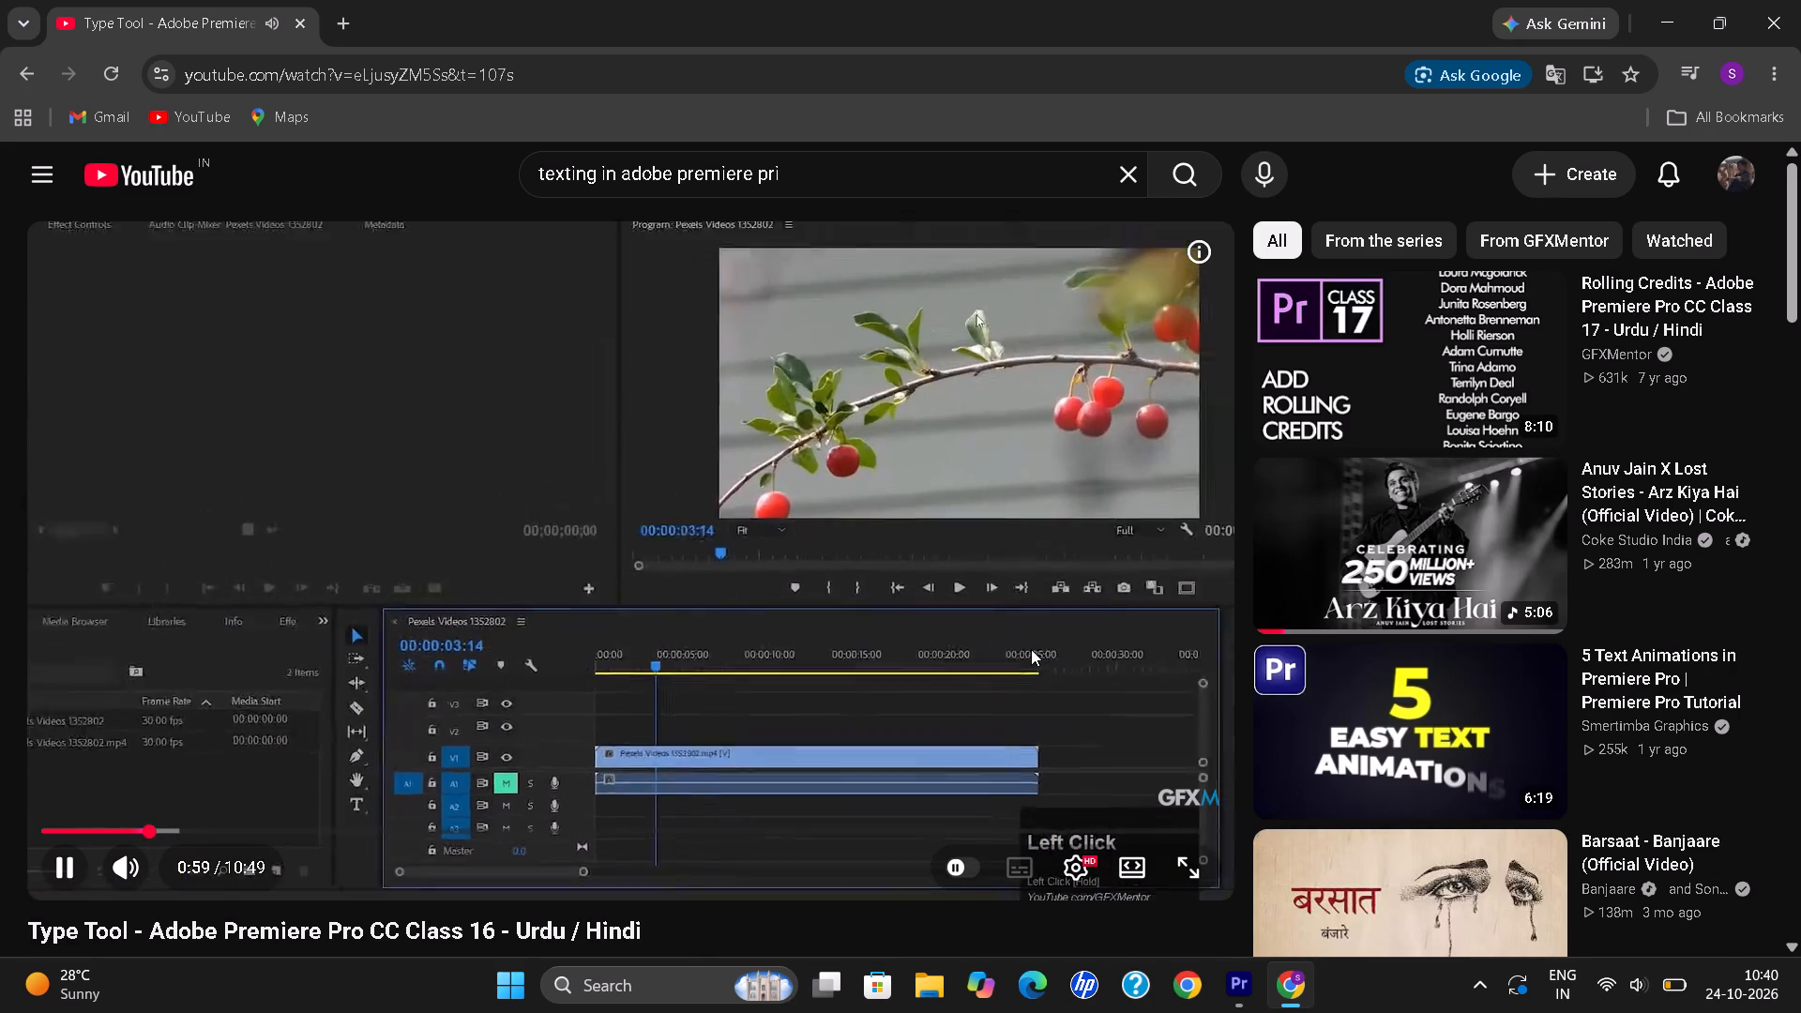
pyautogui.press('Left')
pyautogui.press('Left')
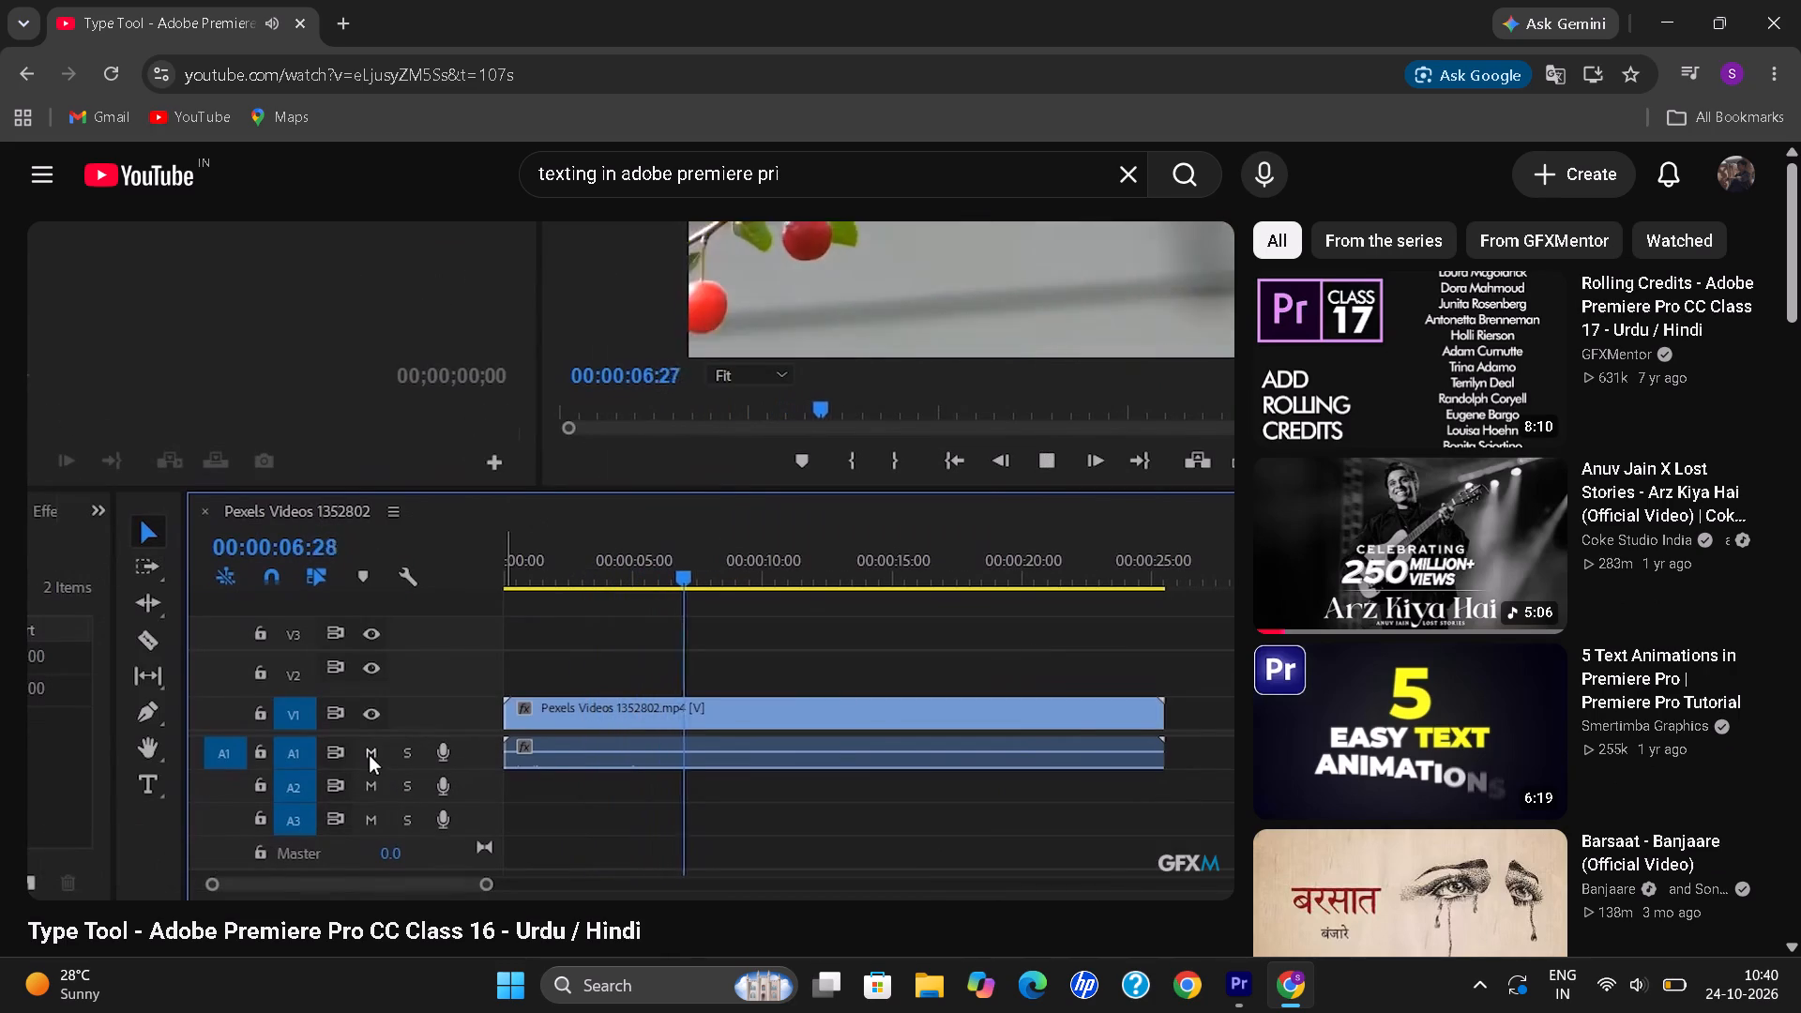
# Watch the tutorial's part on creating the "CHERRIES" text and changing its font and size, and pause it.
pyautogui.press('Right')
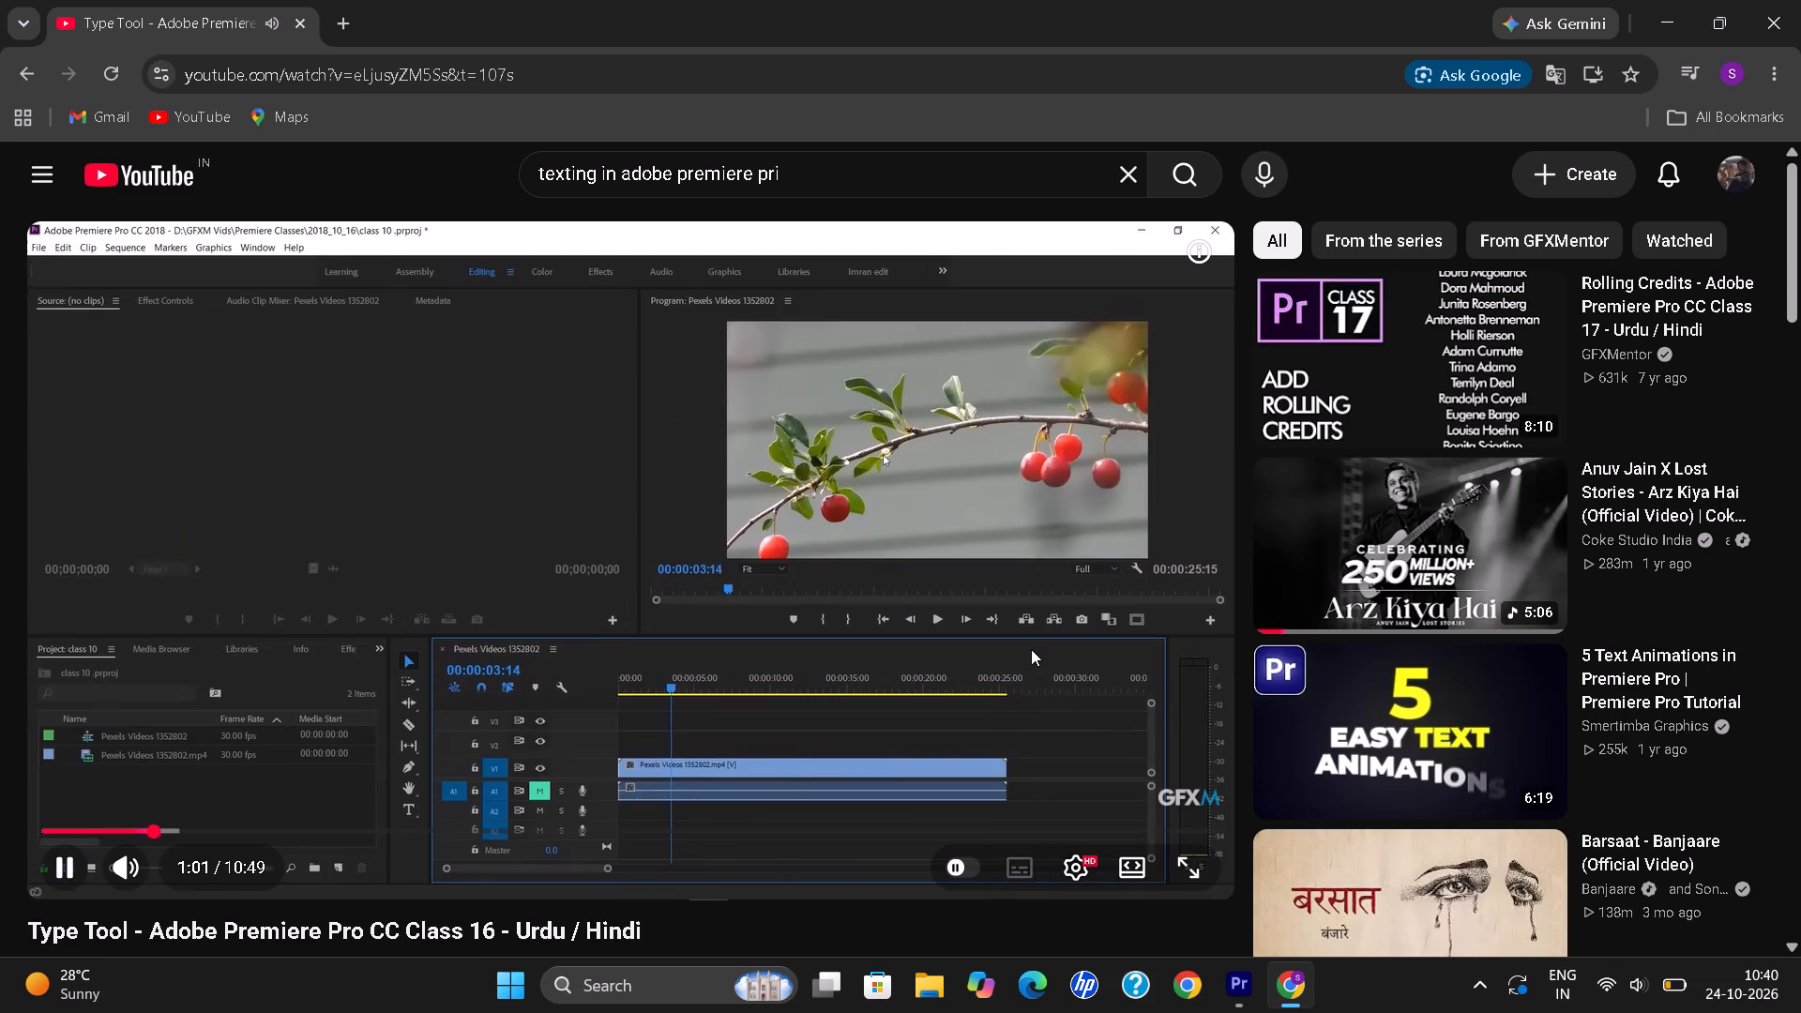
pyautogui.press('Right')
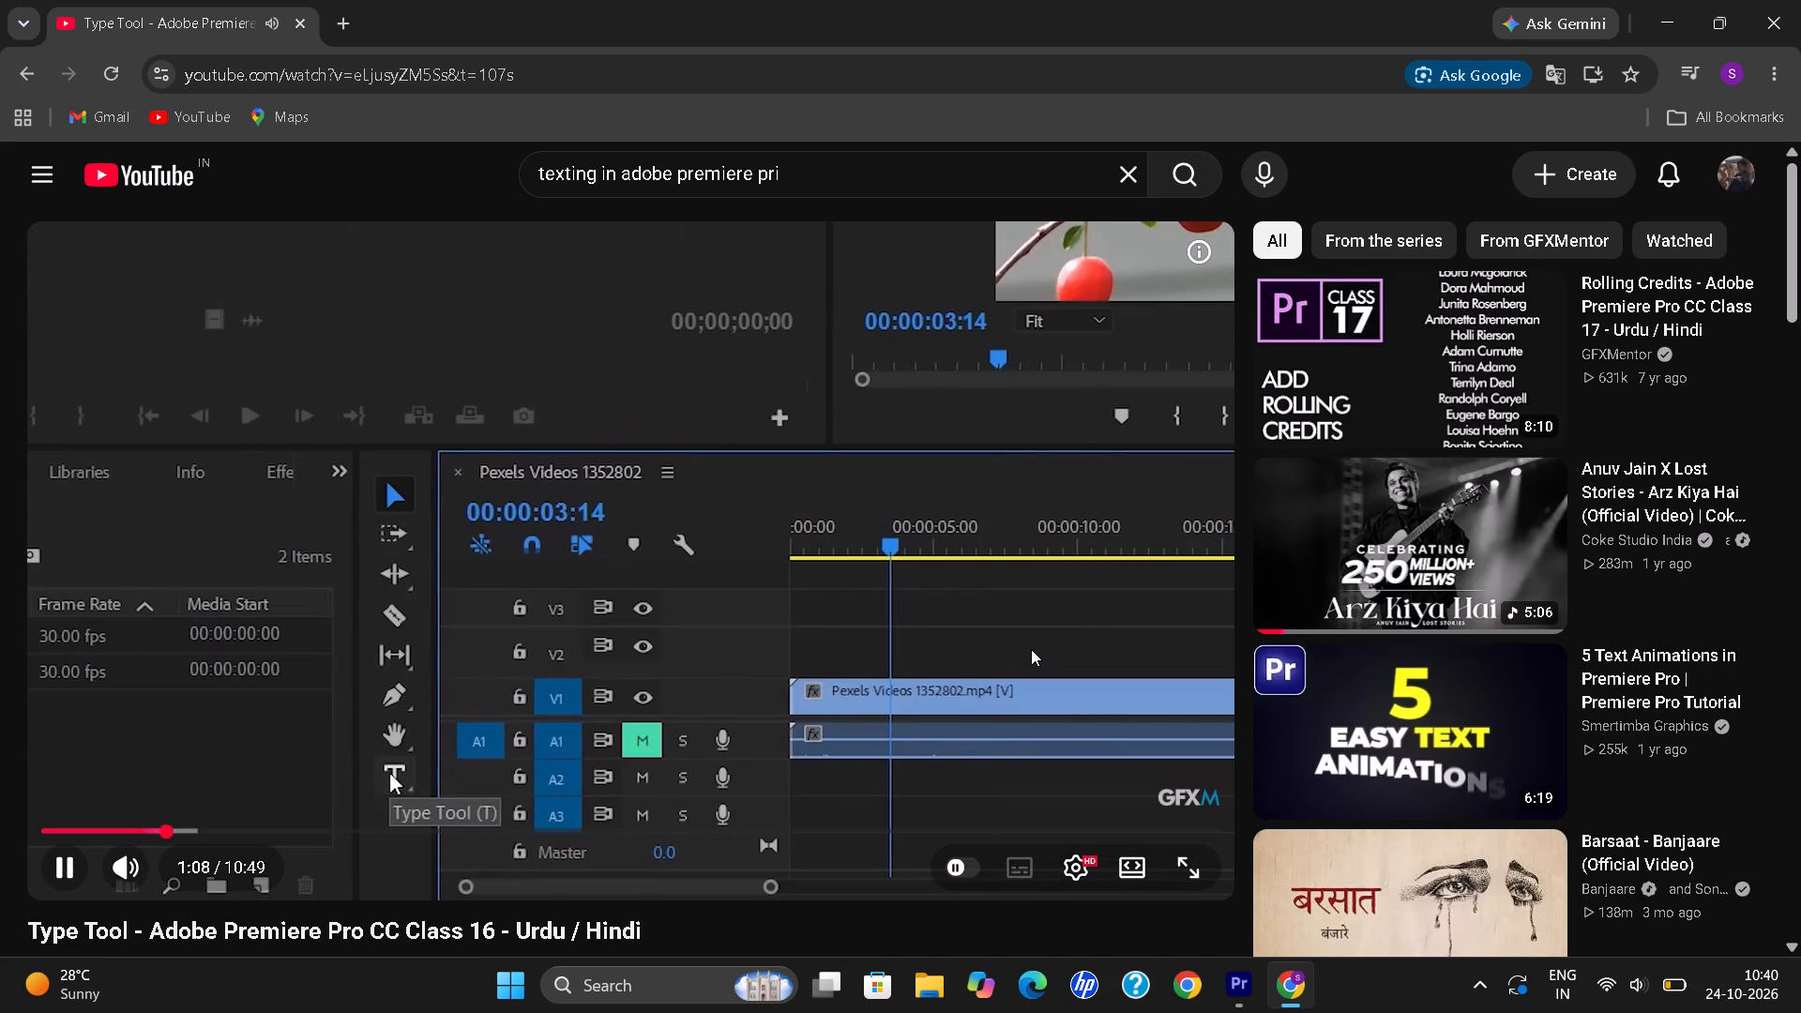
pyautogui.press('Right')
pyautogui.press('Right')
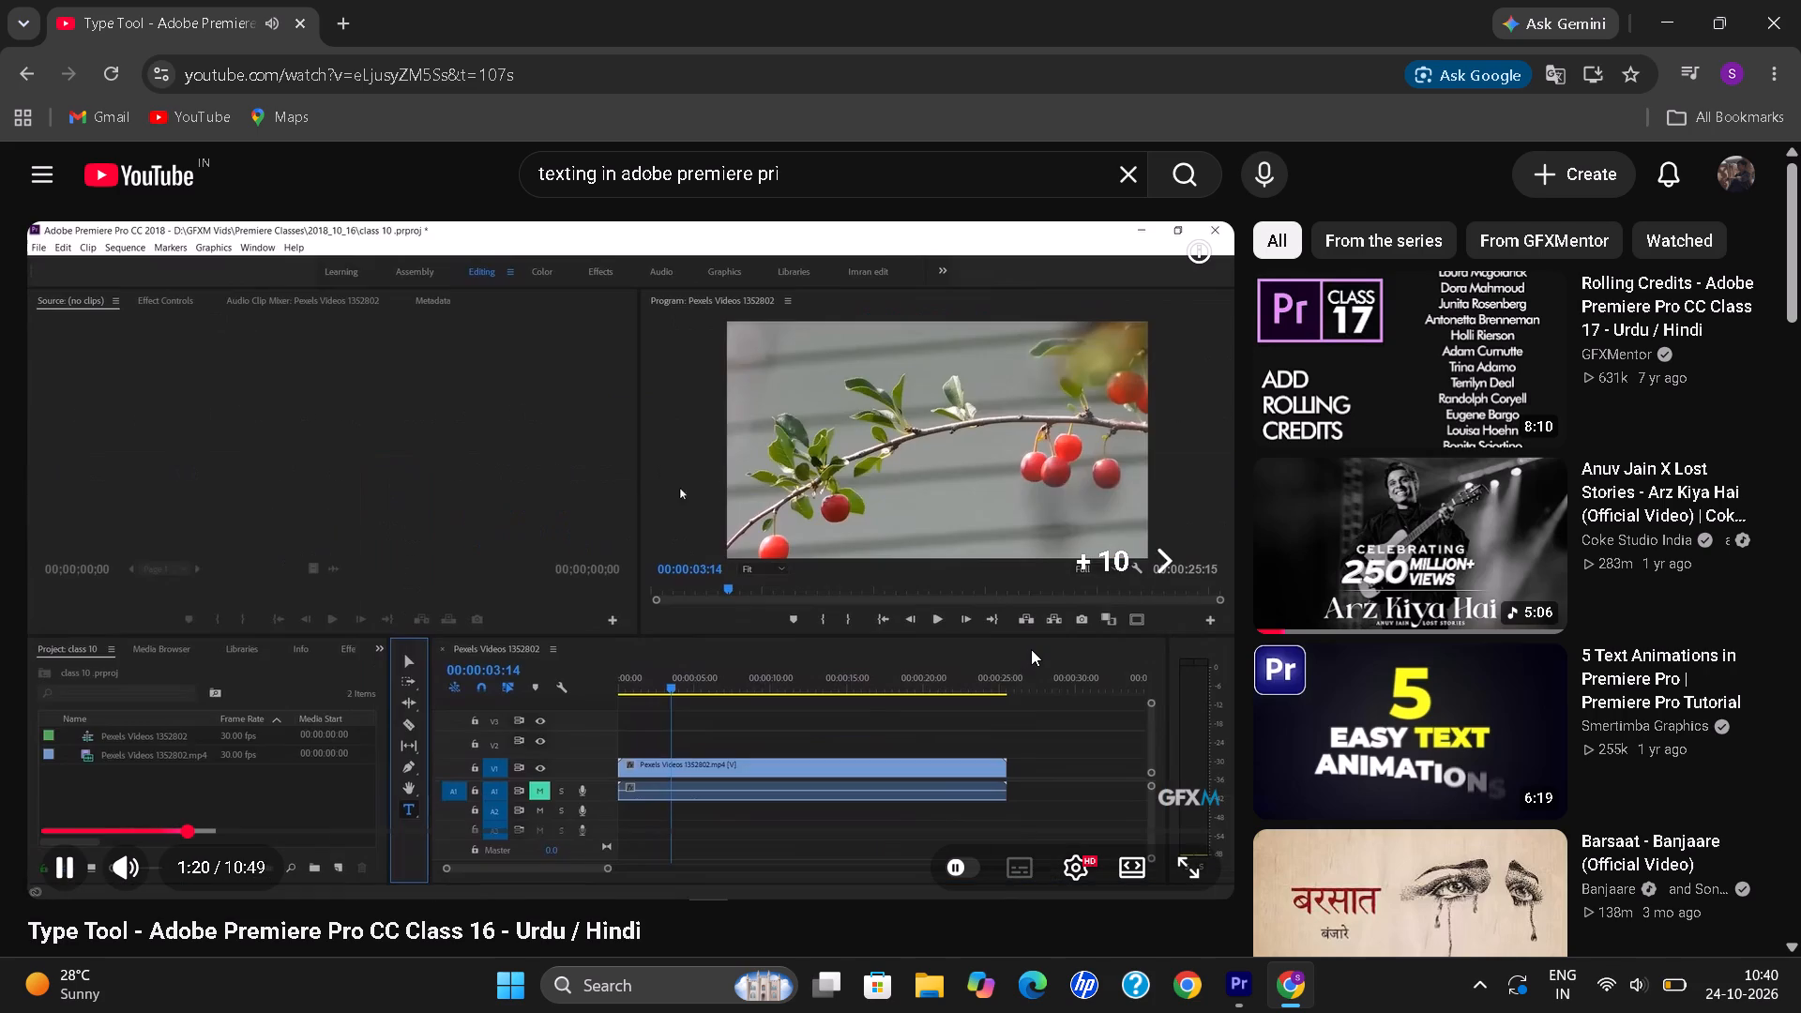
pyautogui.press('Right')
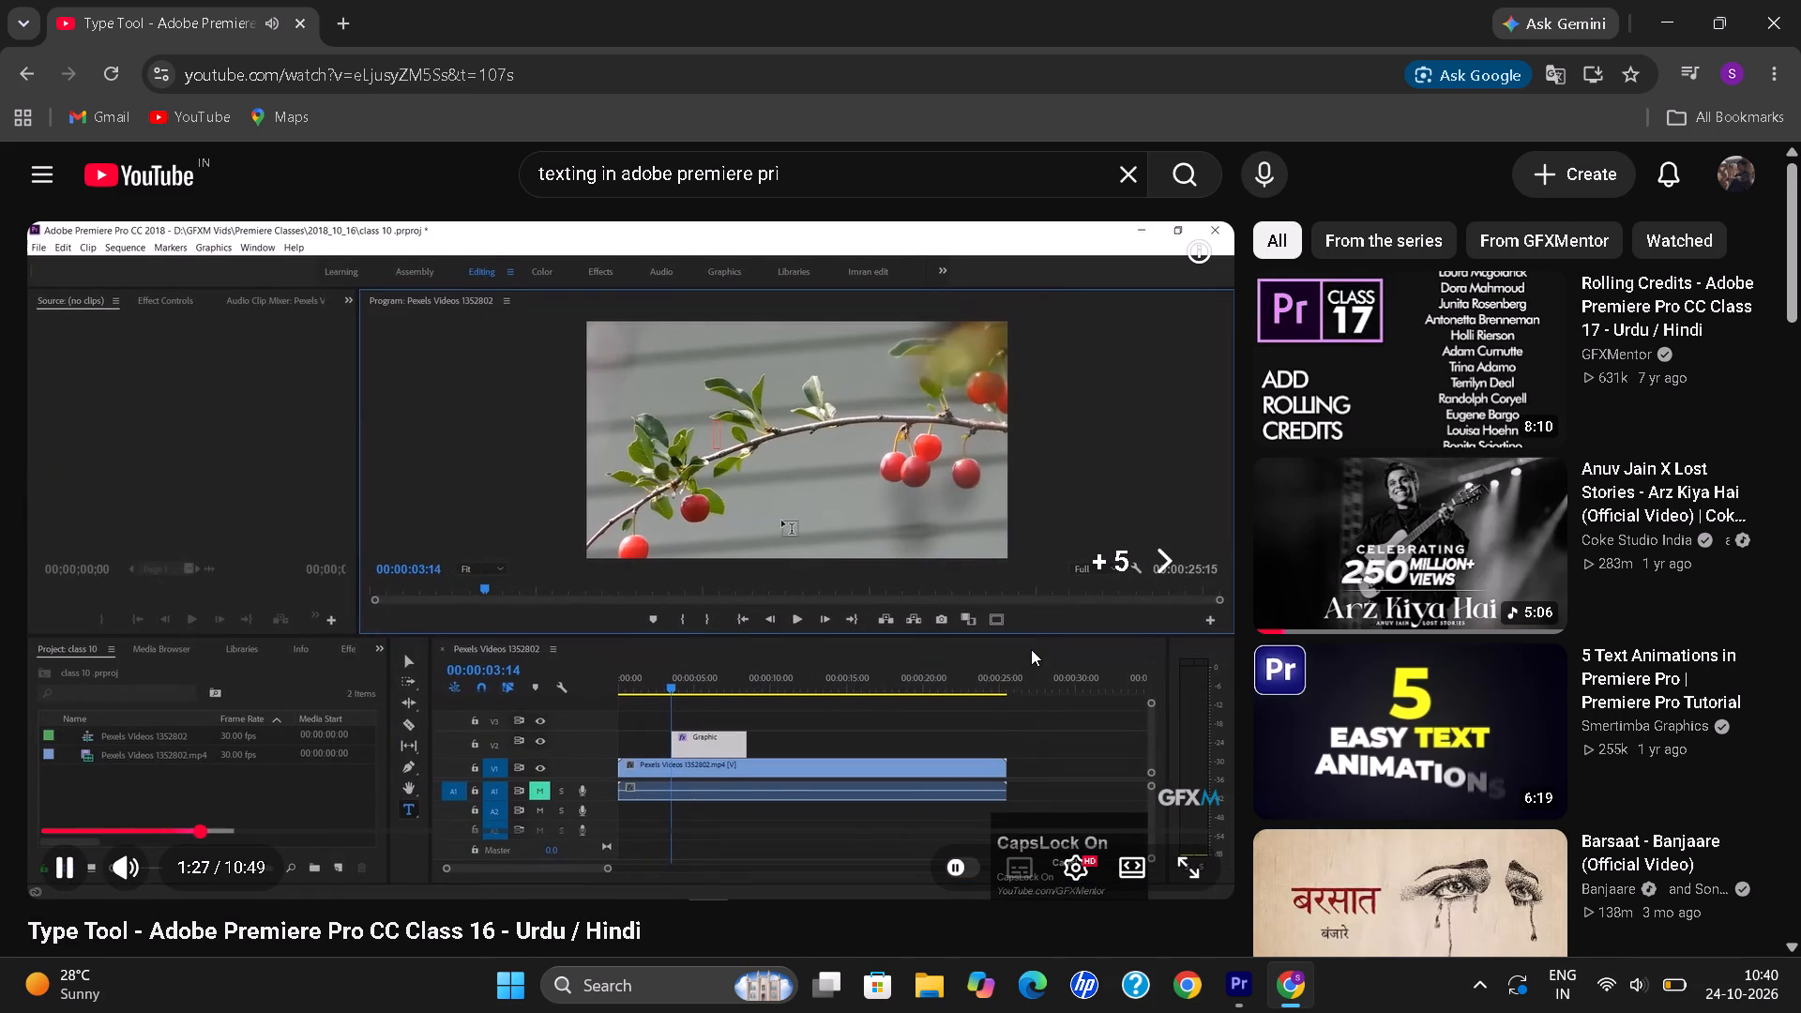
pyautogui.press('Right')
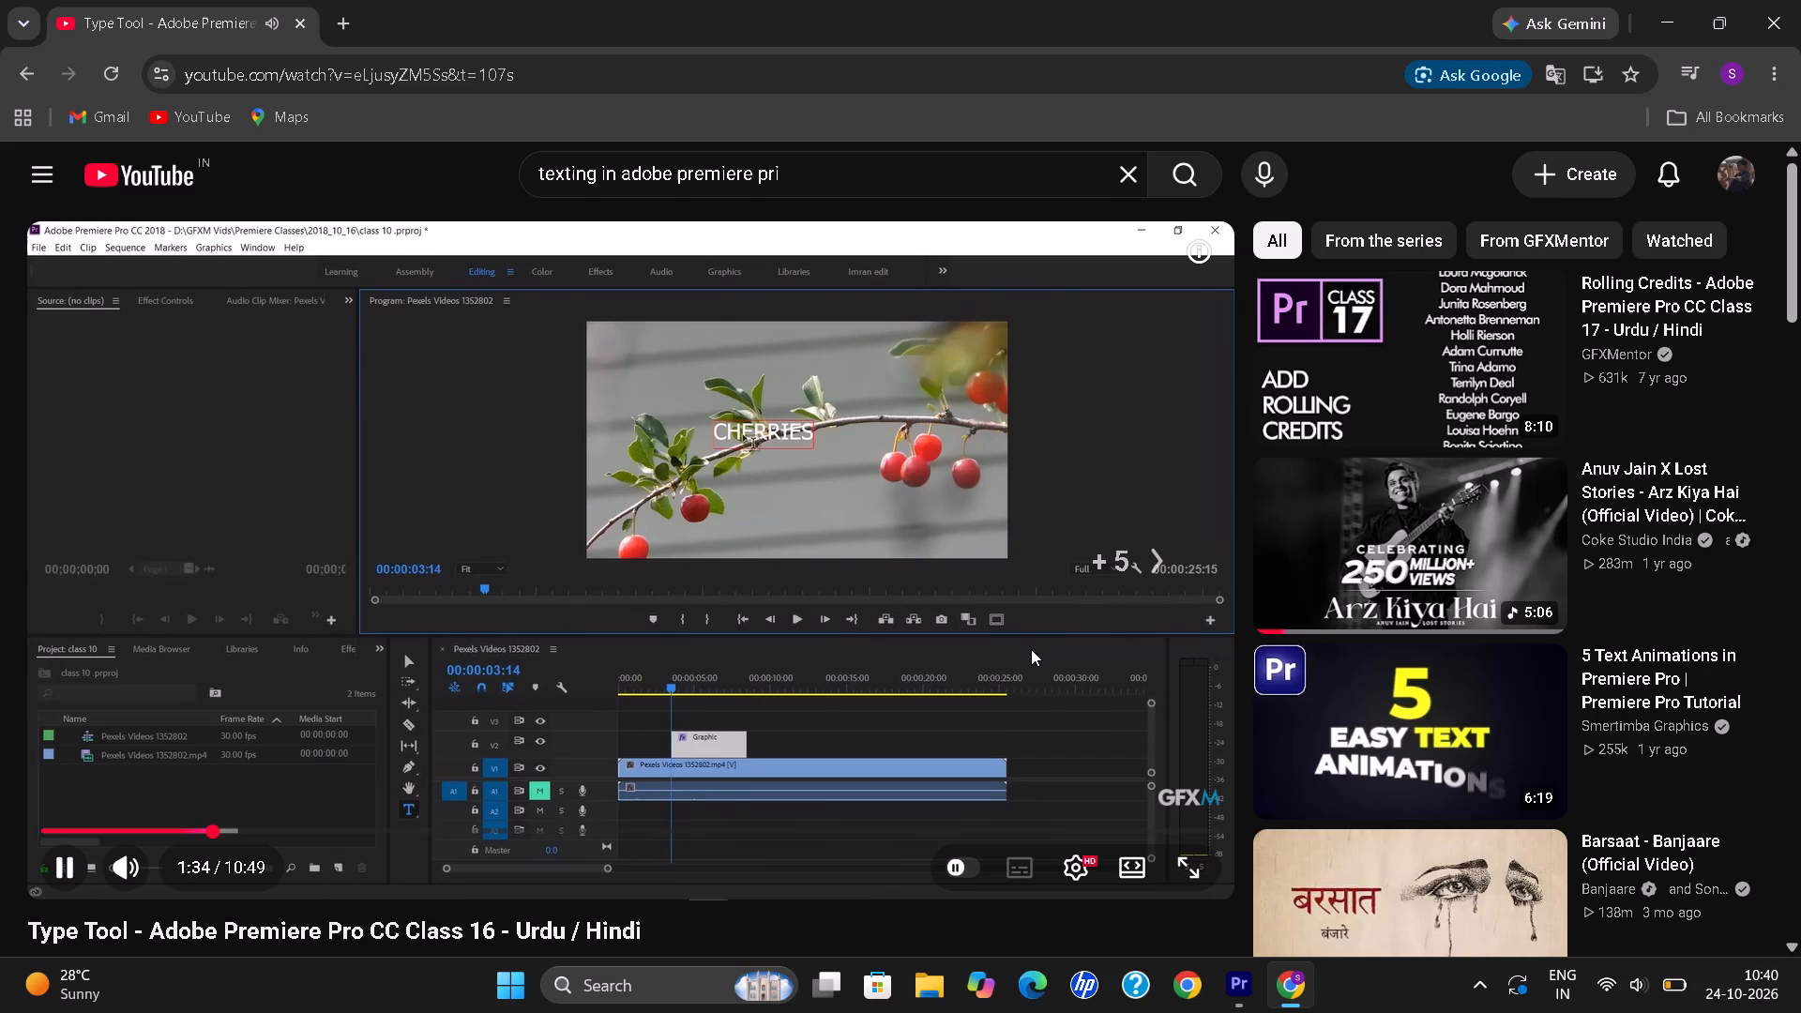
pyautogui.press('Right')
pyautogui.press('Right')
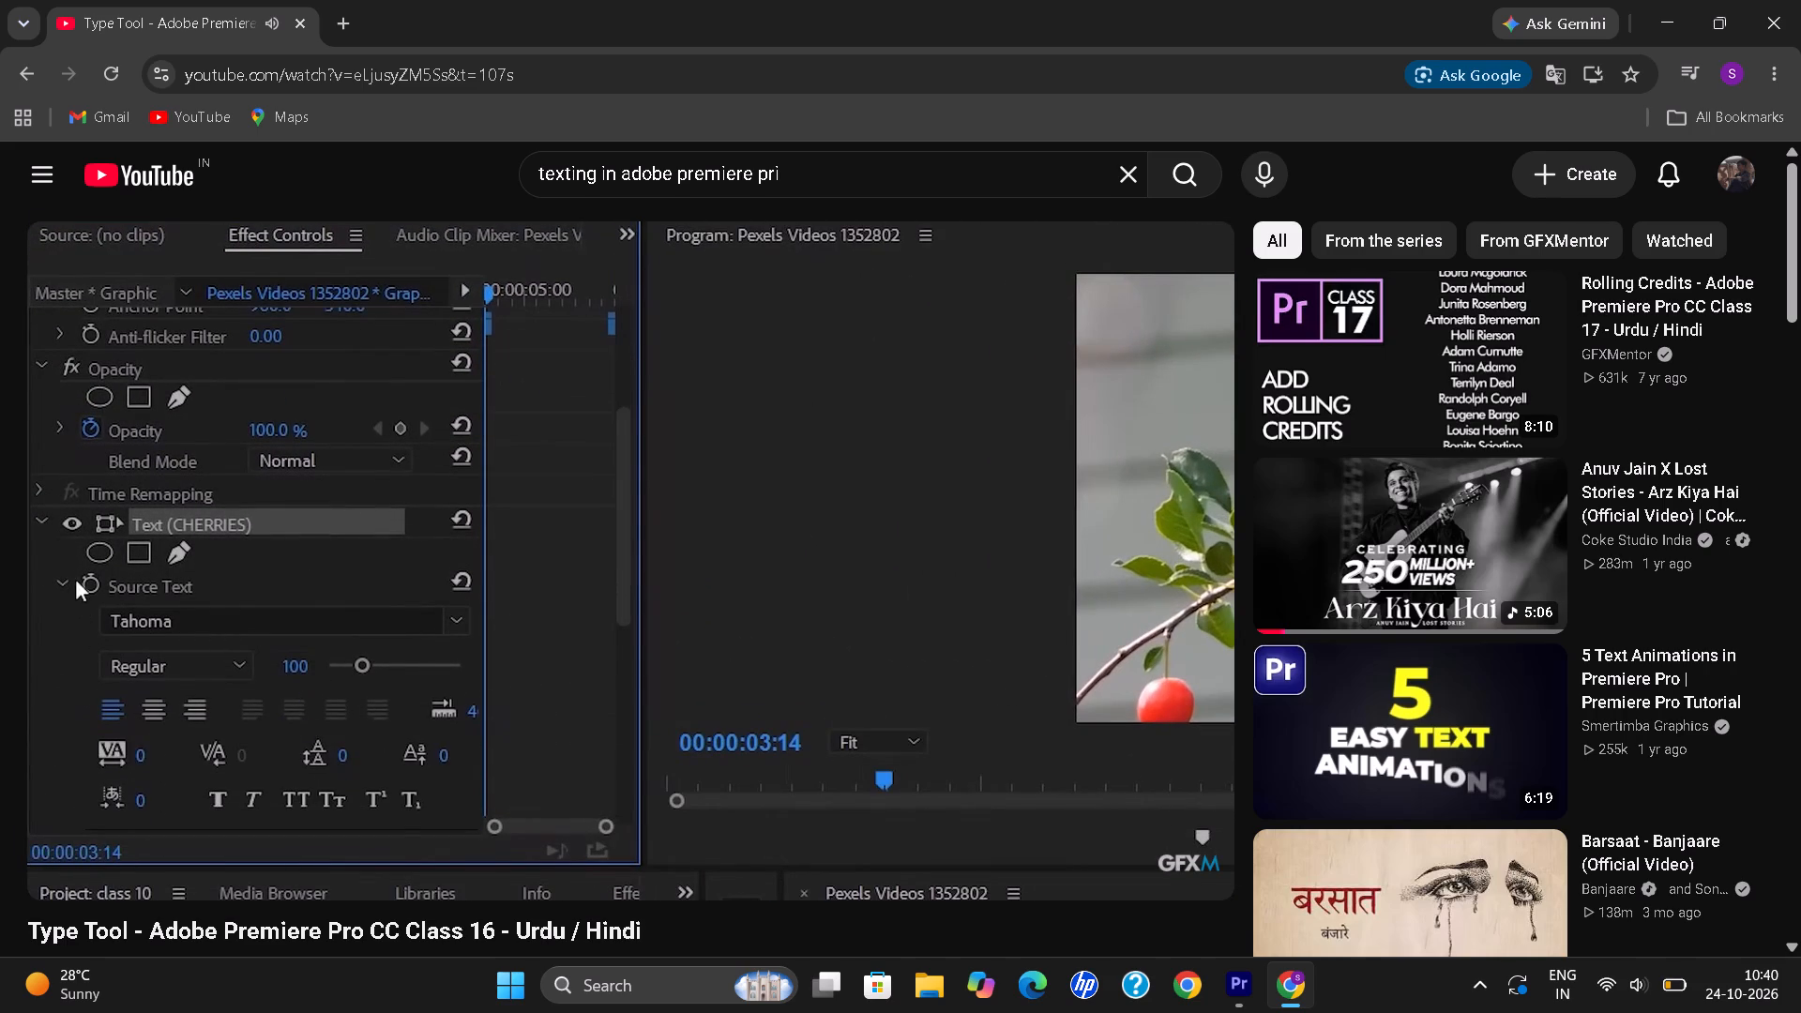
pyautogui.press('Right')
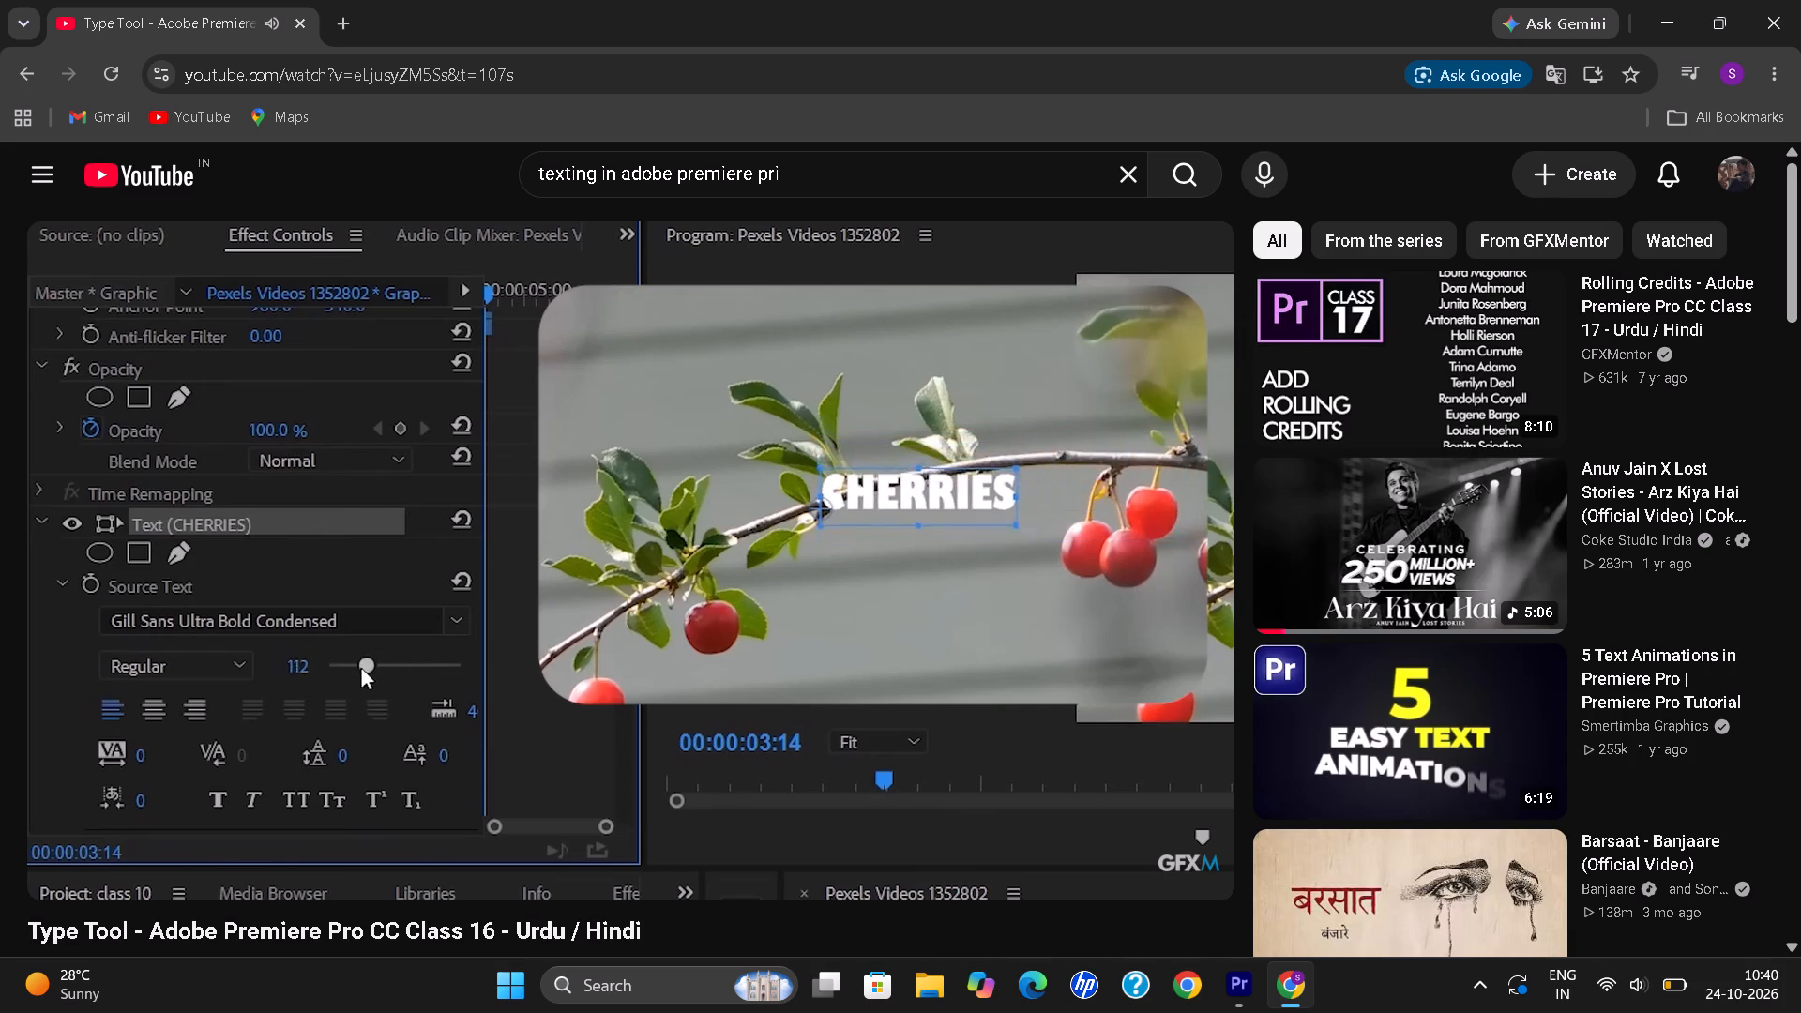
pyautogui.click(492, 491)
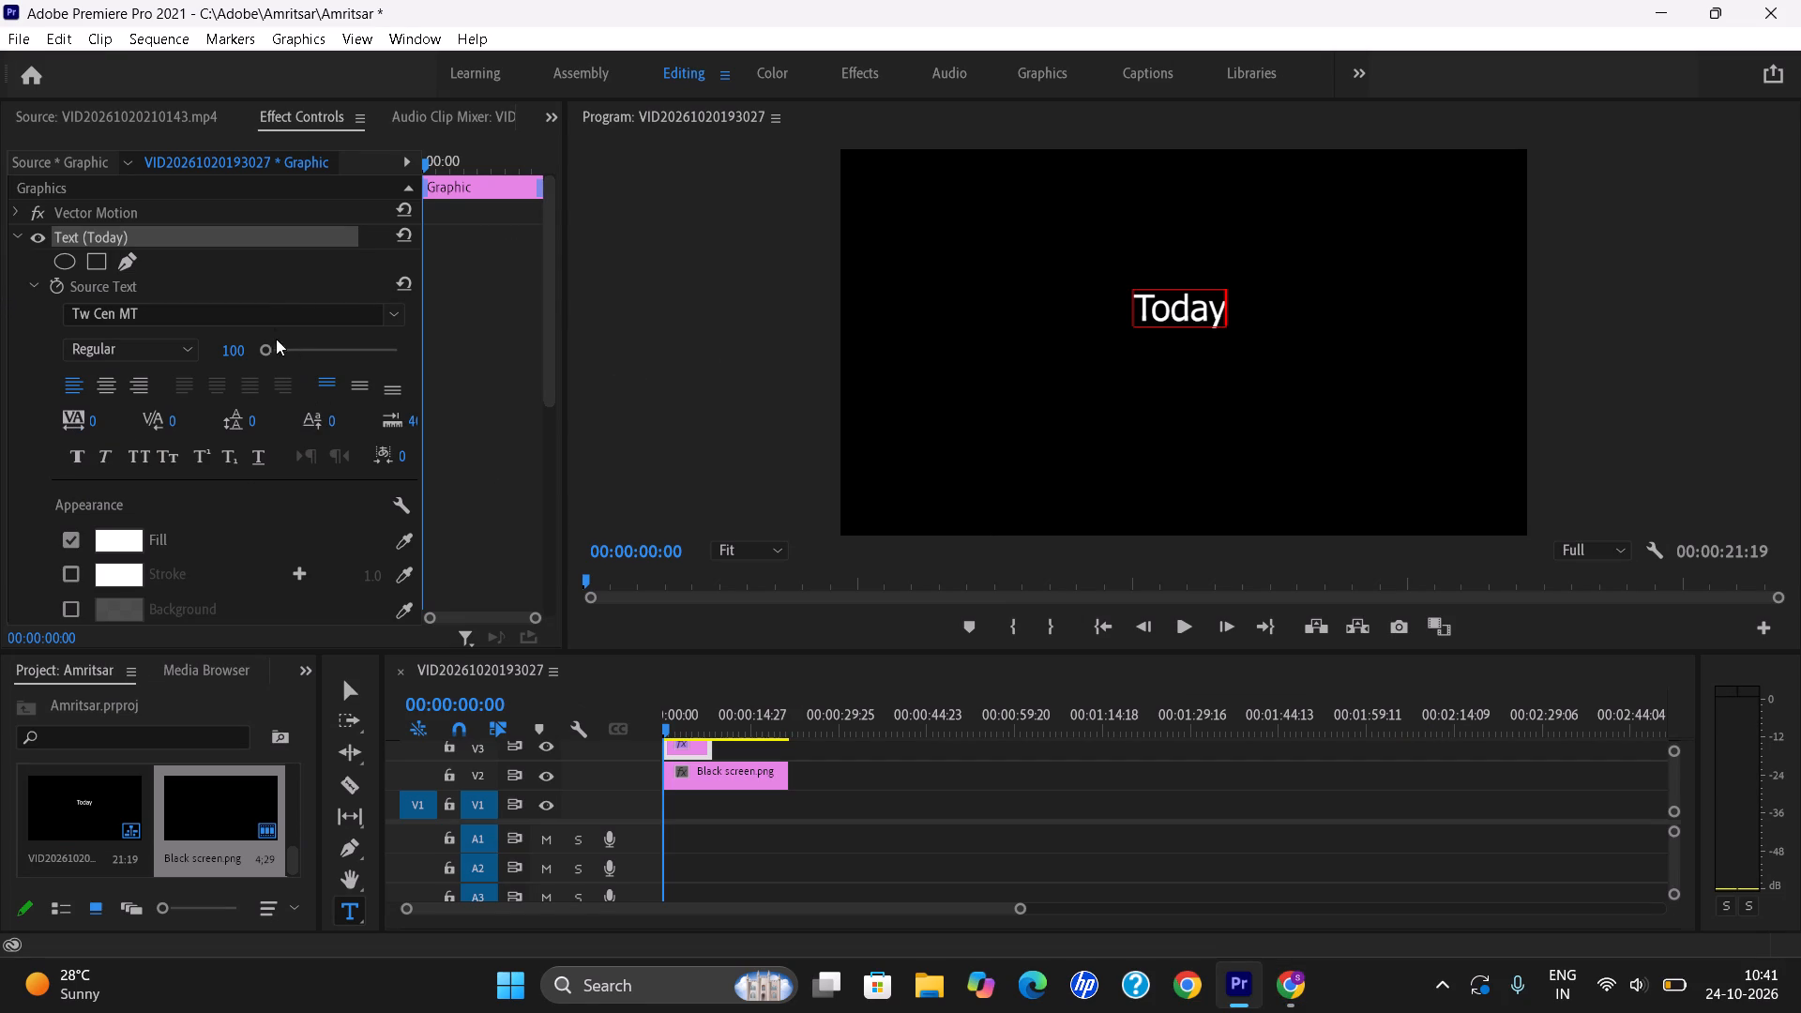
# In Premiere Pro, choose the Technic font for the "Today" text.
pyautogui.click(358, 308)
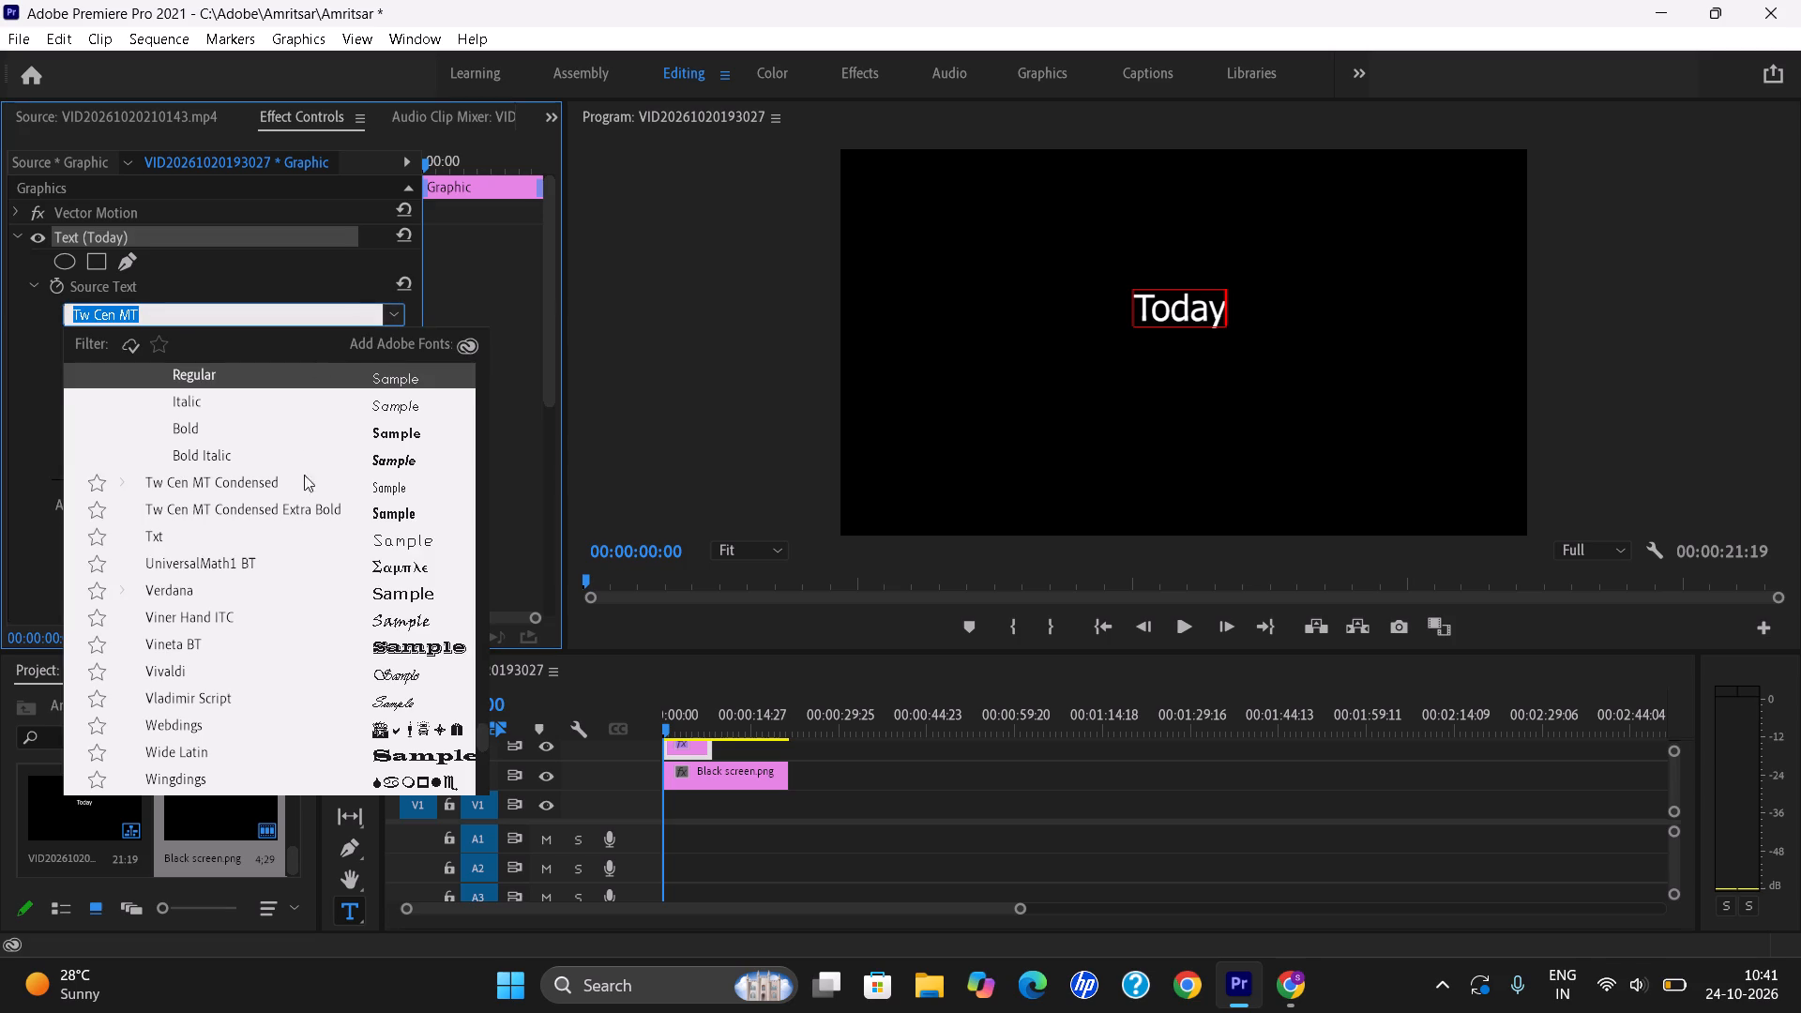
pyautogui.scroll(4, 402, 498)
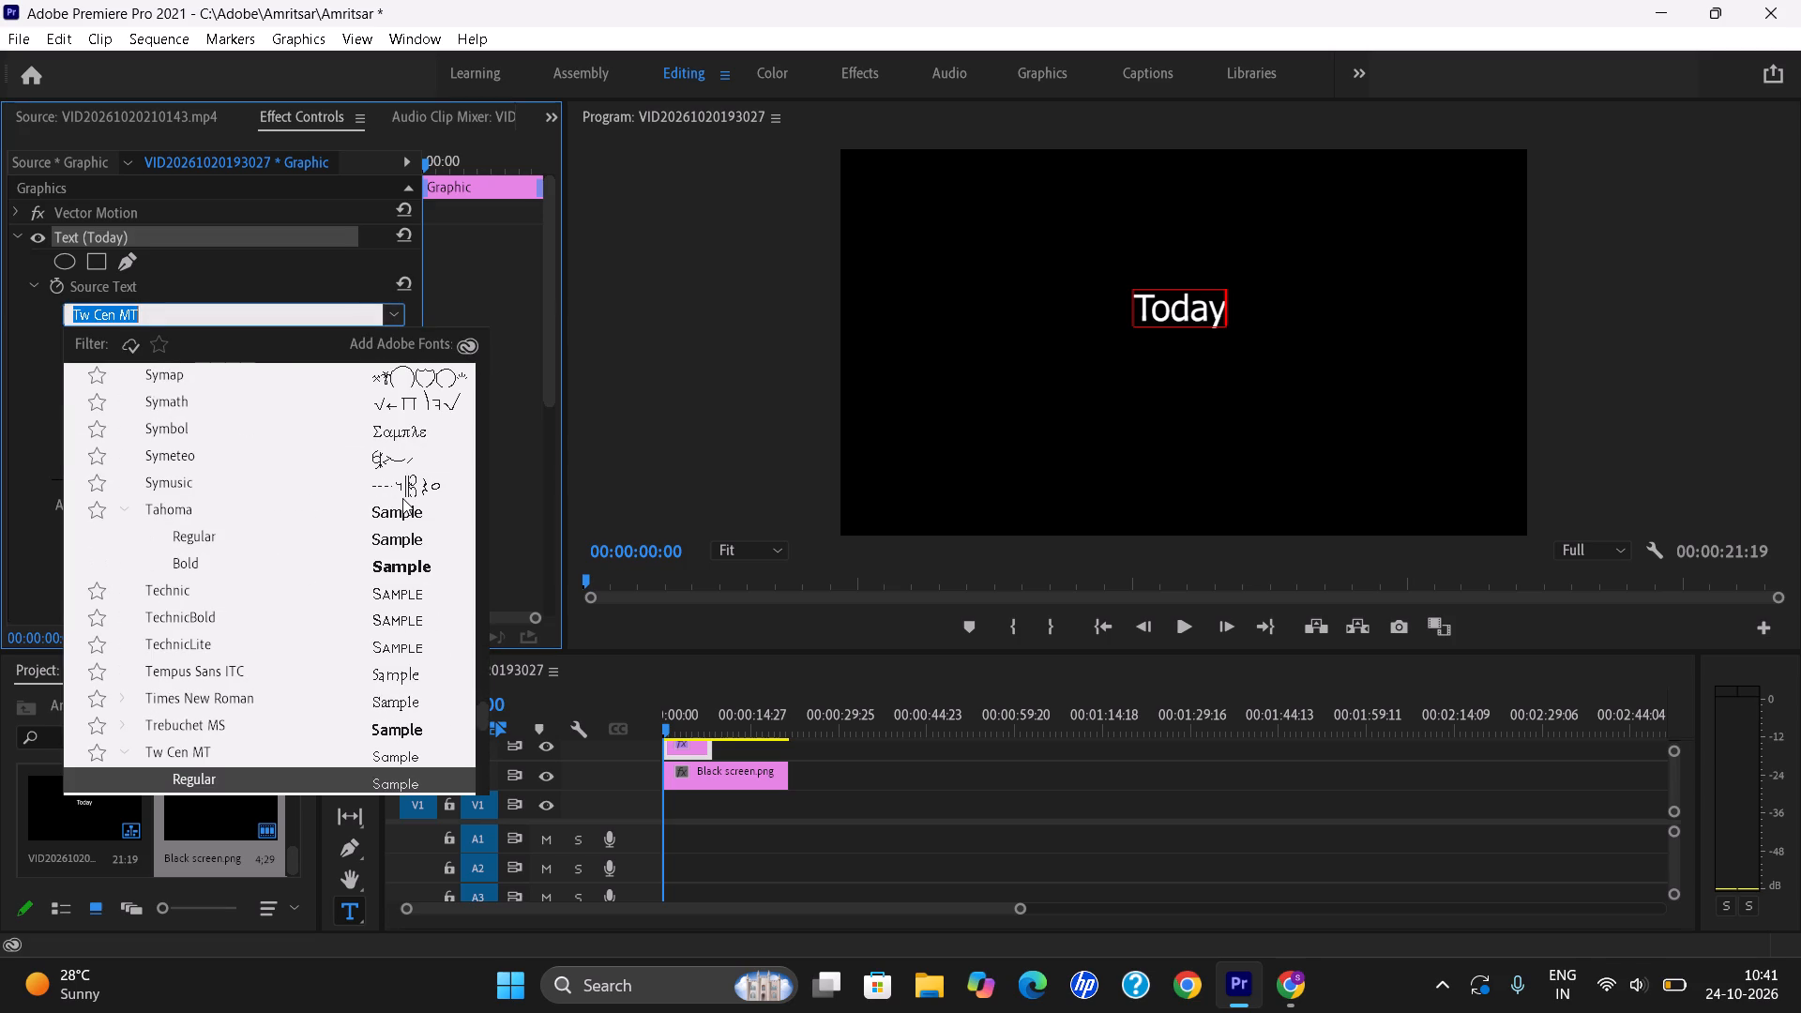
pyautogui.scroll(-1, 402, 498)
pyautogui.scroll(1, 388, 483)
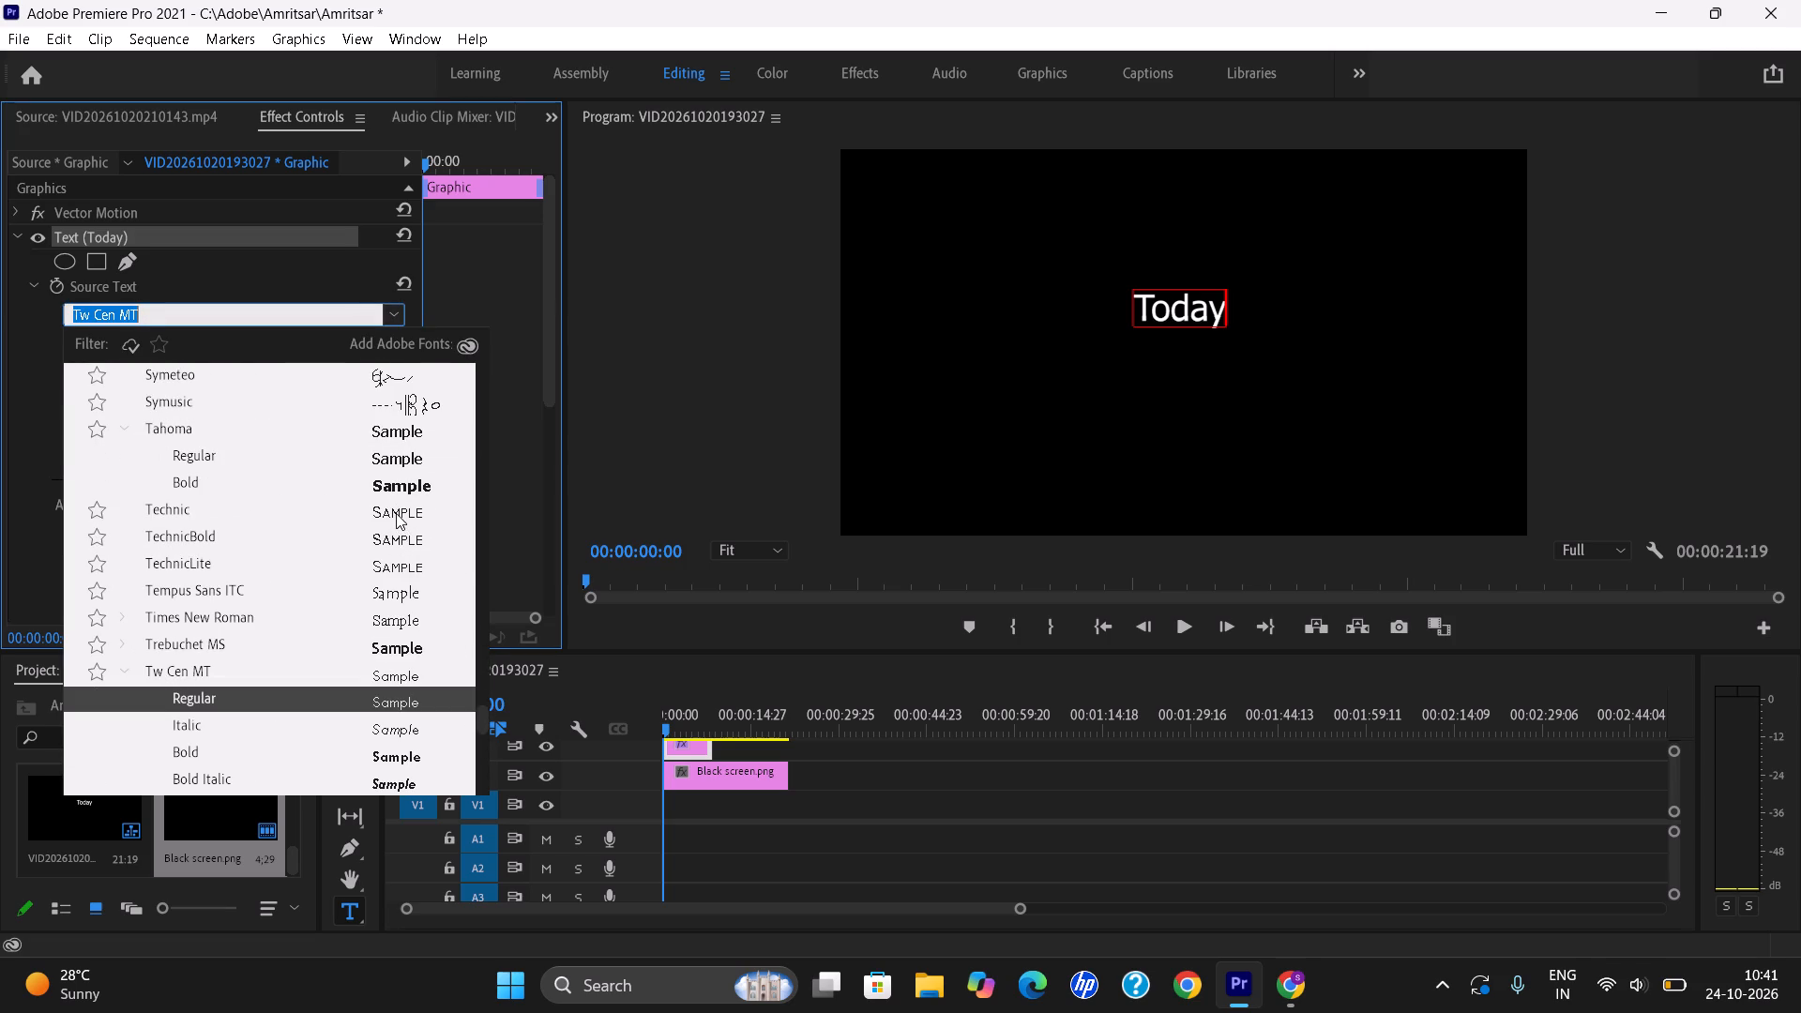
pyautogui.click(396, 513)
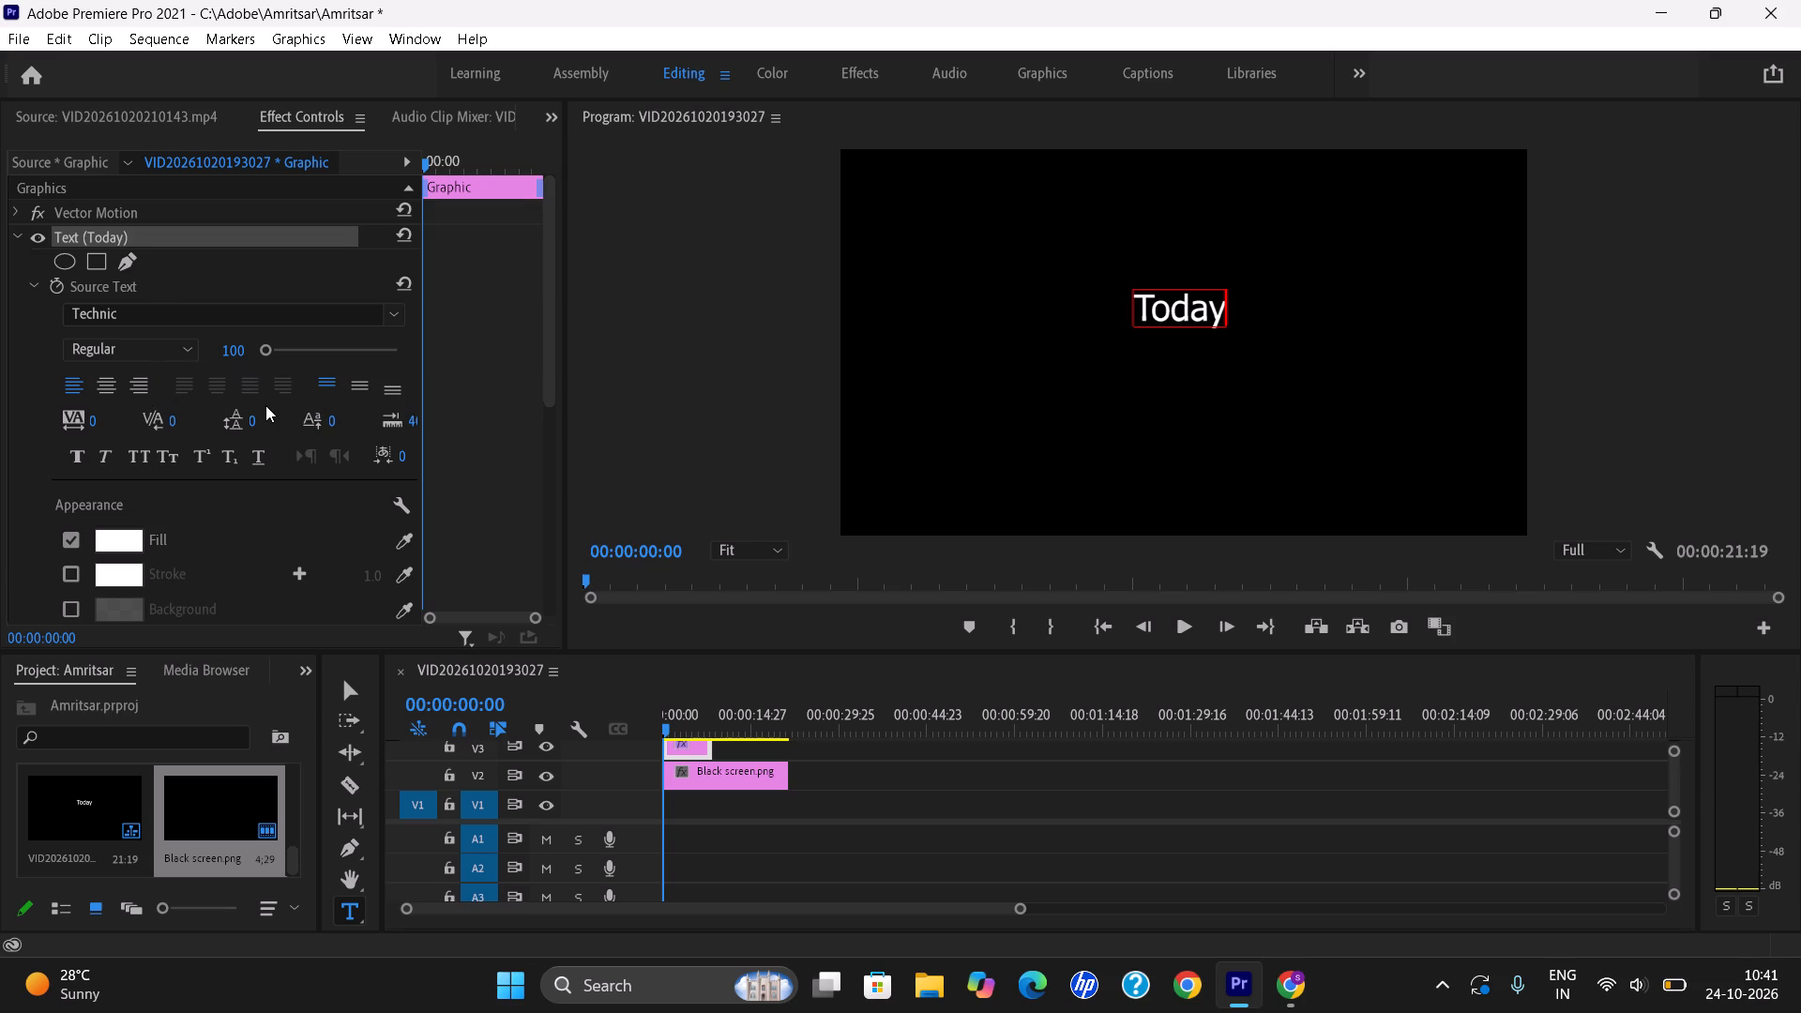
# Delete the "Today" text and add the text "Hello" near the centre of the black frame.
pyautogui.scroll(-1, 284, 548)
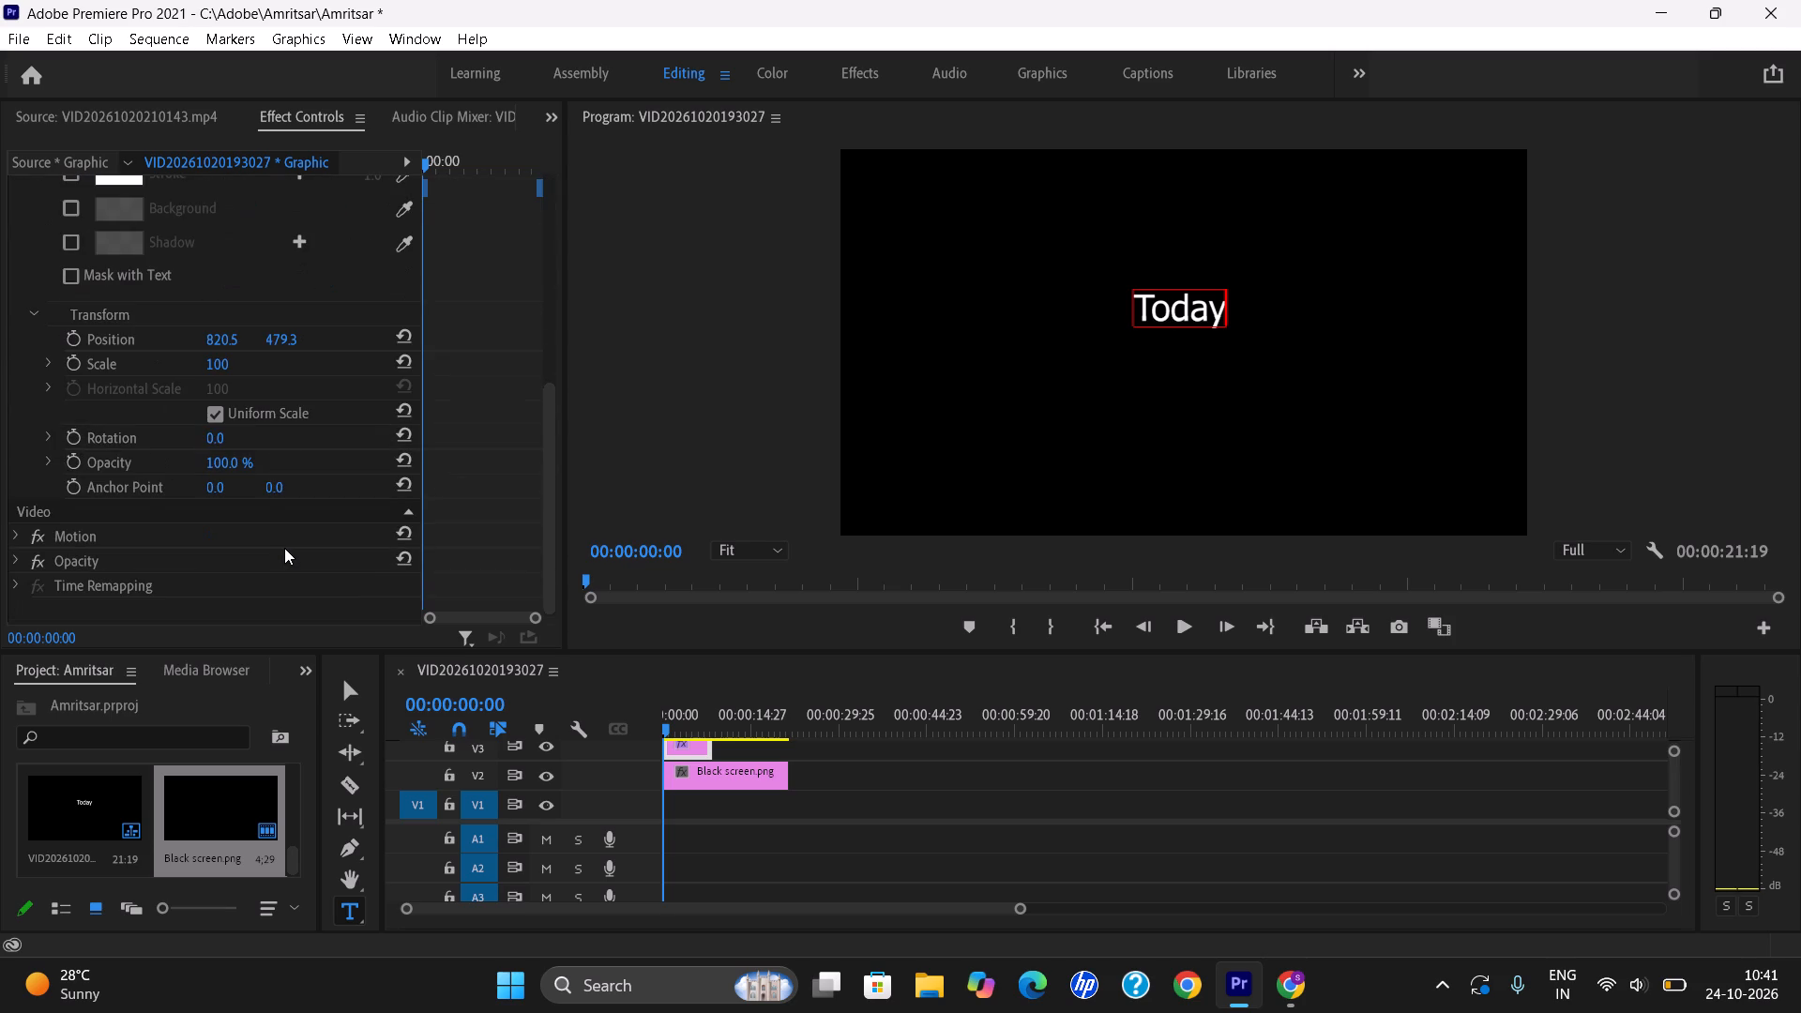
pyautogui.scroll(-1, 284, 548)
pyautogui.press('BackSpace')
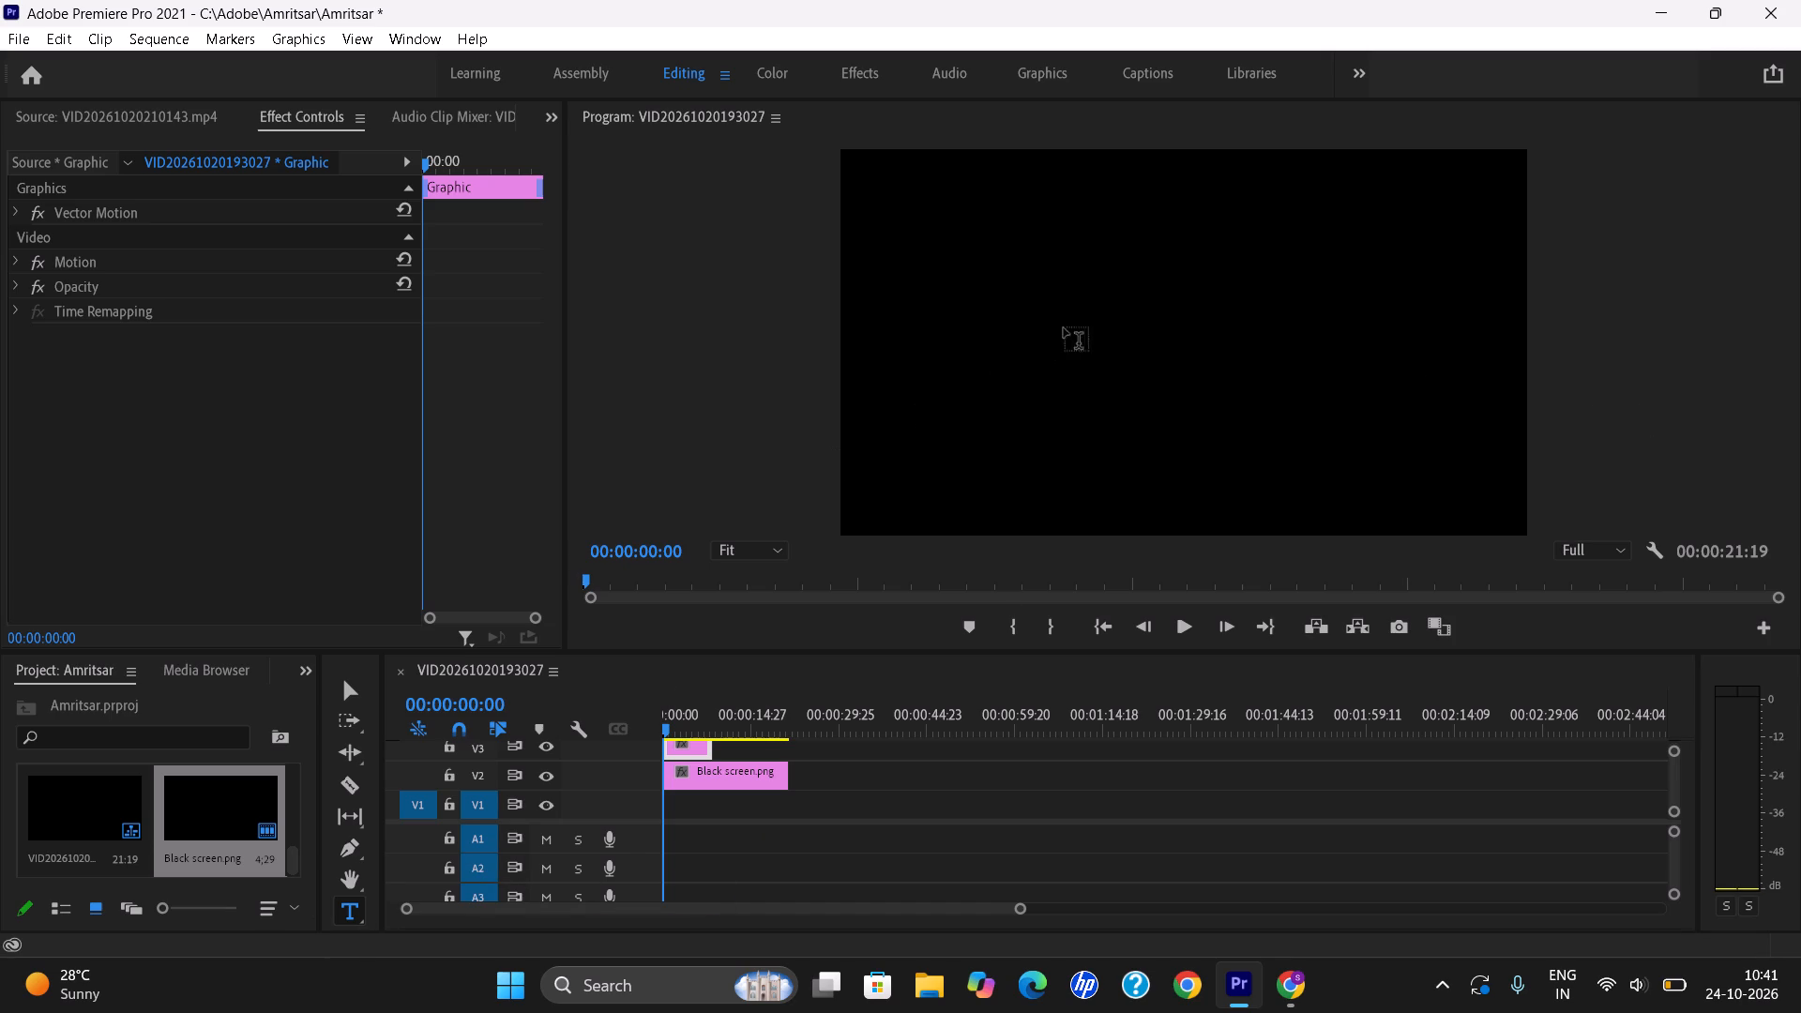
pyautogui.click(1145, 330)
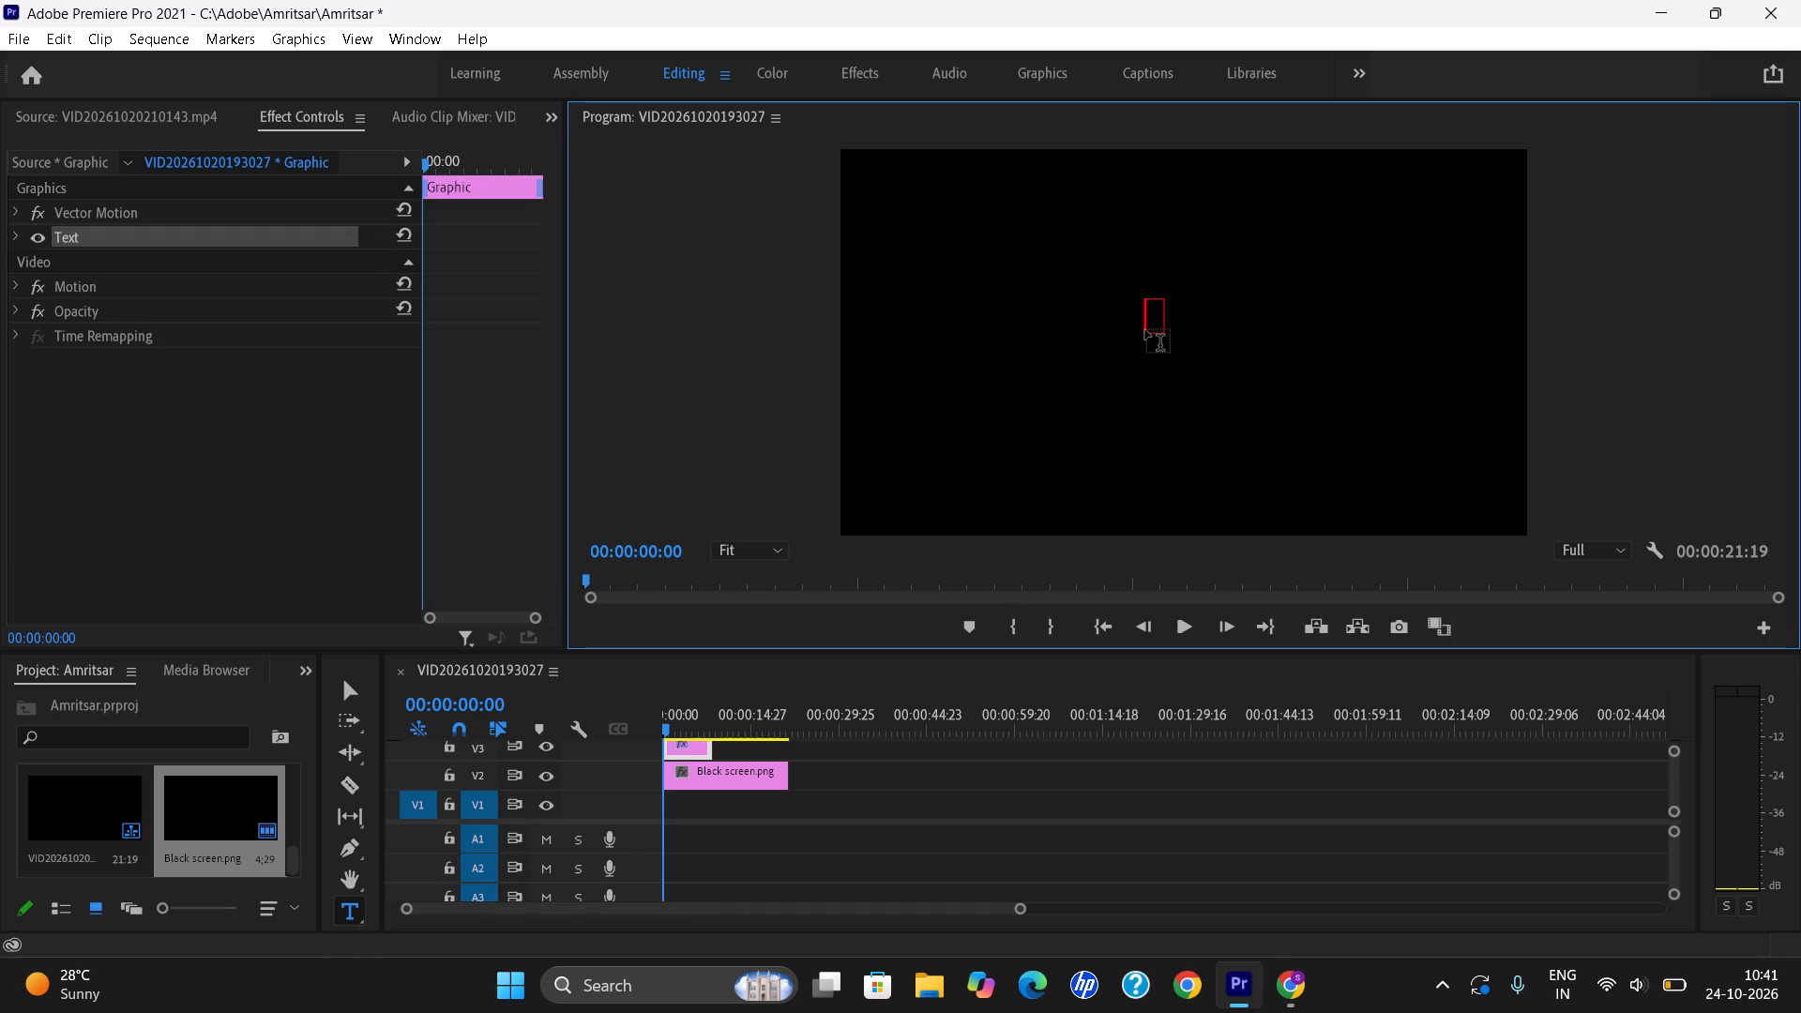
pyautogui.write('Hello')
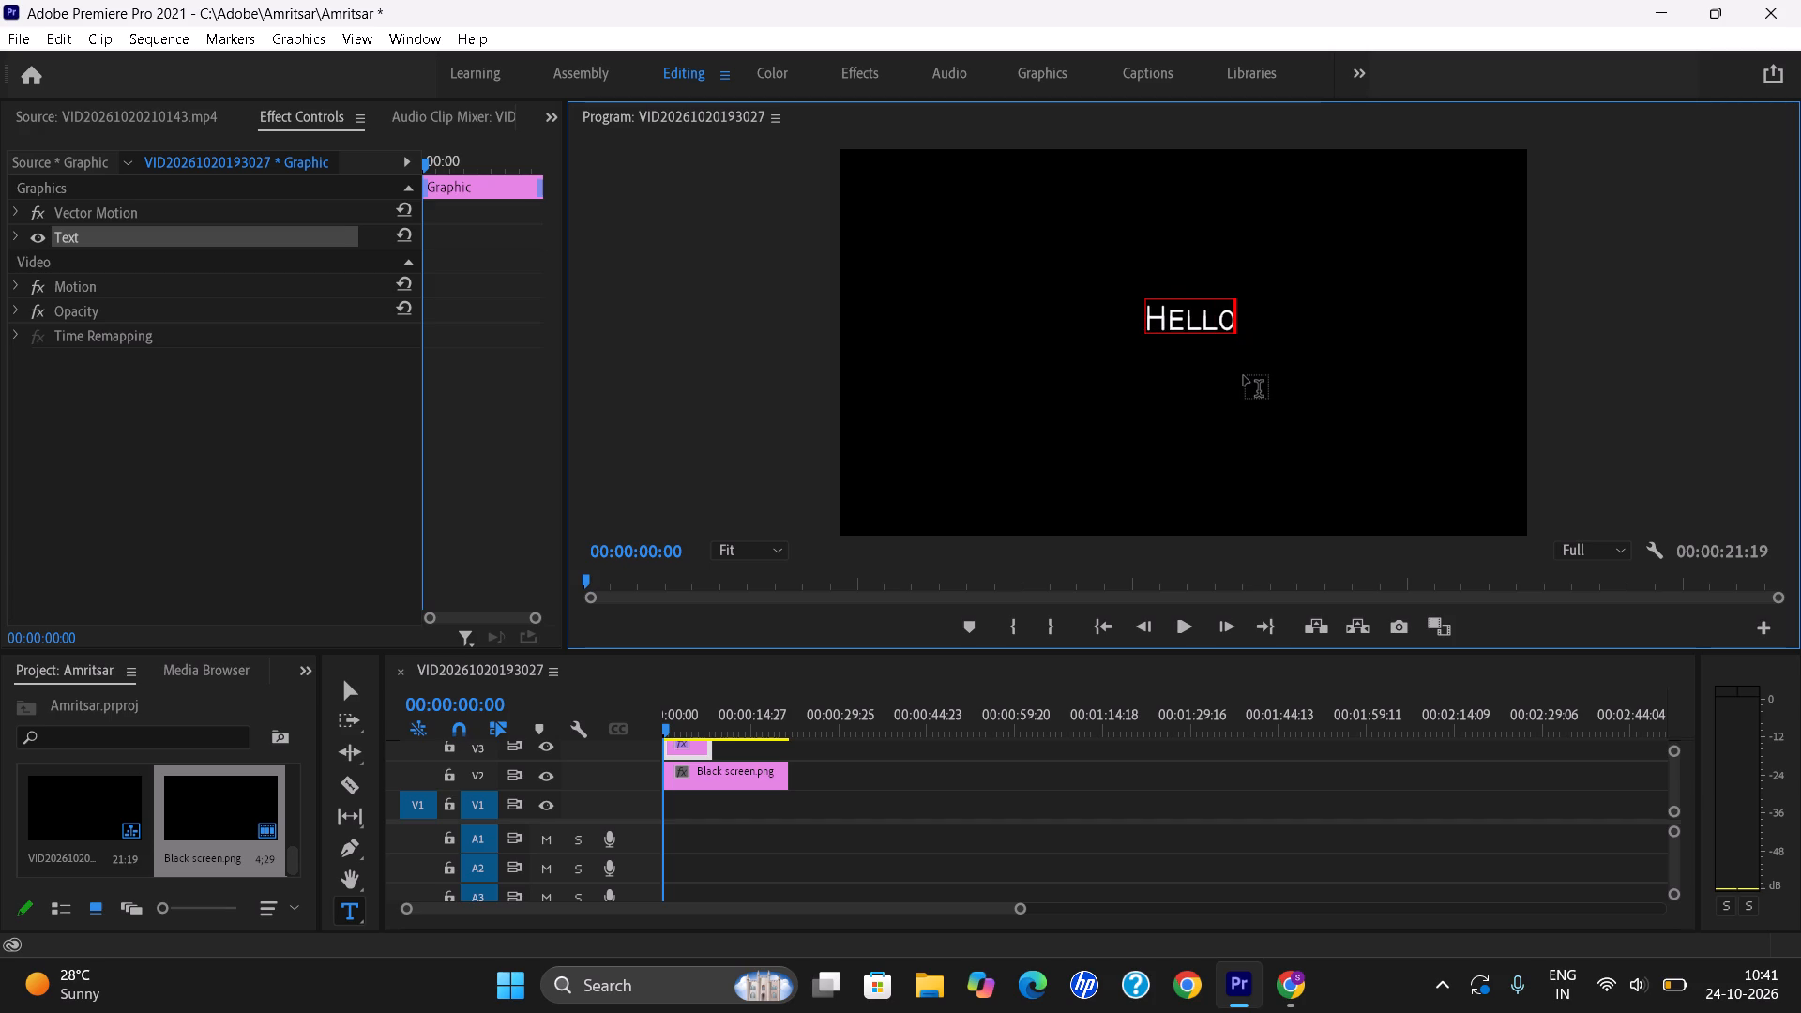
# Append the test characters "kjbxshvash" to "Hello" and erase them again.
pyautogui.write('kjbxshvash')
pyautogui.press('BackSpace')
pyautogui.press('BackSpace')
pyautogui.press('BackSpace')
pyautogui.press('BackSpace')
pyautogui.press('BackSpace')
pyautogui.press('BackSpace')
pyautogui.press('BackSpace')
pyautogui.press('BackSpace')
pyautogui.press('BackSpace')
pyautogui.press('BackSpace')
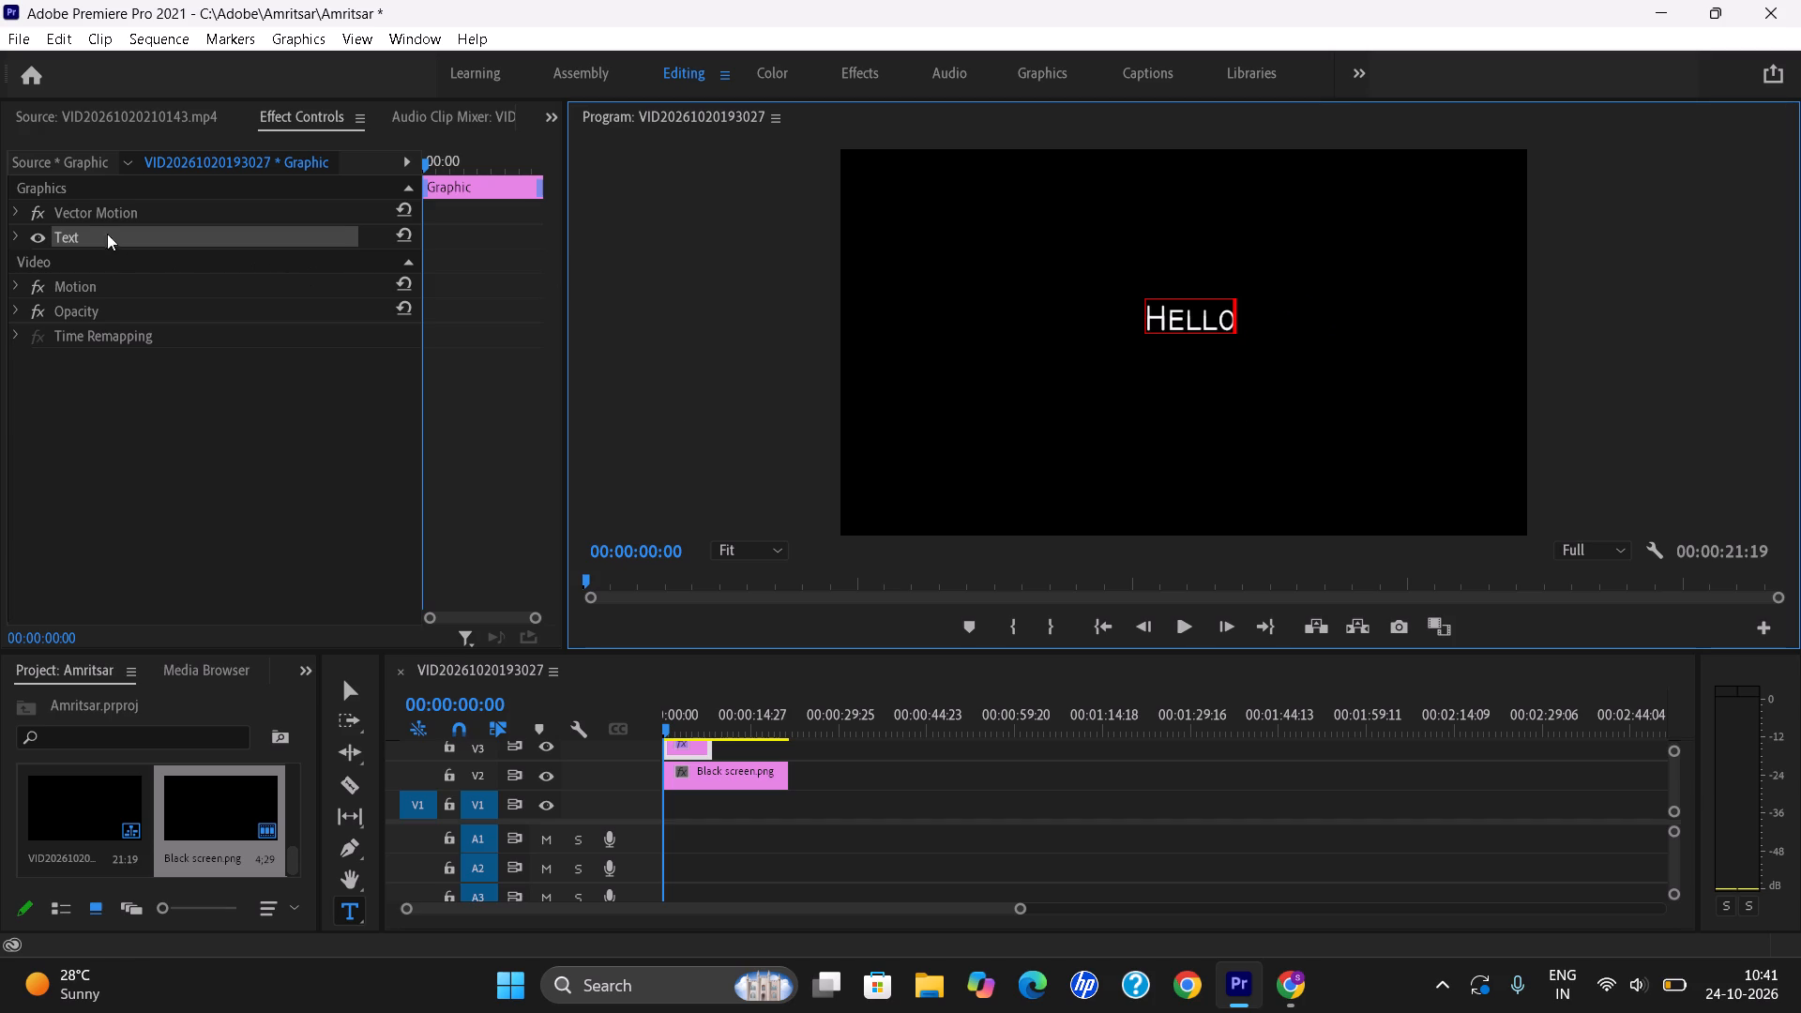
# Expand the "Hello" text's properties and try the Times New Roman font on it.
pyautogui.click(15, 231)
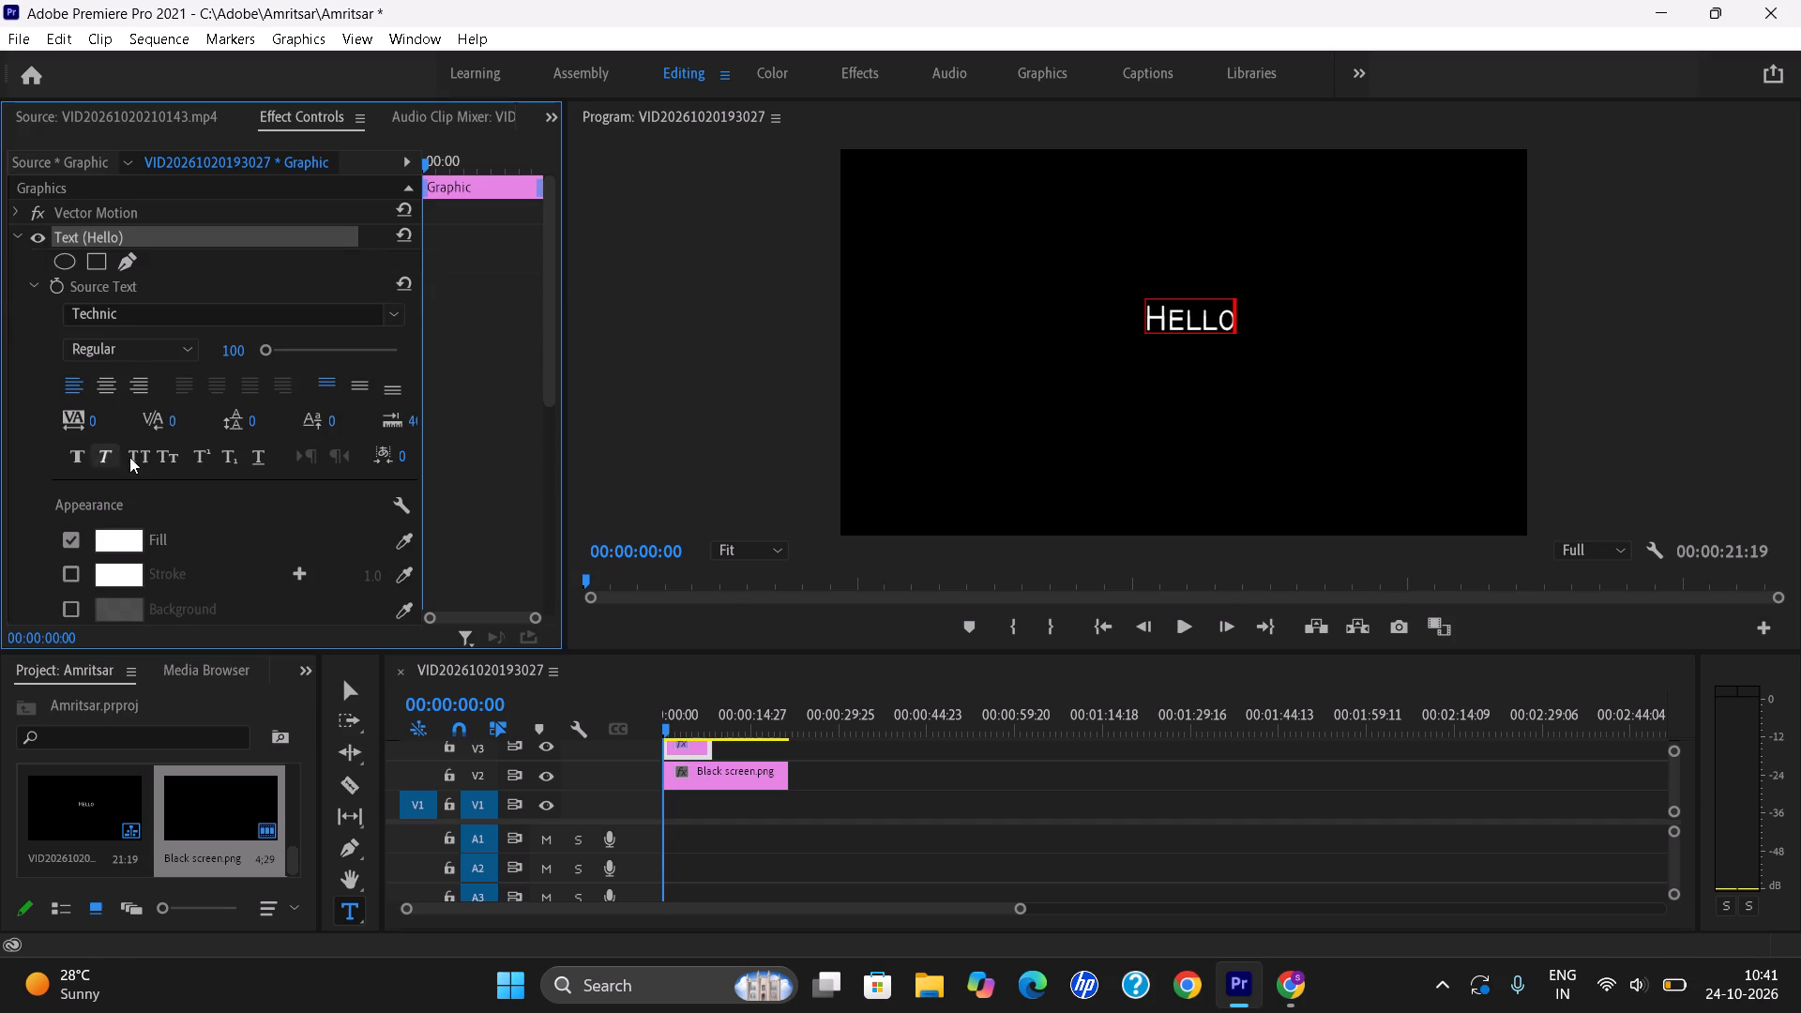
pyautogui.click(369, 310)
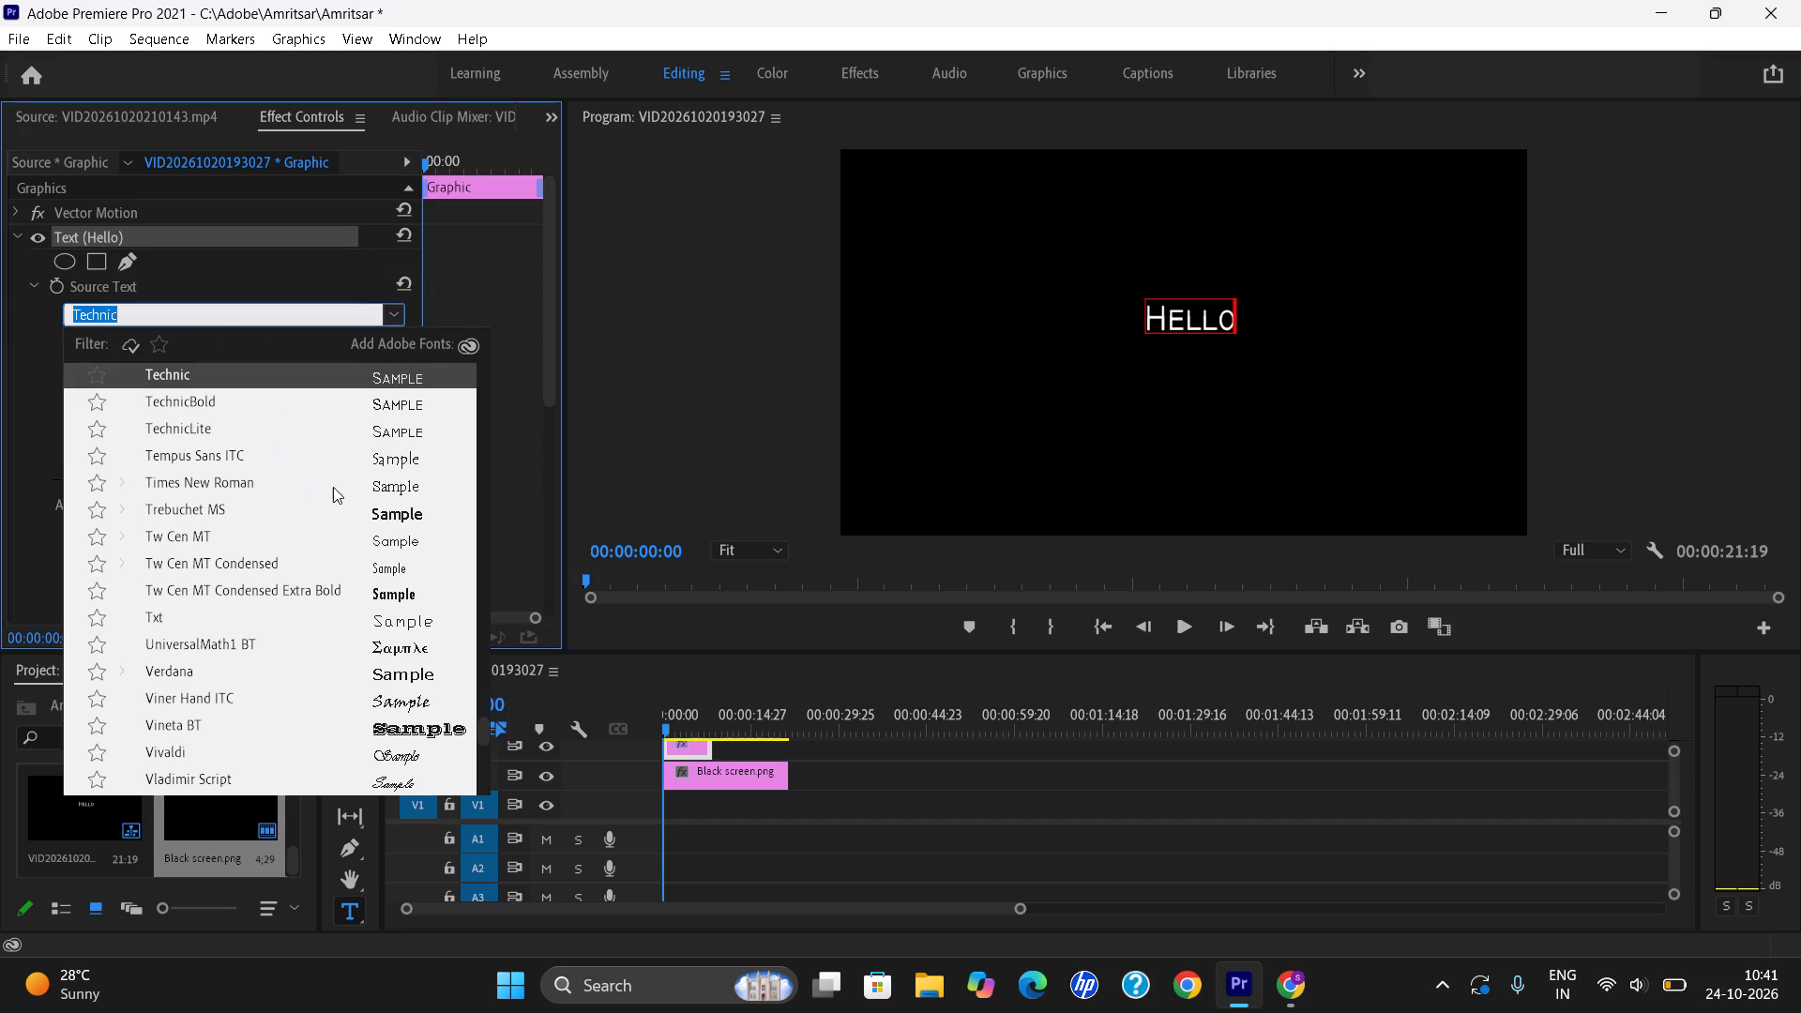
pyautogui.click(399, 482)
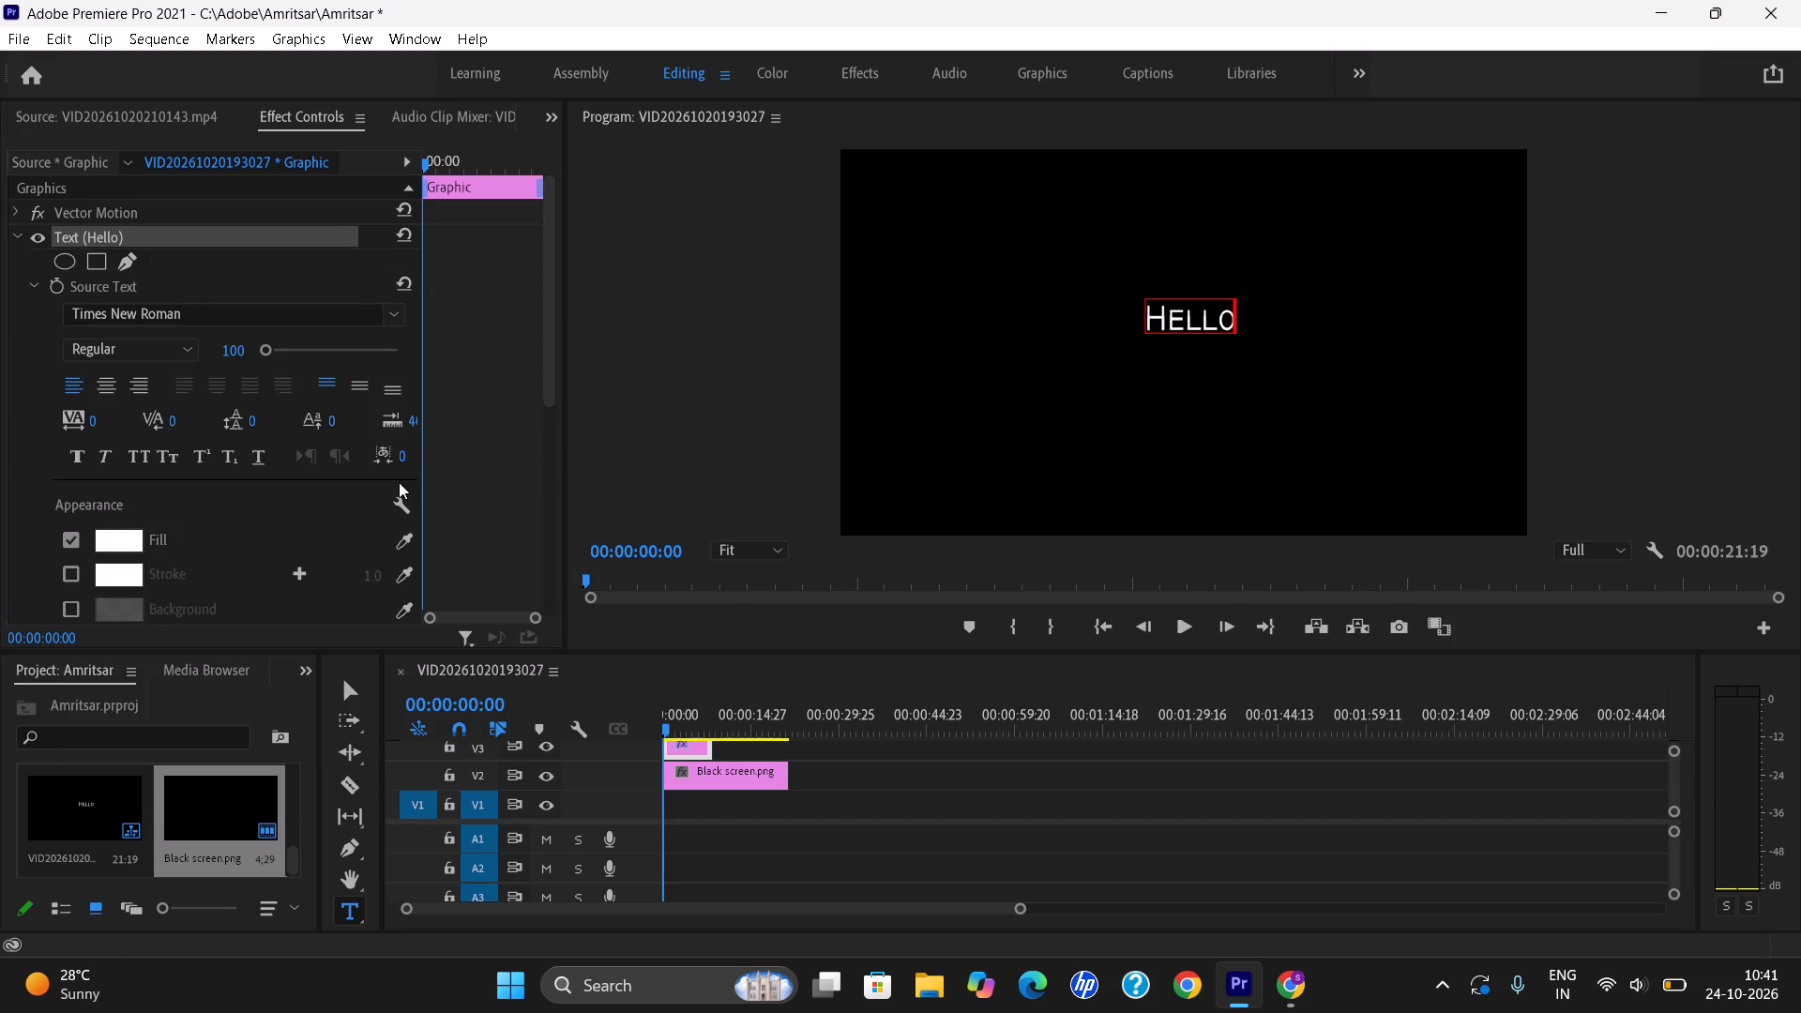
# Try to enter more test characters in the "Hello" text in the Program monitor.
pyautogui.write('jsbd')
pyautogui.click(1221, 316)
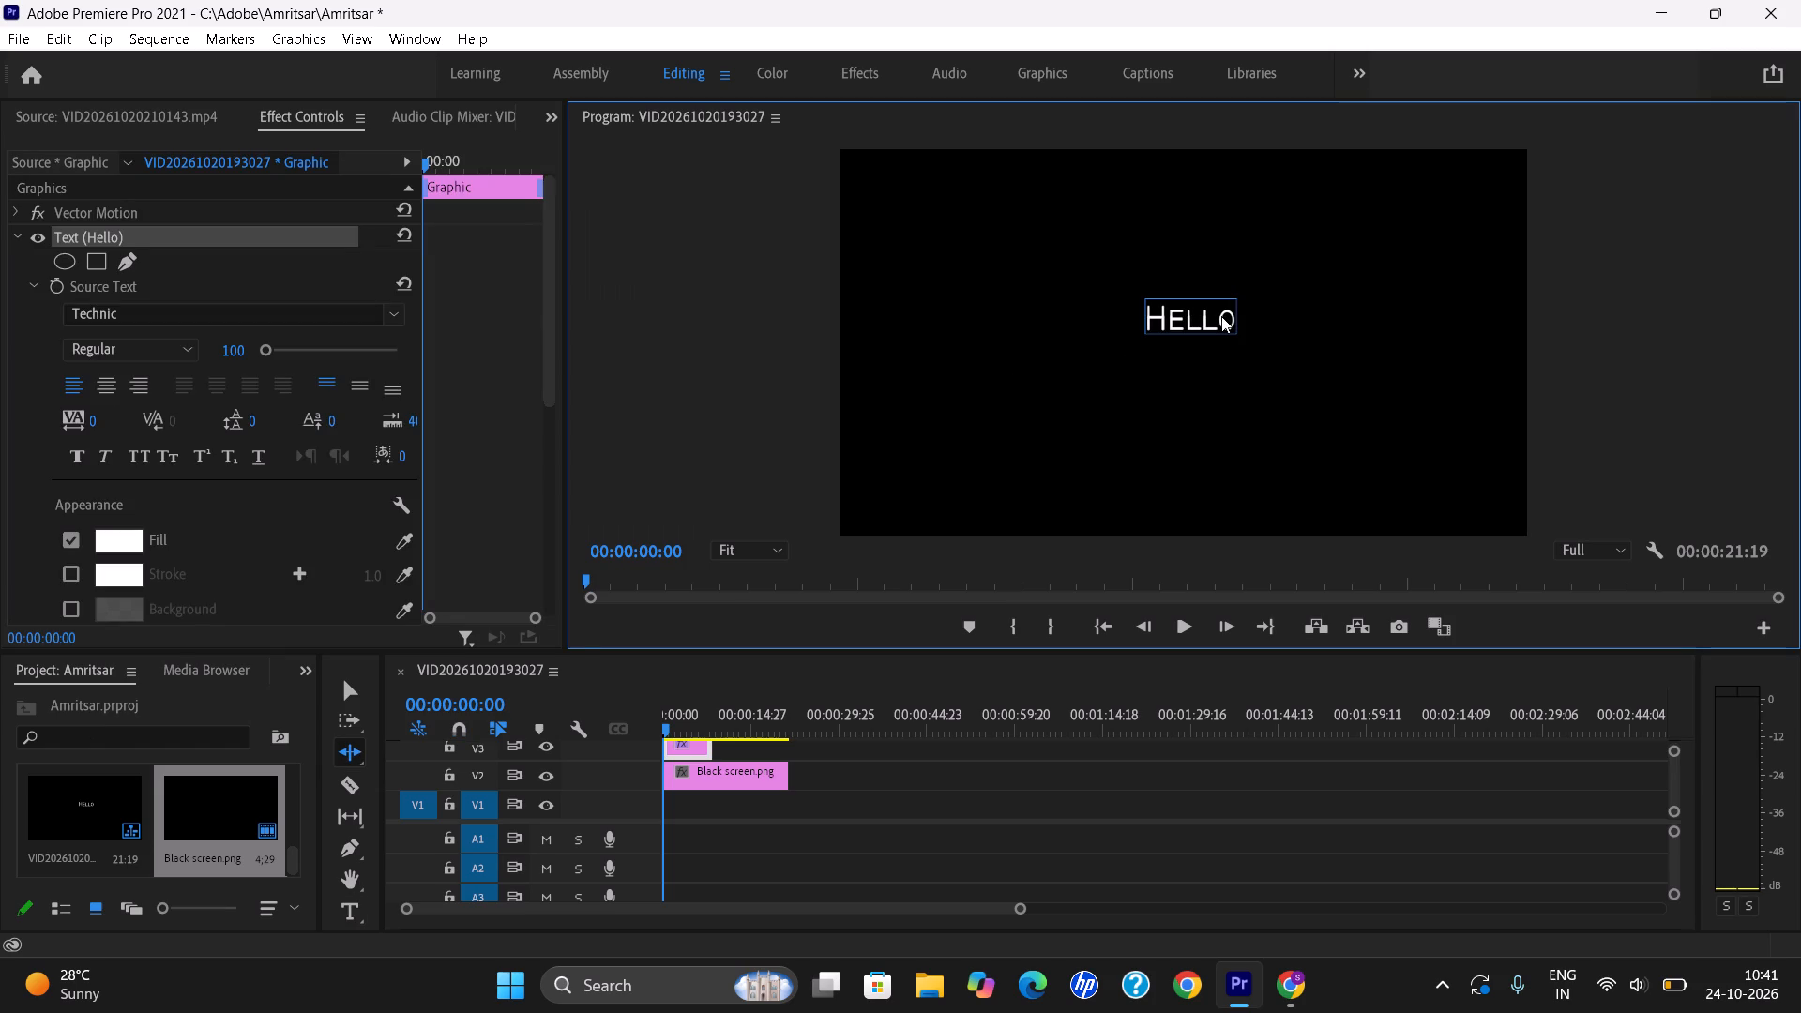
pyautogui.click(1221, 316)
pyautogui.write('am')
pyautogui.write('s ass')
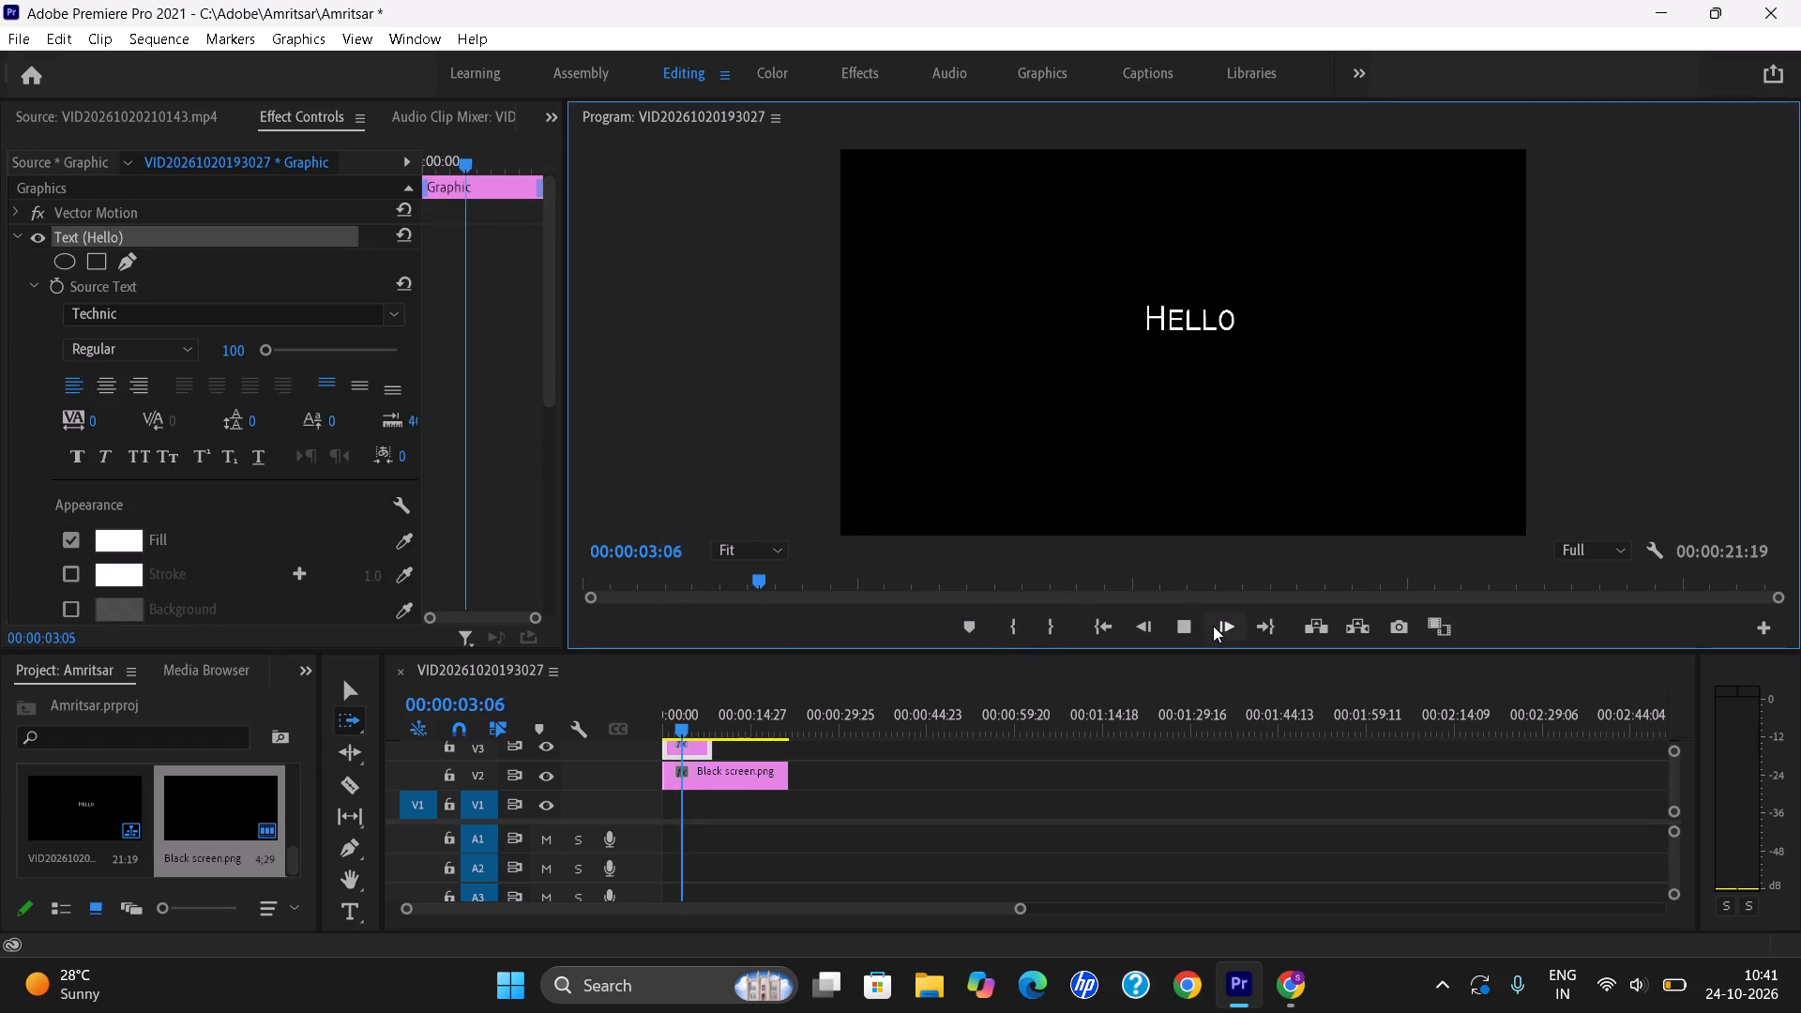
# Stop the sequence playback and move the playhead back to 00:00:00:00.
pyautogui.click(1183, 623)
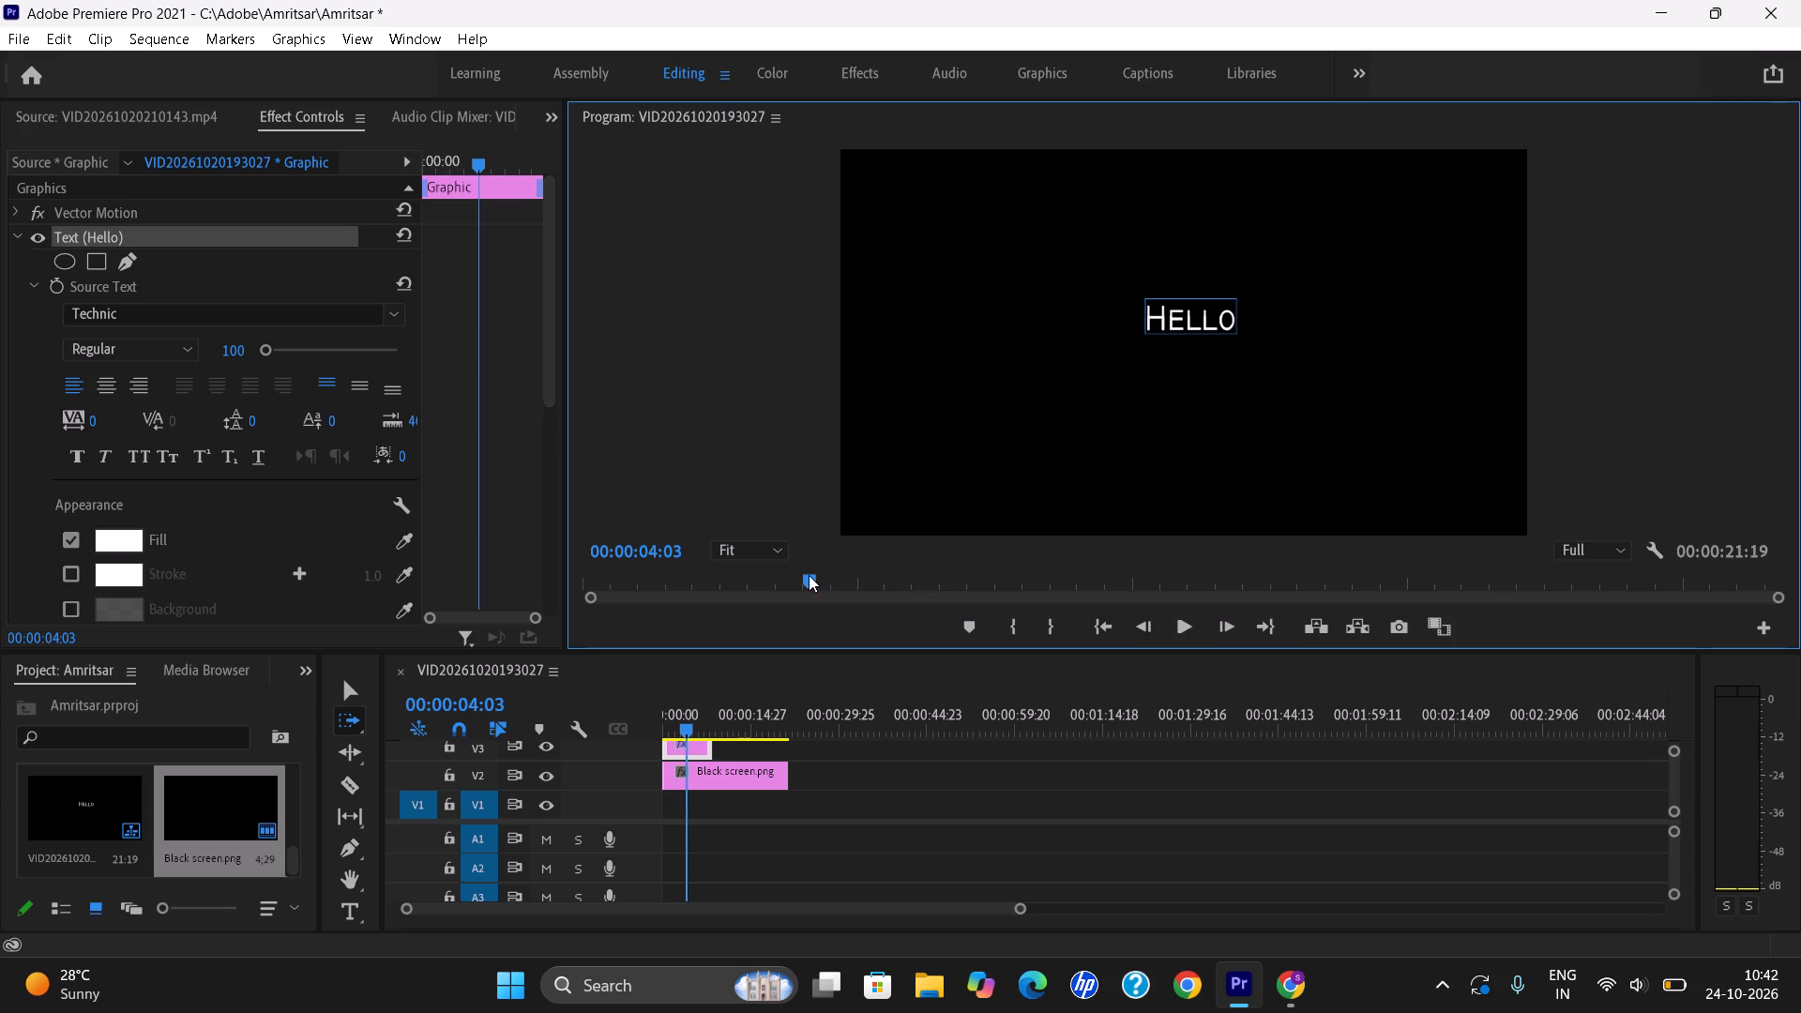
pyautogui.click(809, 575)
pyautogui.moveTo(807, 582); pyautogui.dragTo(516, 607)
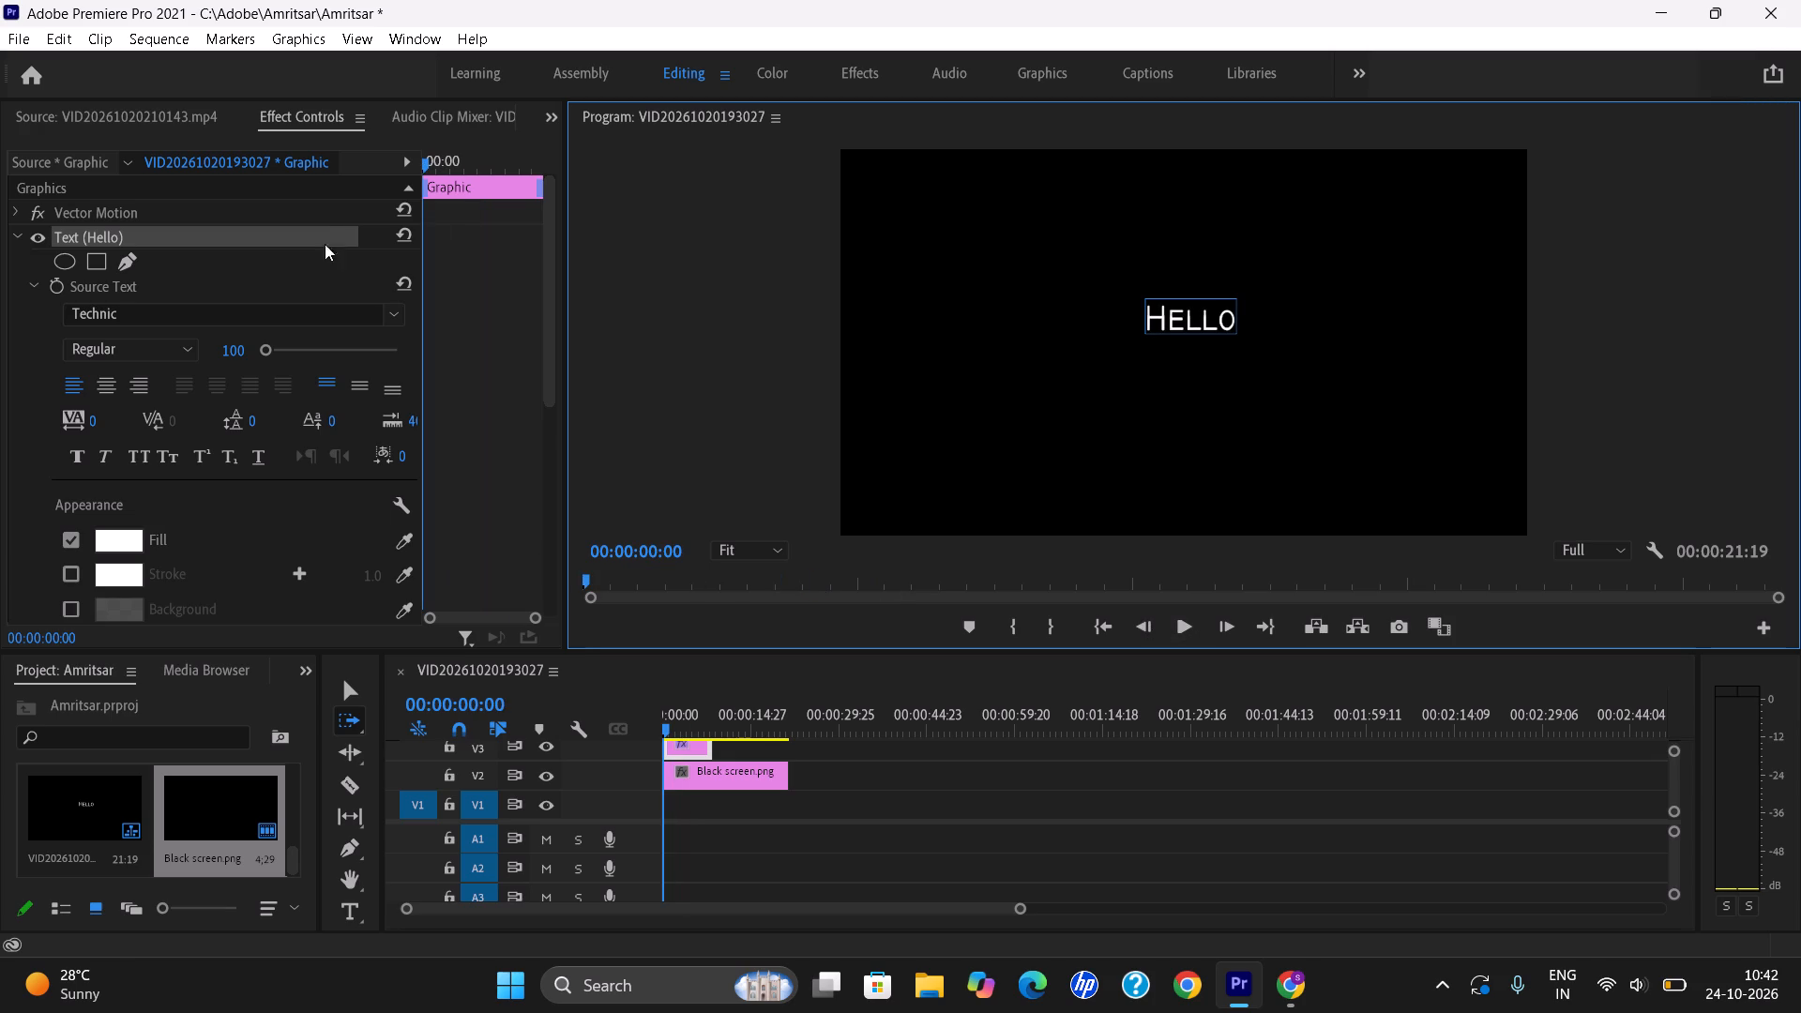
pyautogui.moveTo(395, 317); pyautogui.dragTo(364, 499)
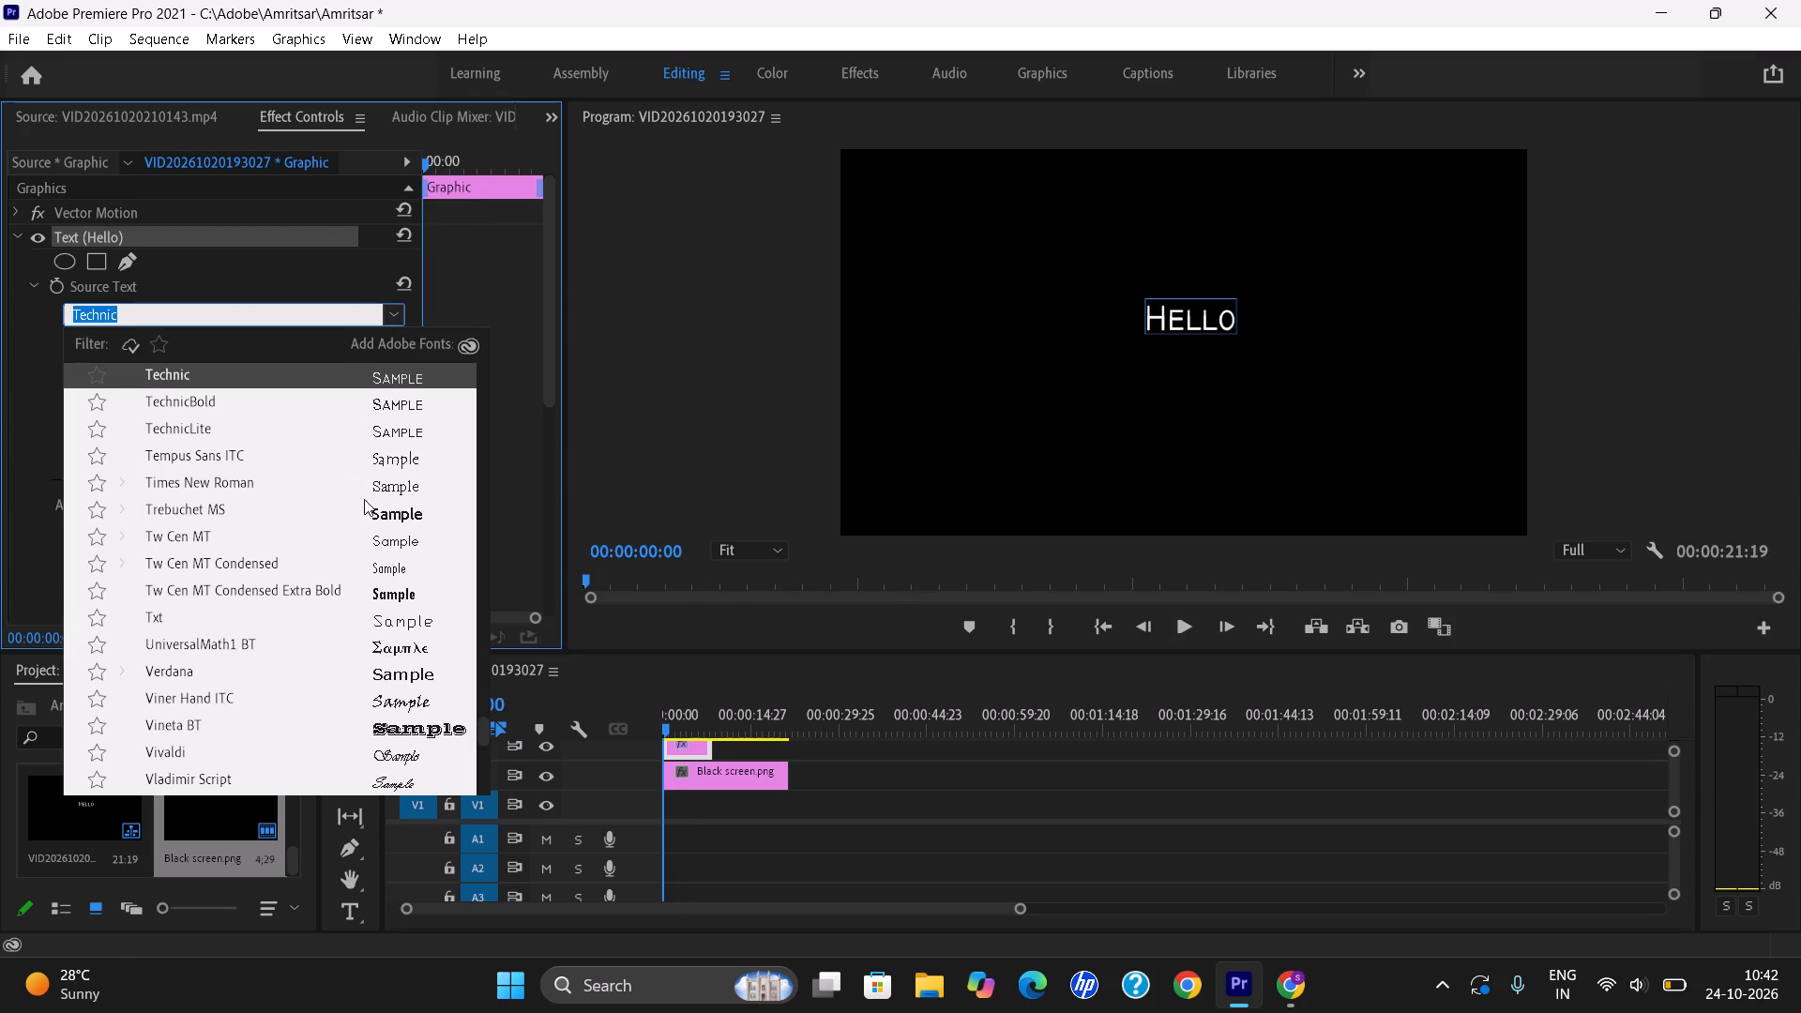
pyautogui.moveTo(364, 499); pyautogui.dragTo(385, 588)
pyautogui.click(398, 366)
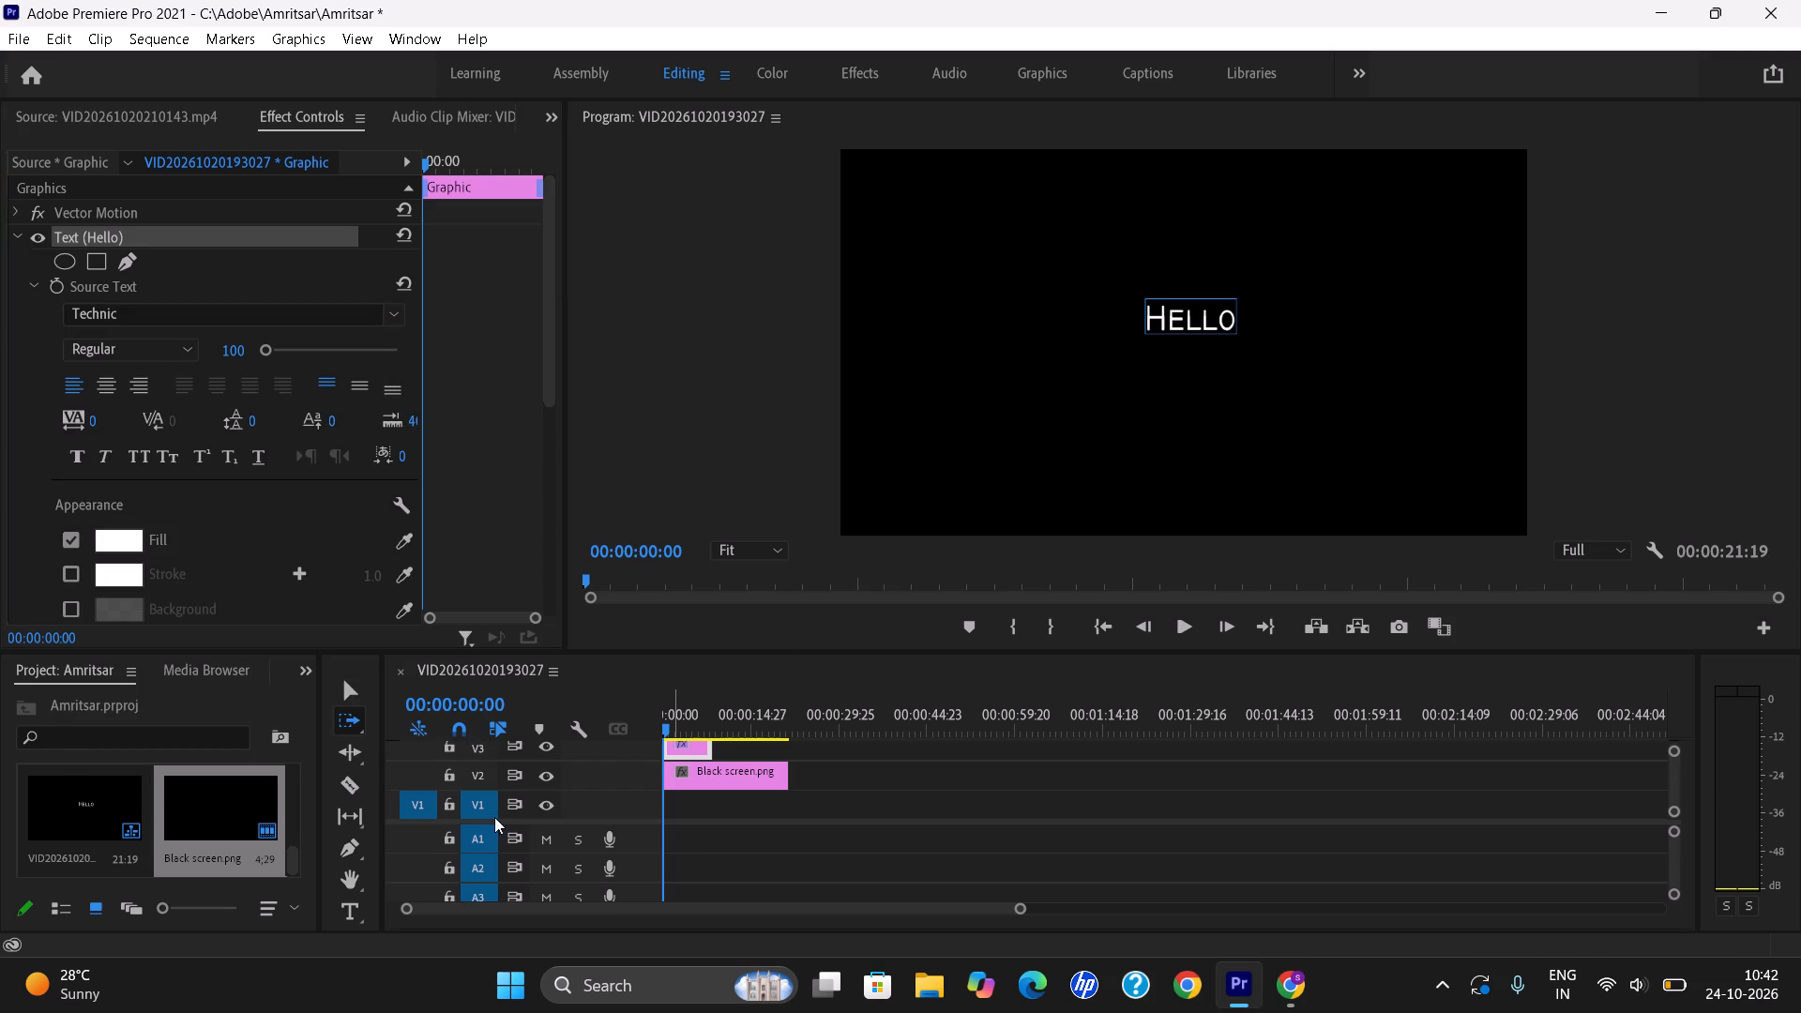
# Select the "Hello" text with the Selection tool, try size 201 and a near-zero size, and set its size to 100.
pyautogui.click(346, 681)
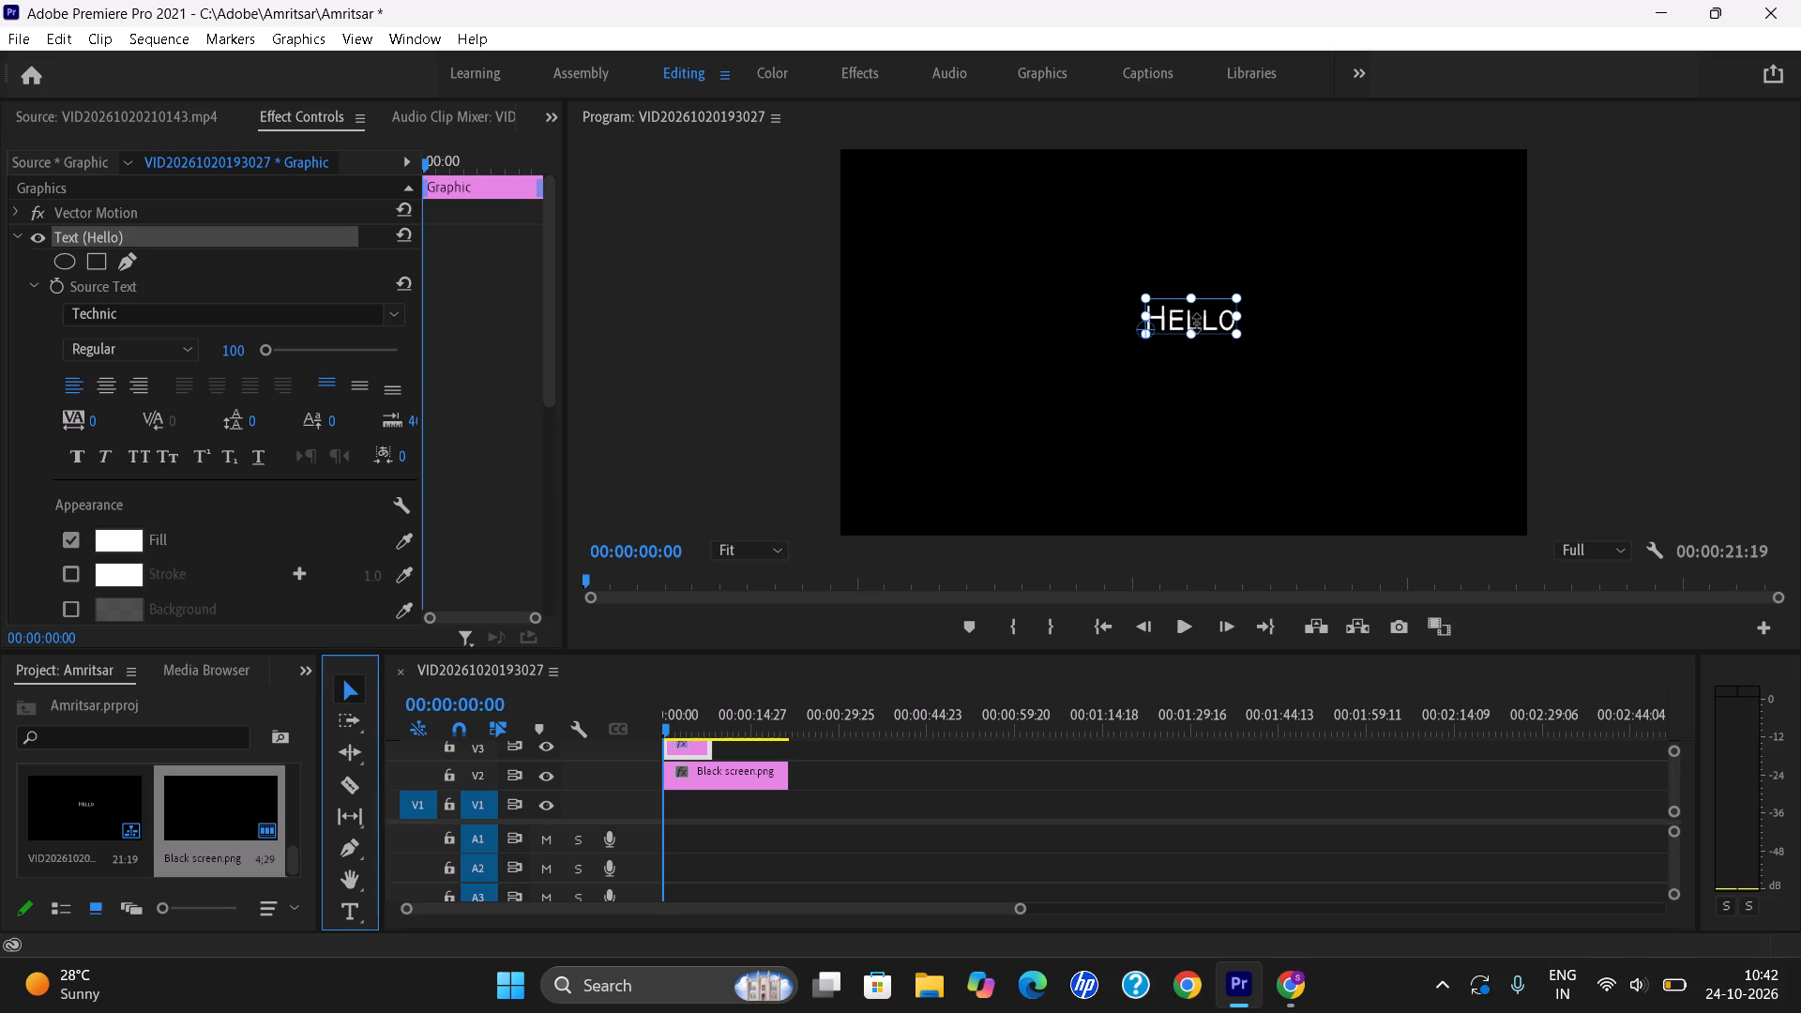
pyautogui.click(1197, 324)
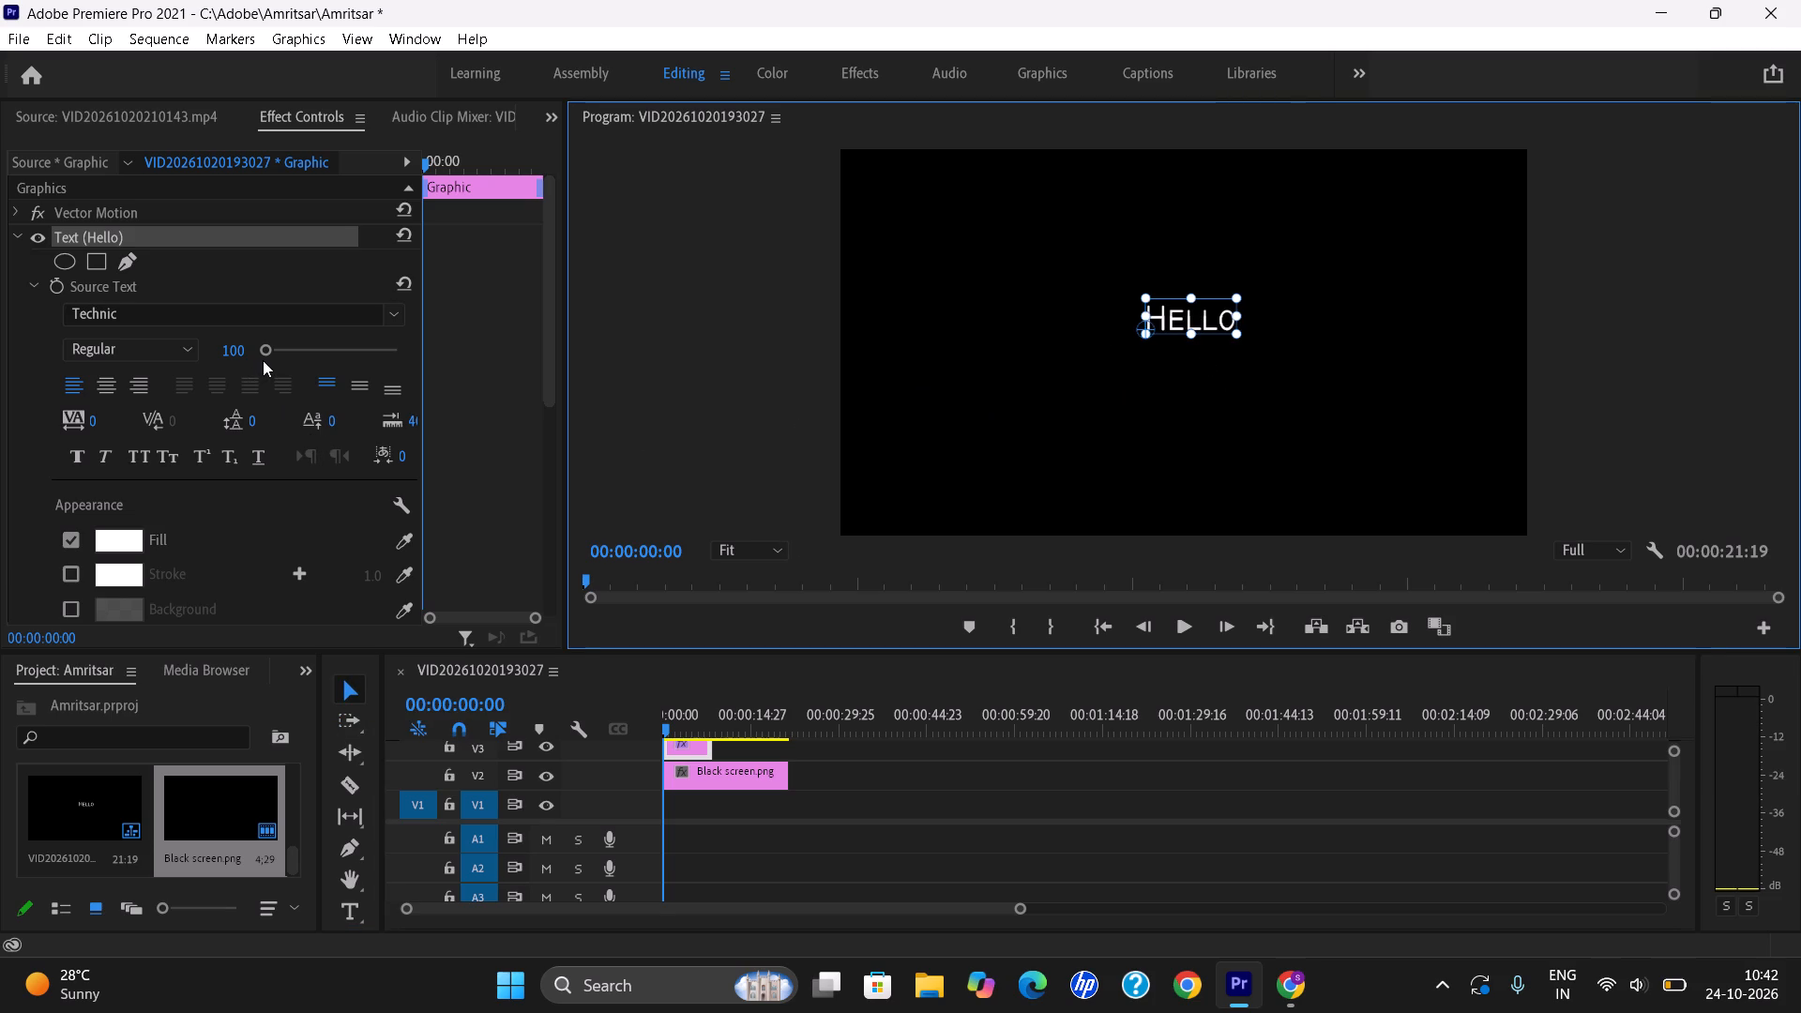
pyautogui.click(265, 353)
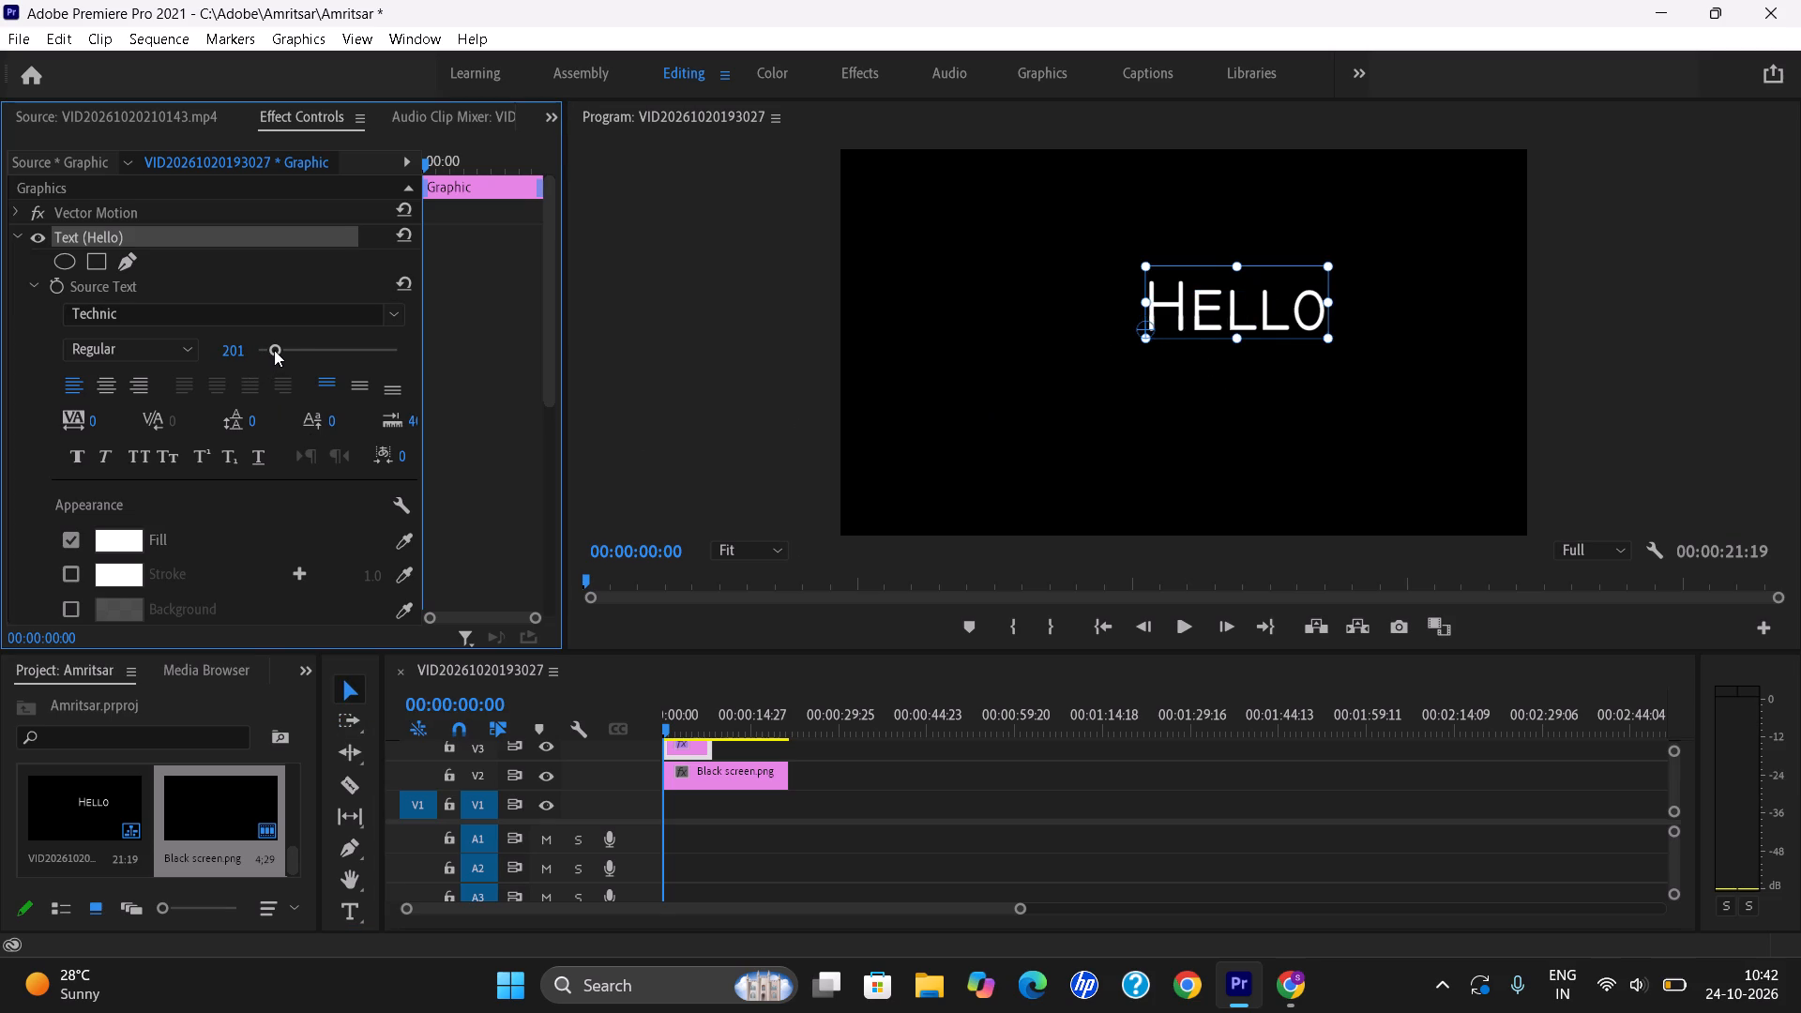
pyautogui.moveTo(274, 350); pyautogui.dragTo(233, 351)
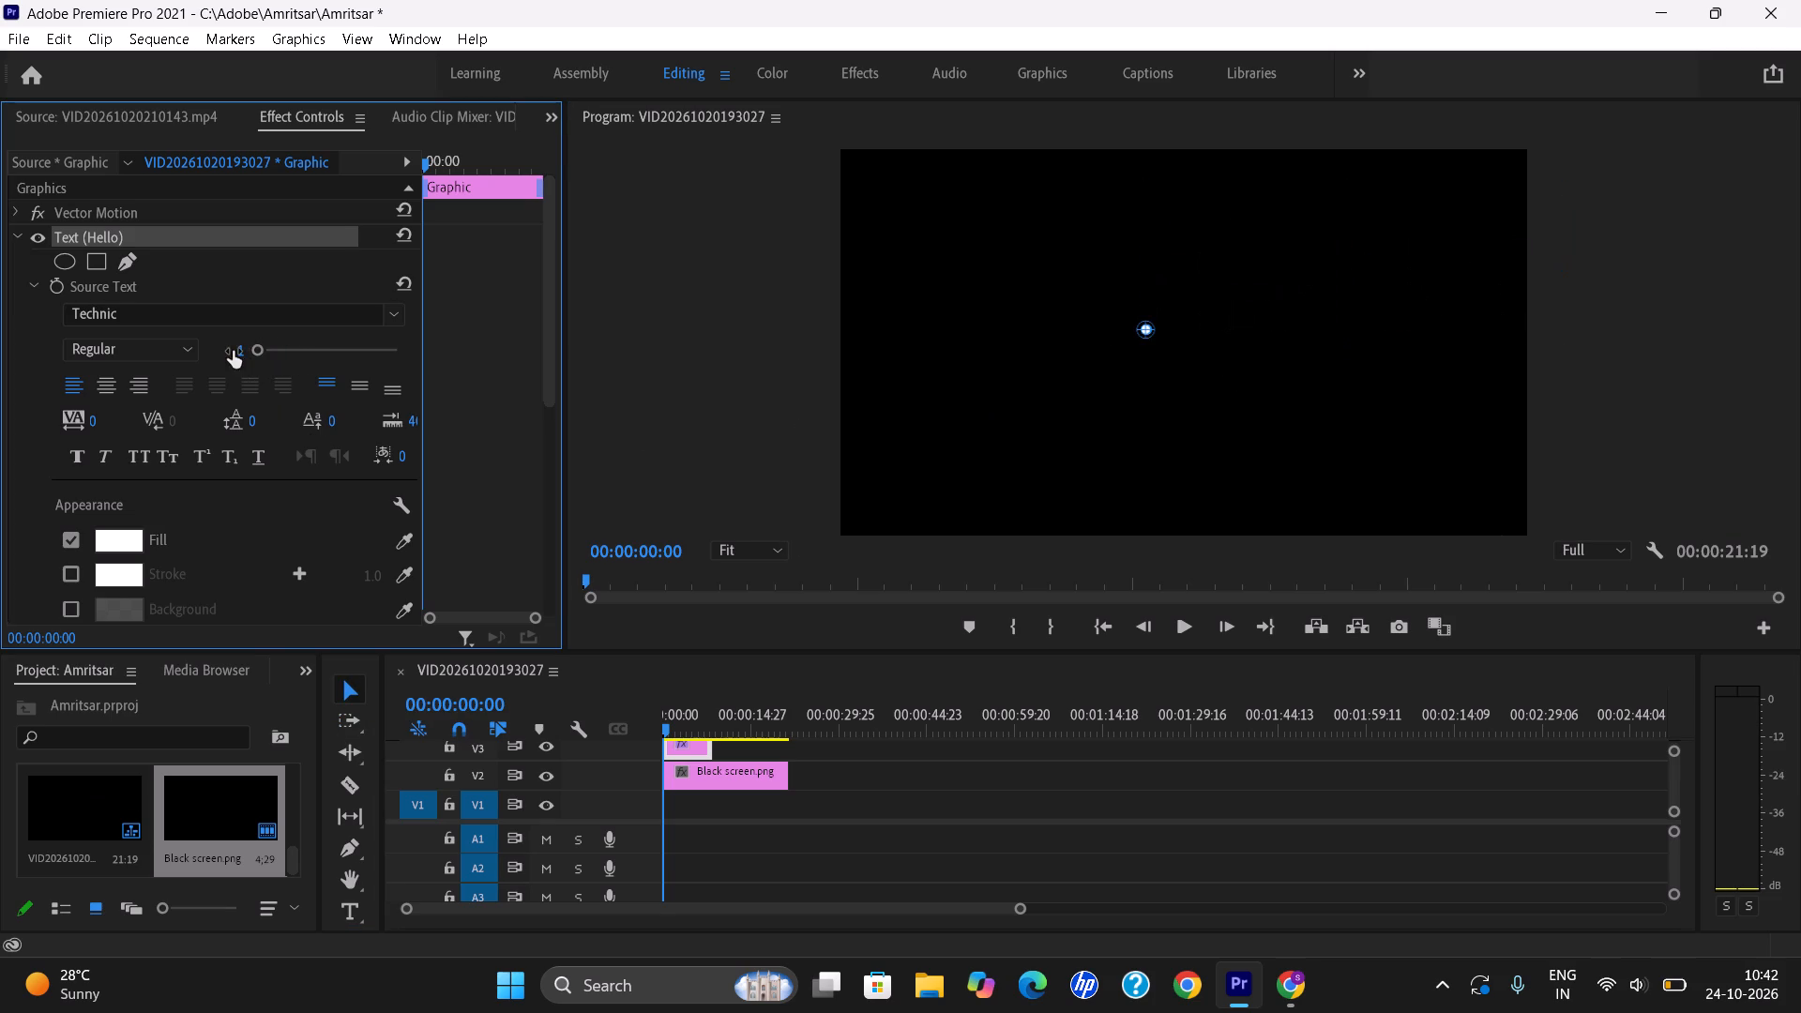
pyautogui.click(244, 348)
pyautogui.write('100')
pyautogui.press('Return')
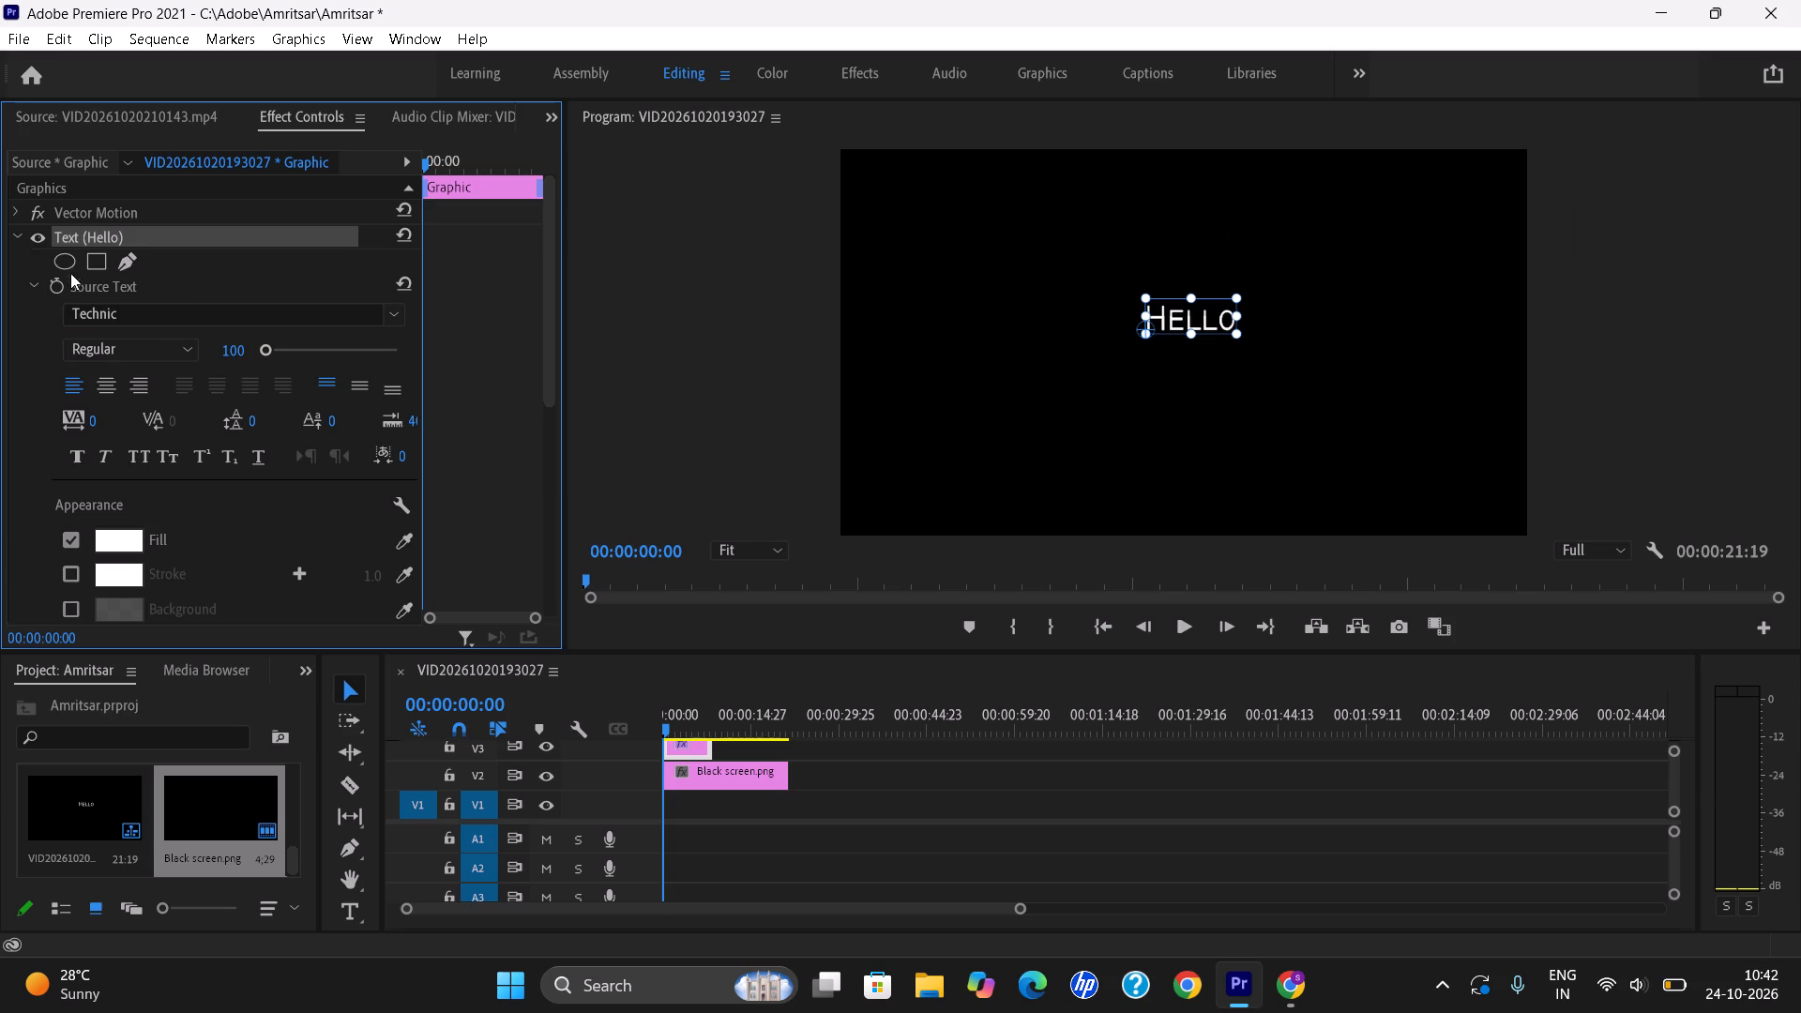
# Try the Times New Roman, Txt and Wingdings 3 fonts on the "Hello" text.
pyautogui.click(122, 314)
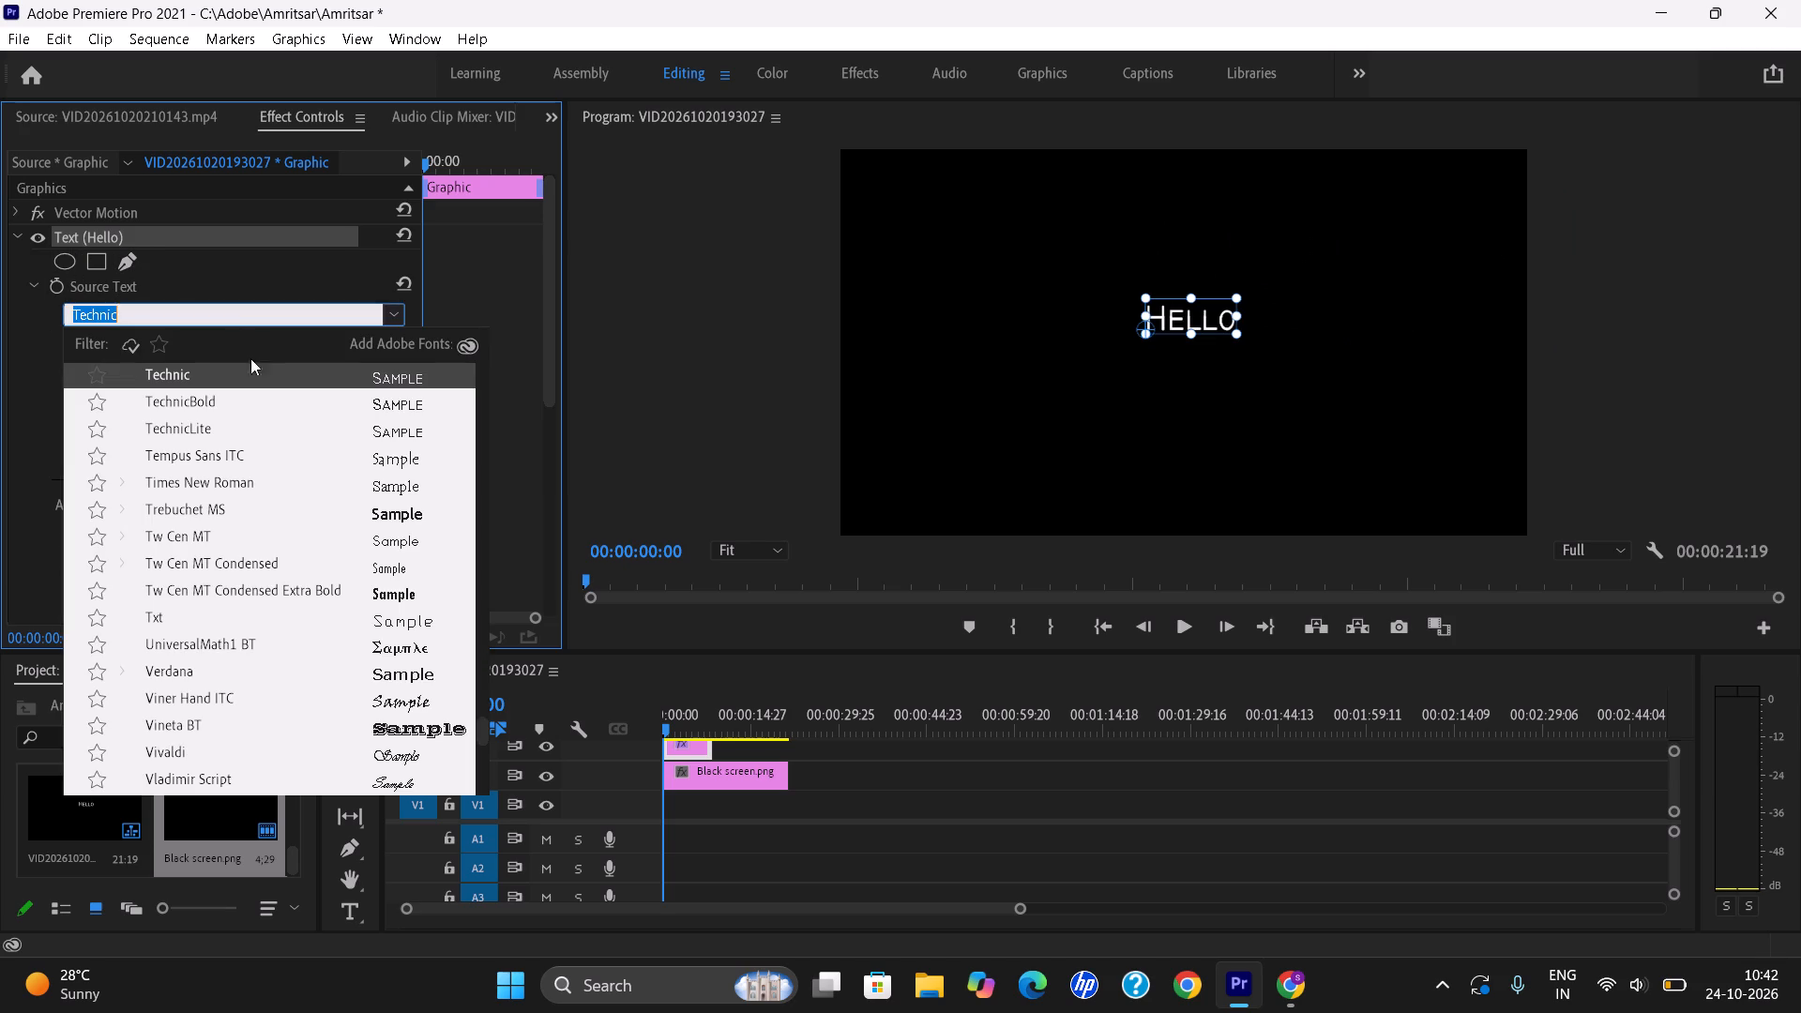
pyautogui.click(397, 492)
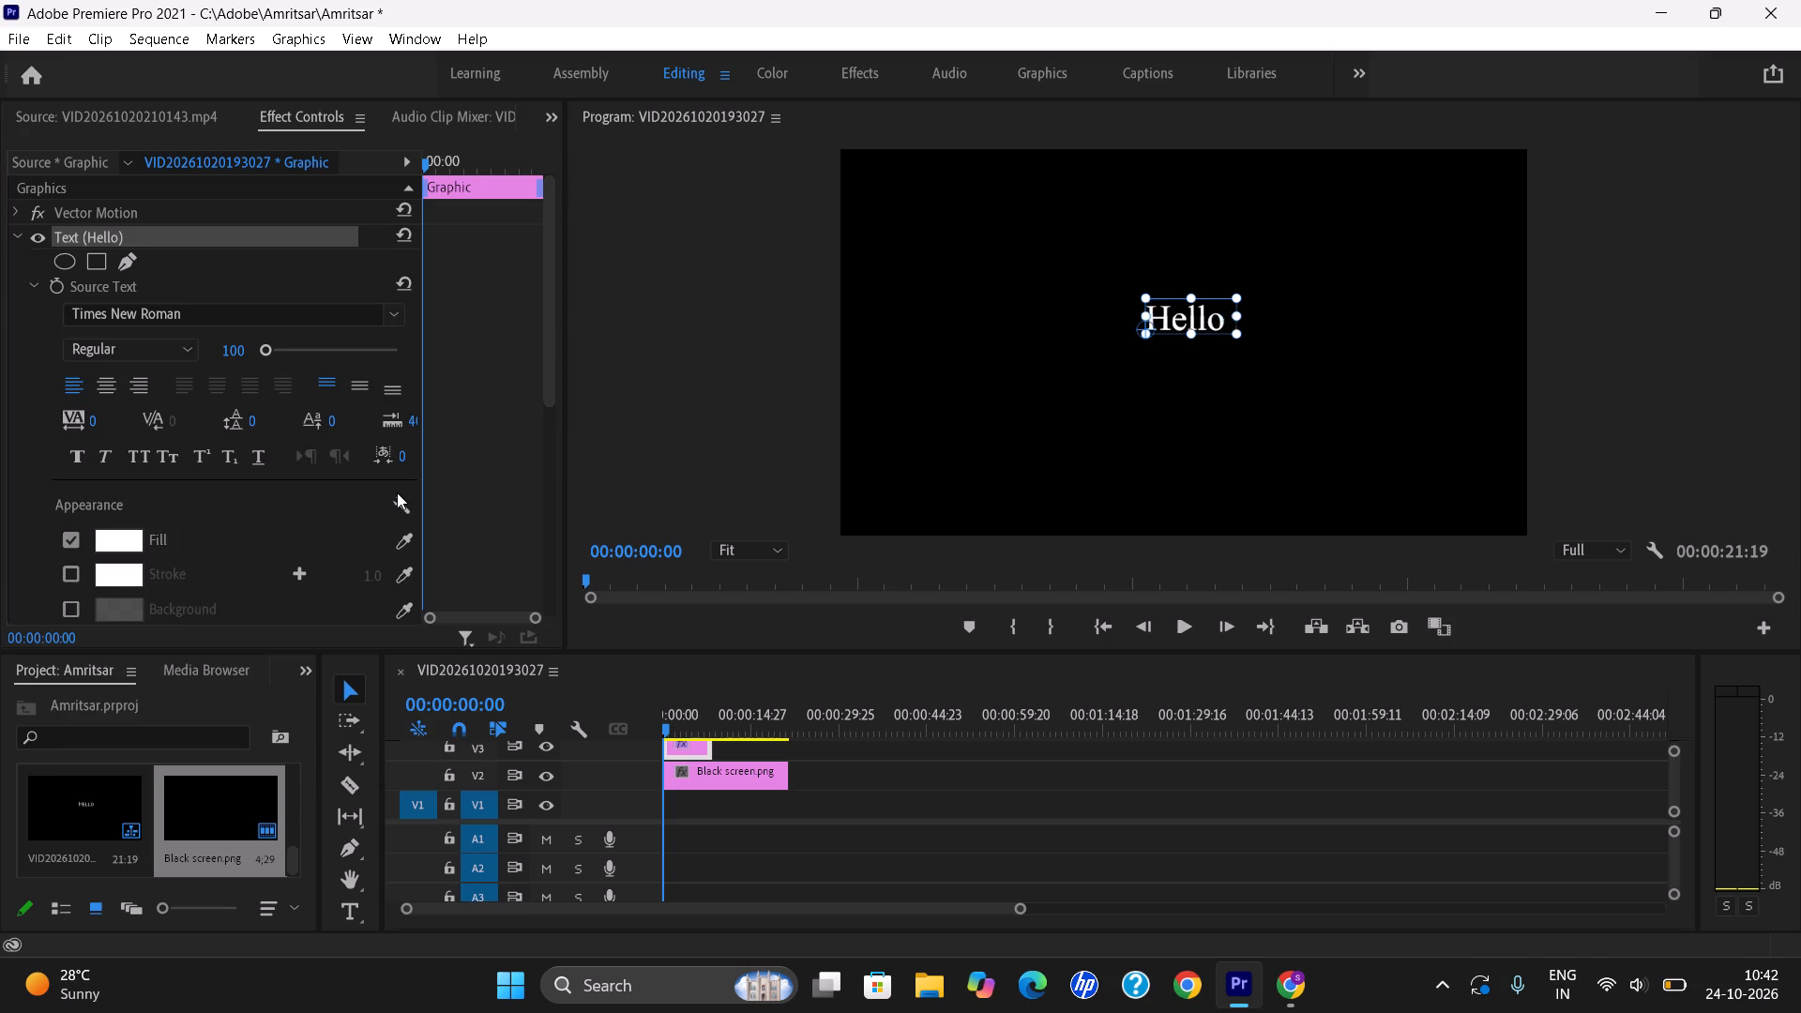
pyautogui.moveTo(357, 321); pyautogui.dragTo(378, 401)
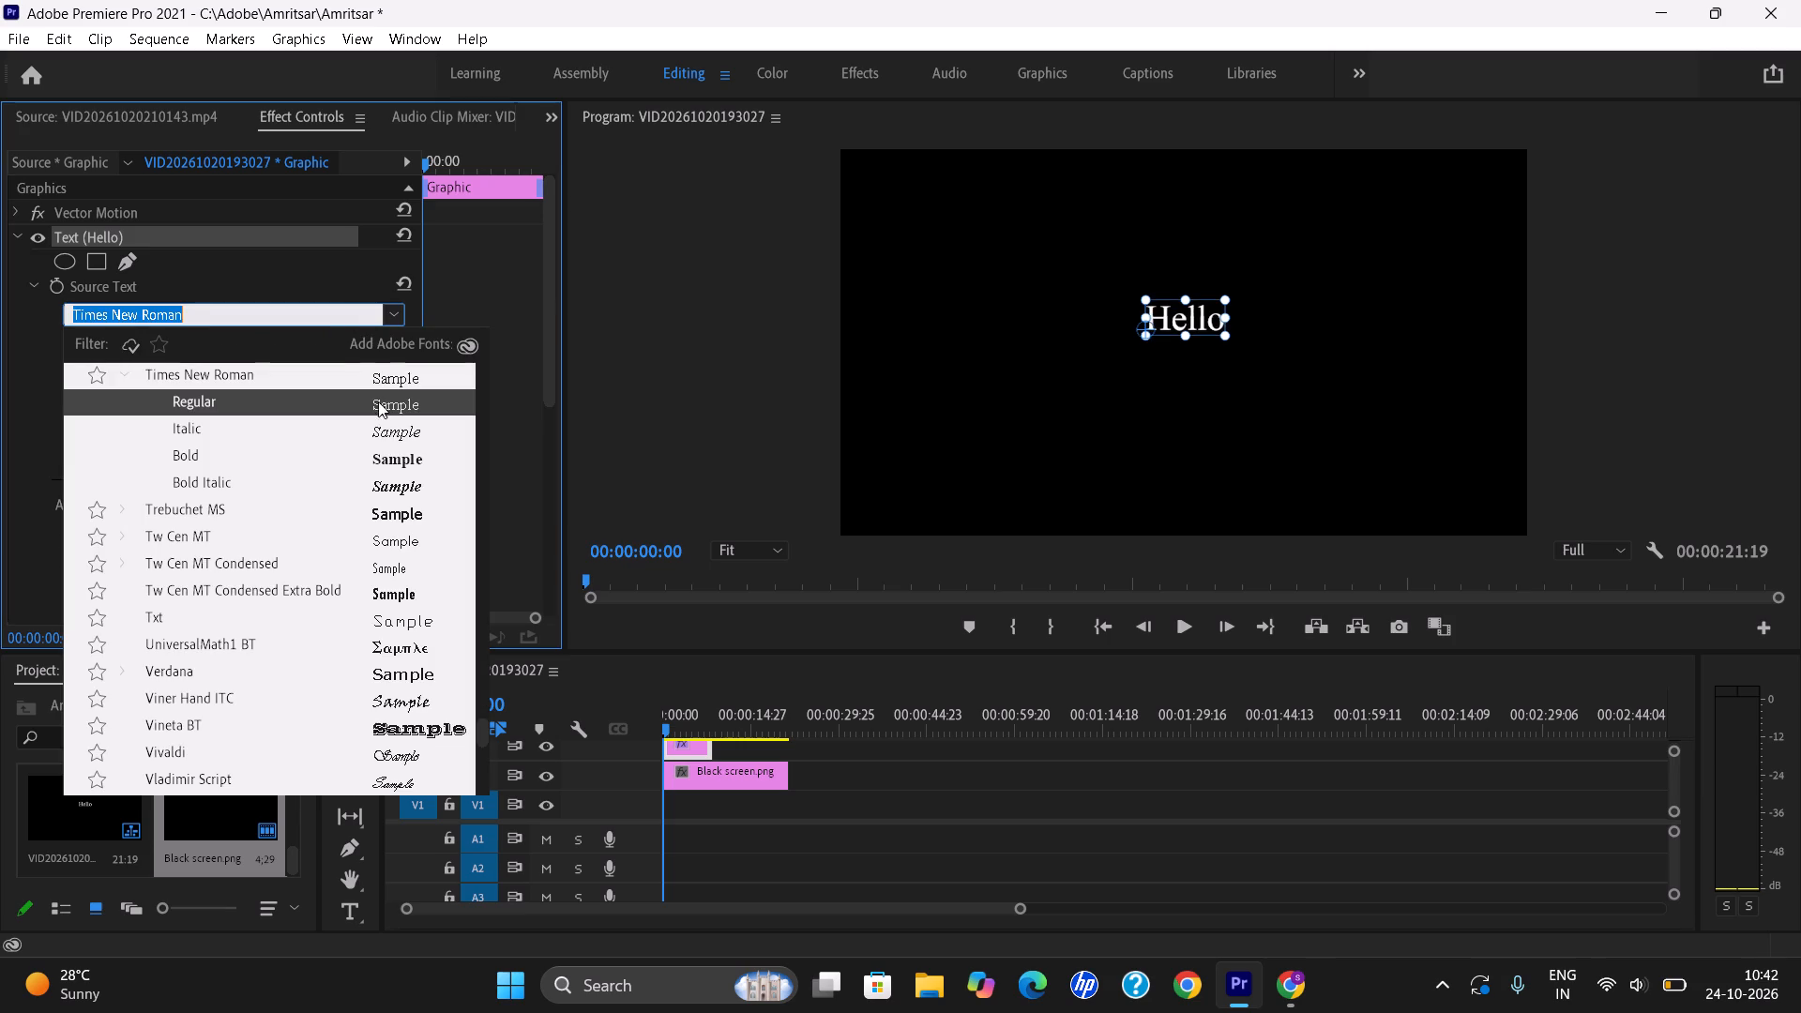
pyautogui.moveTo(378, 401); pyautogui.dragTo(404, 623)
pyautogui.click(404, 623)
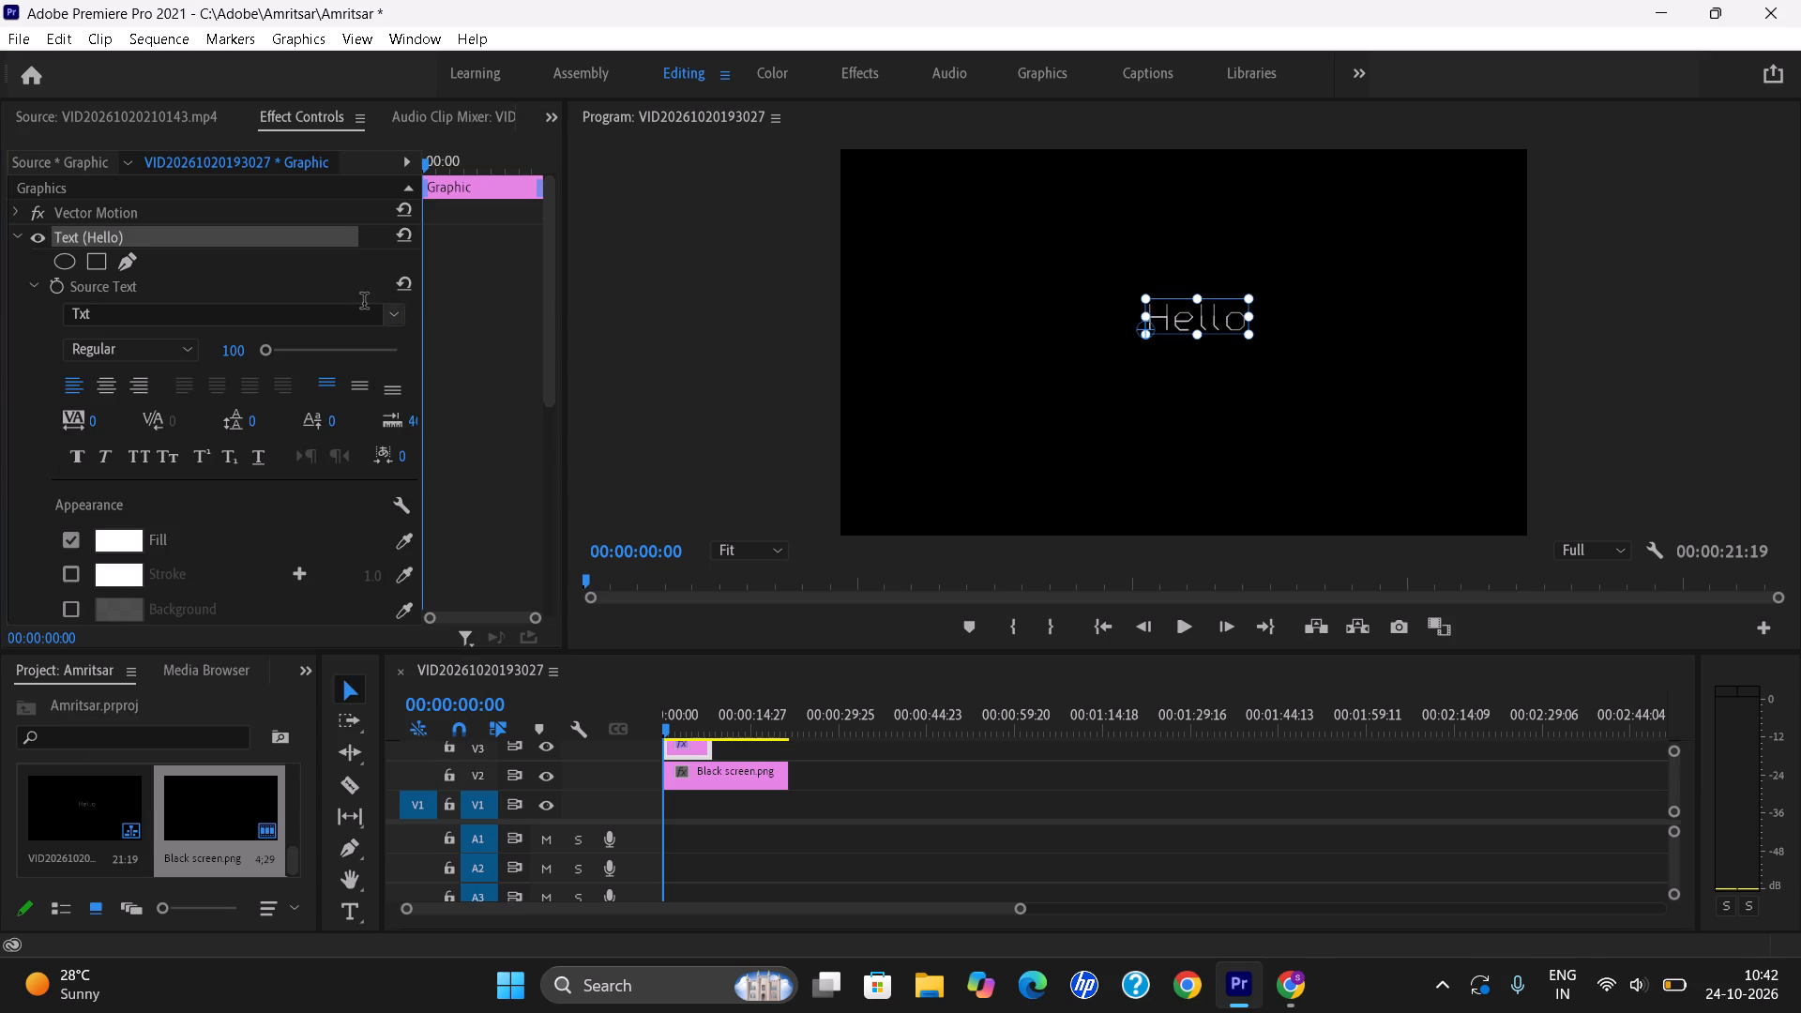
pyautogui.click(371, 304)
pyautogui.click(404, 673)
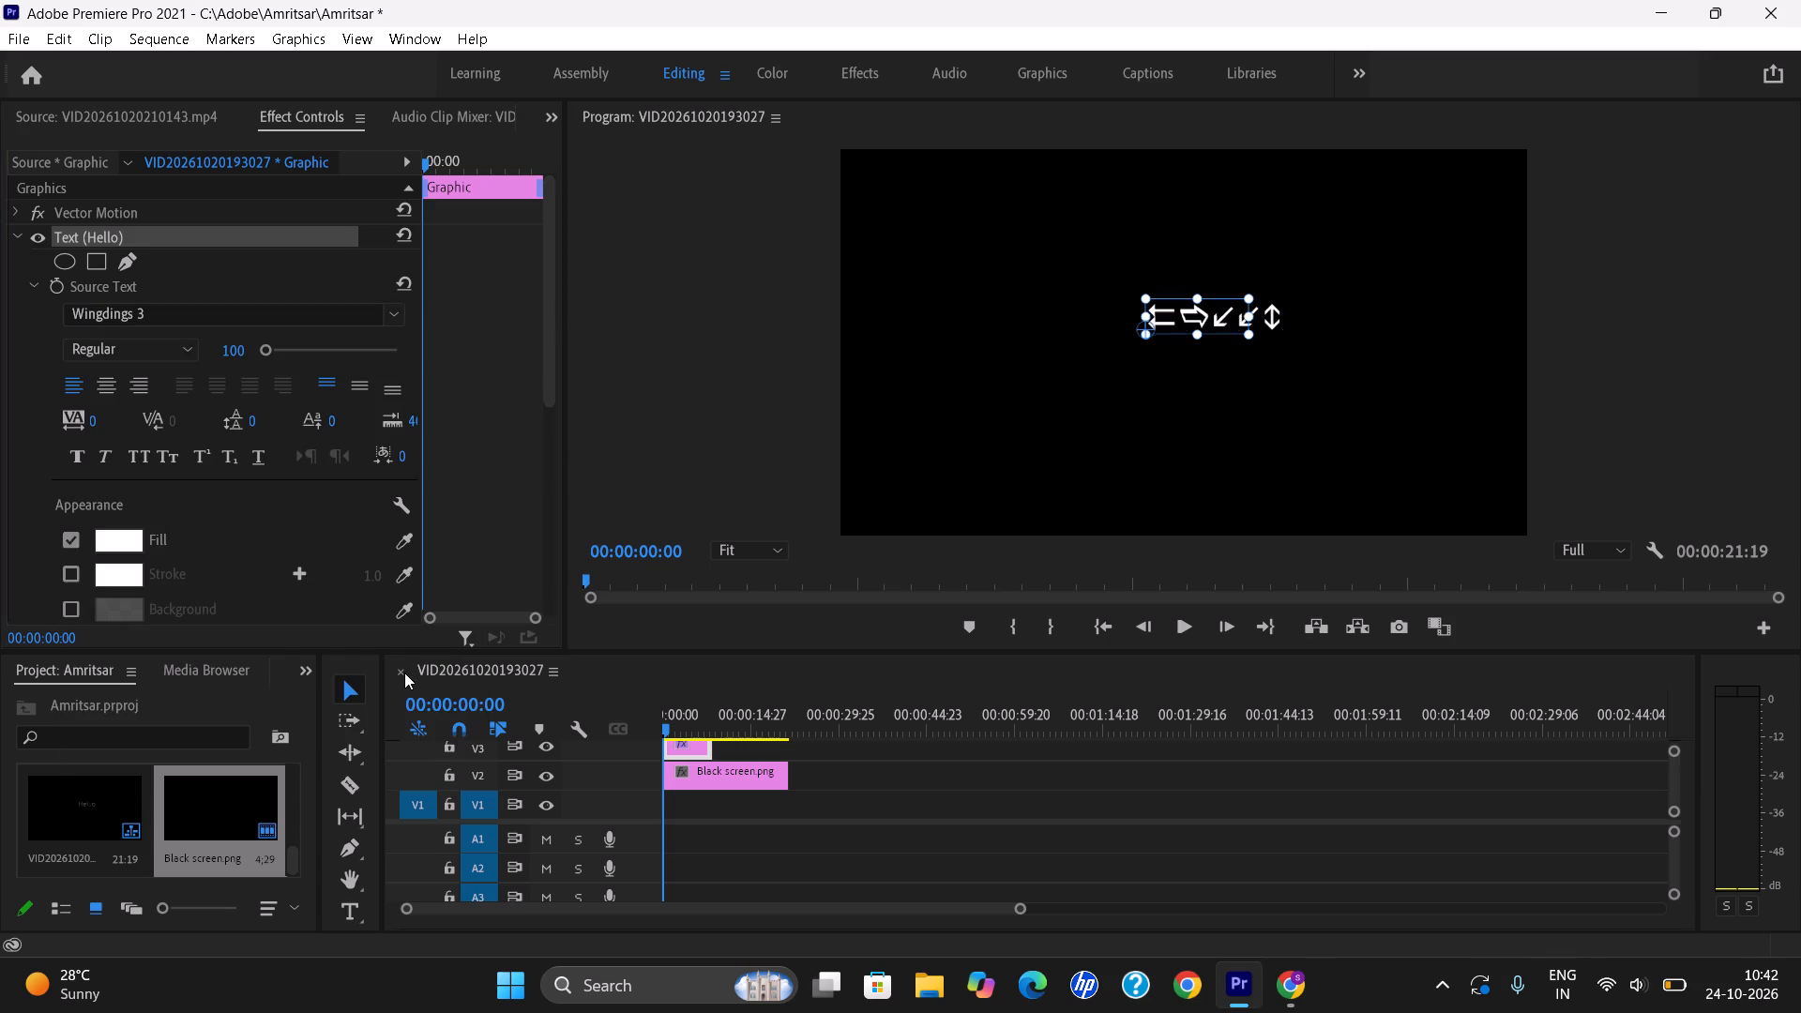
# Set the "Hello" text's font to Leelawadee UI Semilight.
pyautogui.click(396, 311)
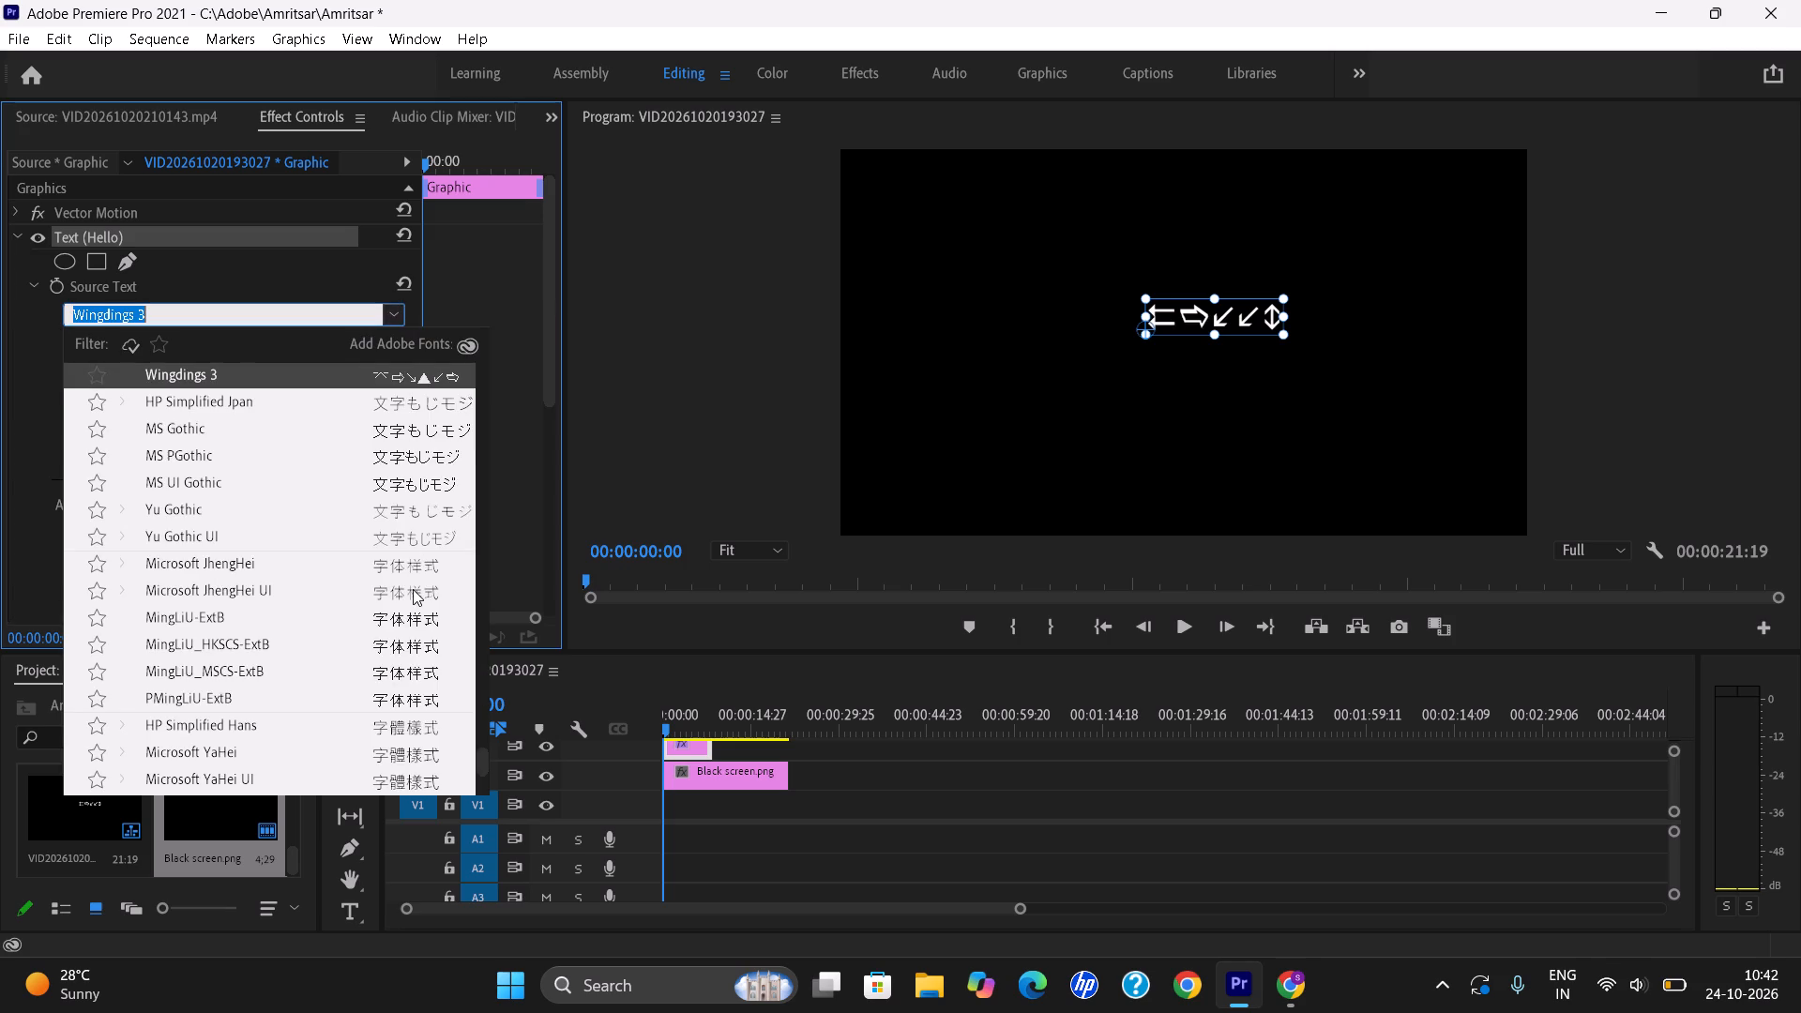
pyautogui.scroll(-3, 413, 589)
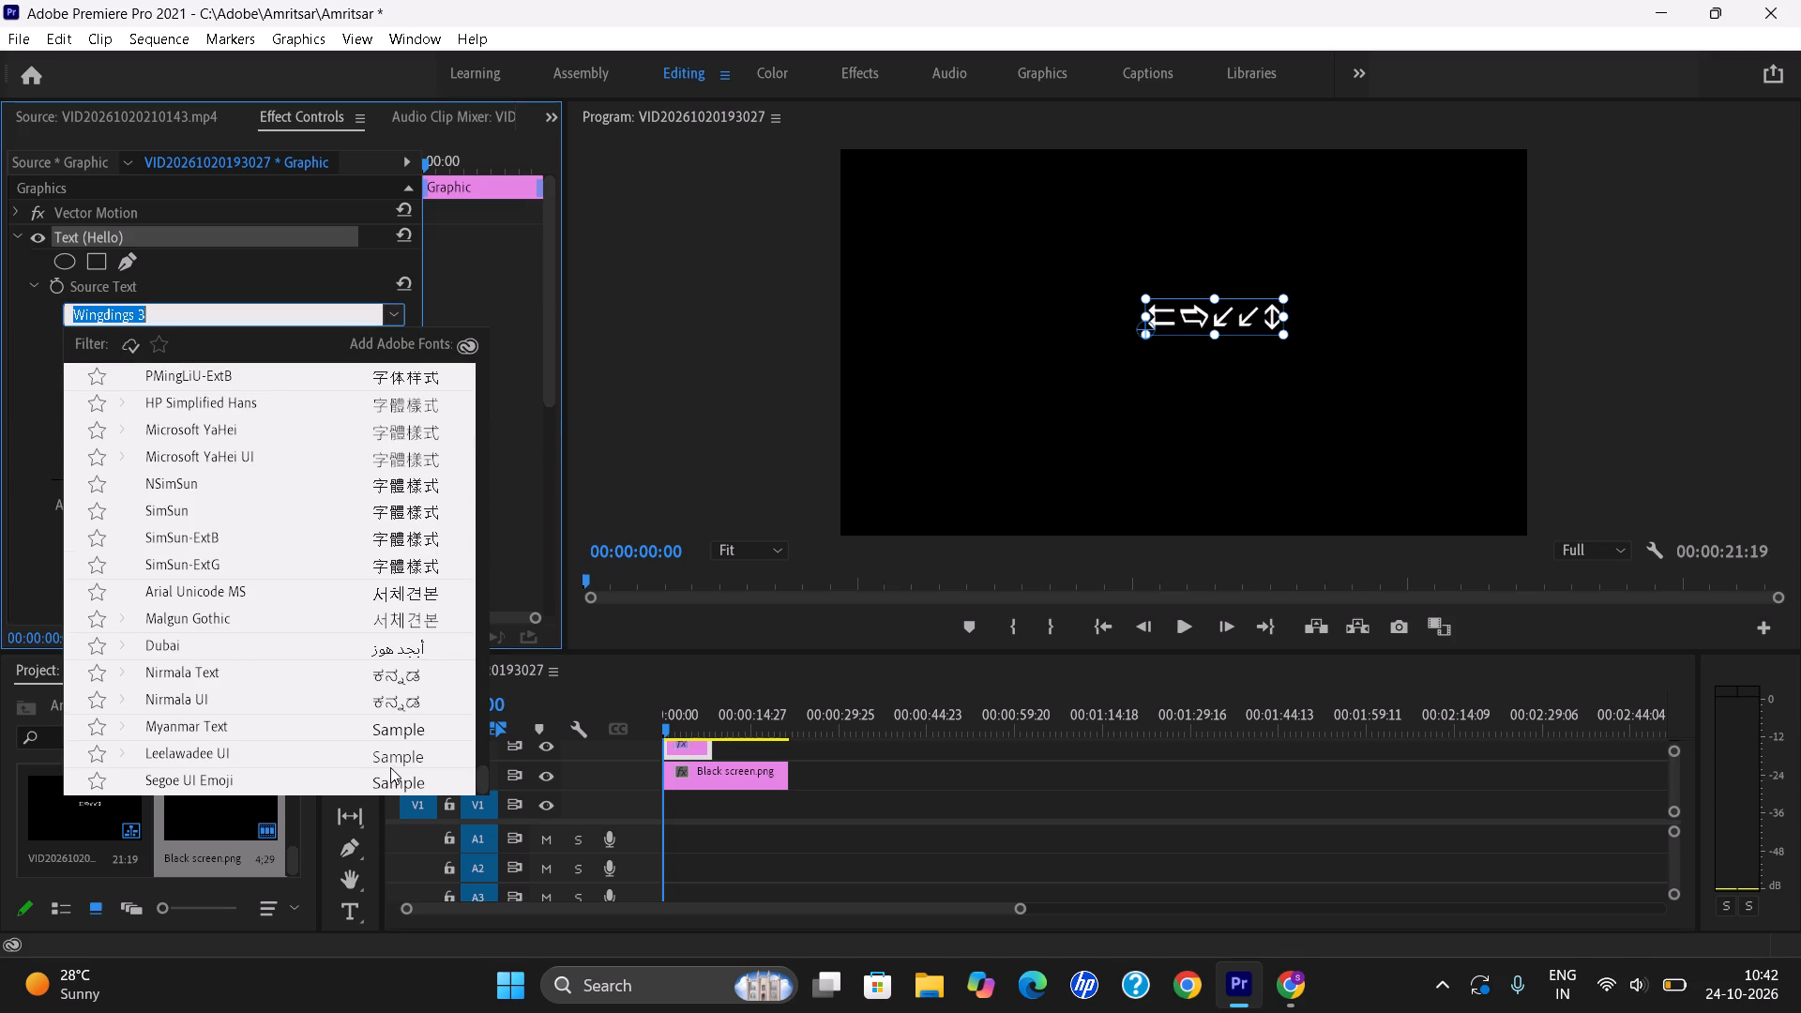
pyautogui.click(390, 767)
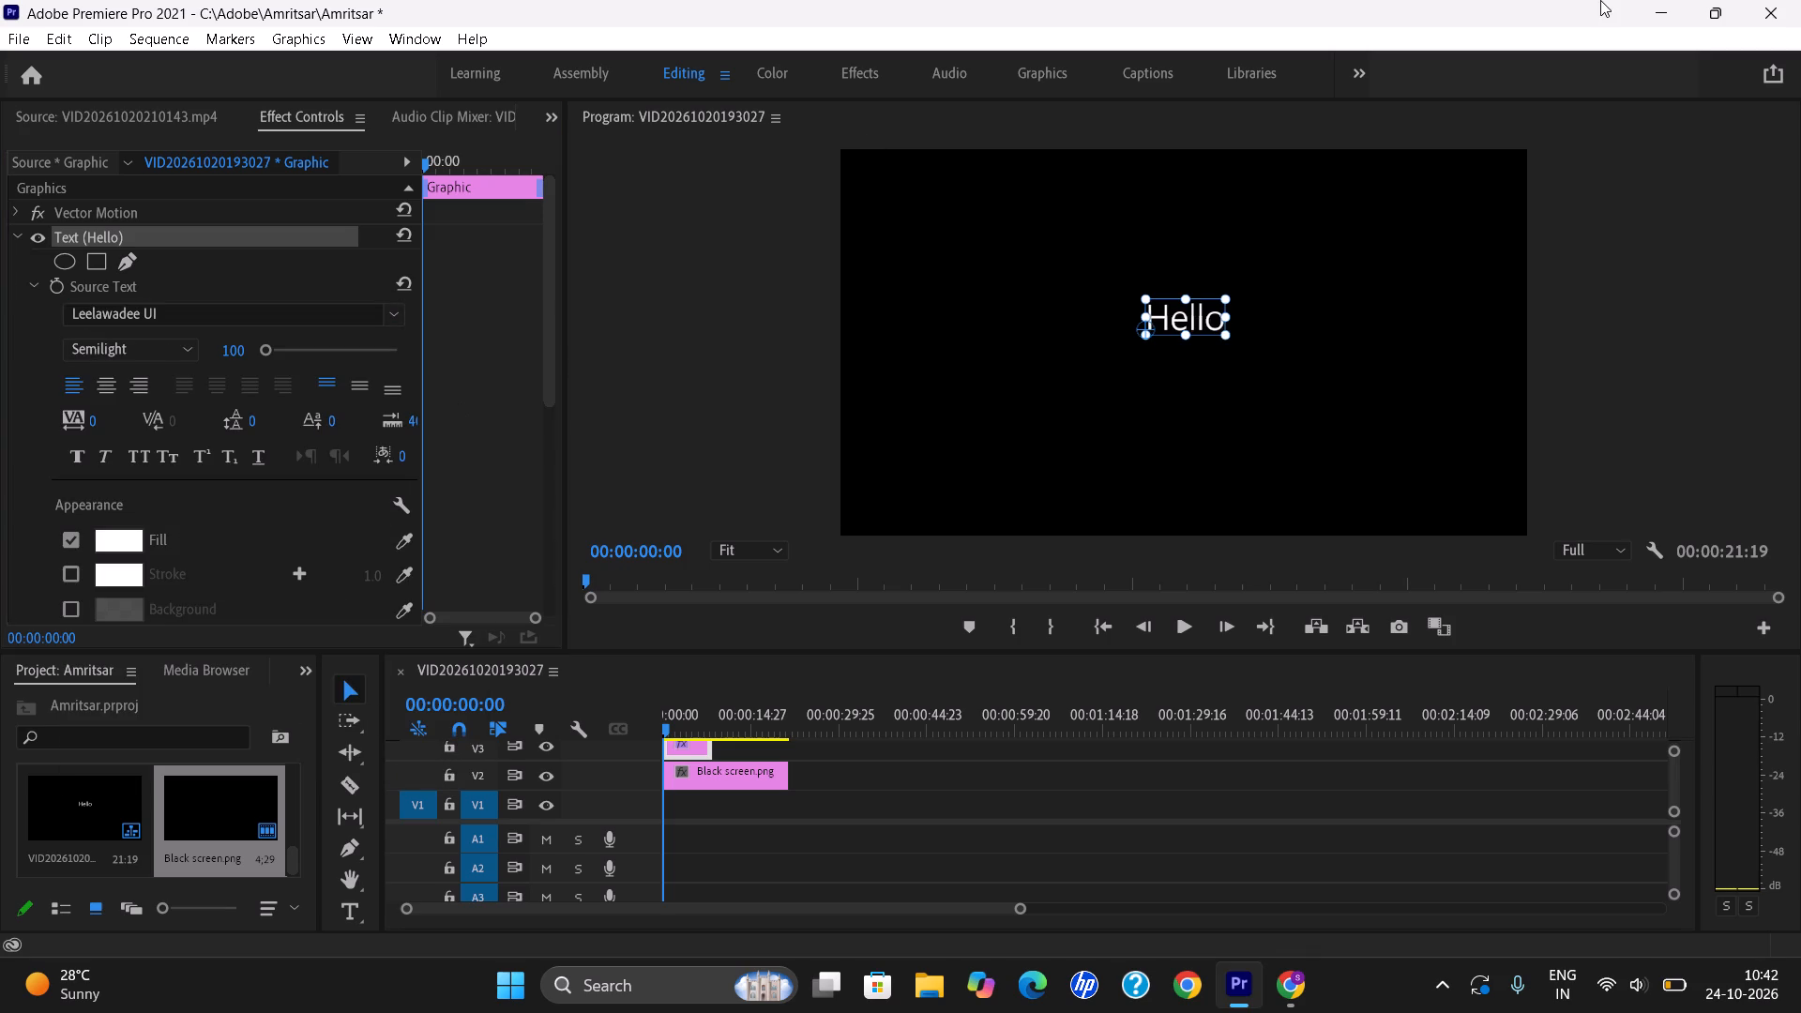
# Close Premiere Pro, saving the changes to Amritsar.prproj.
pyautogui.click(1781, 0)
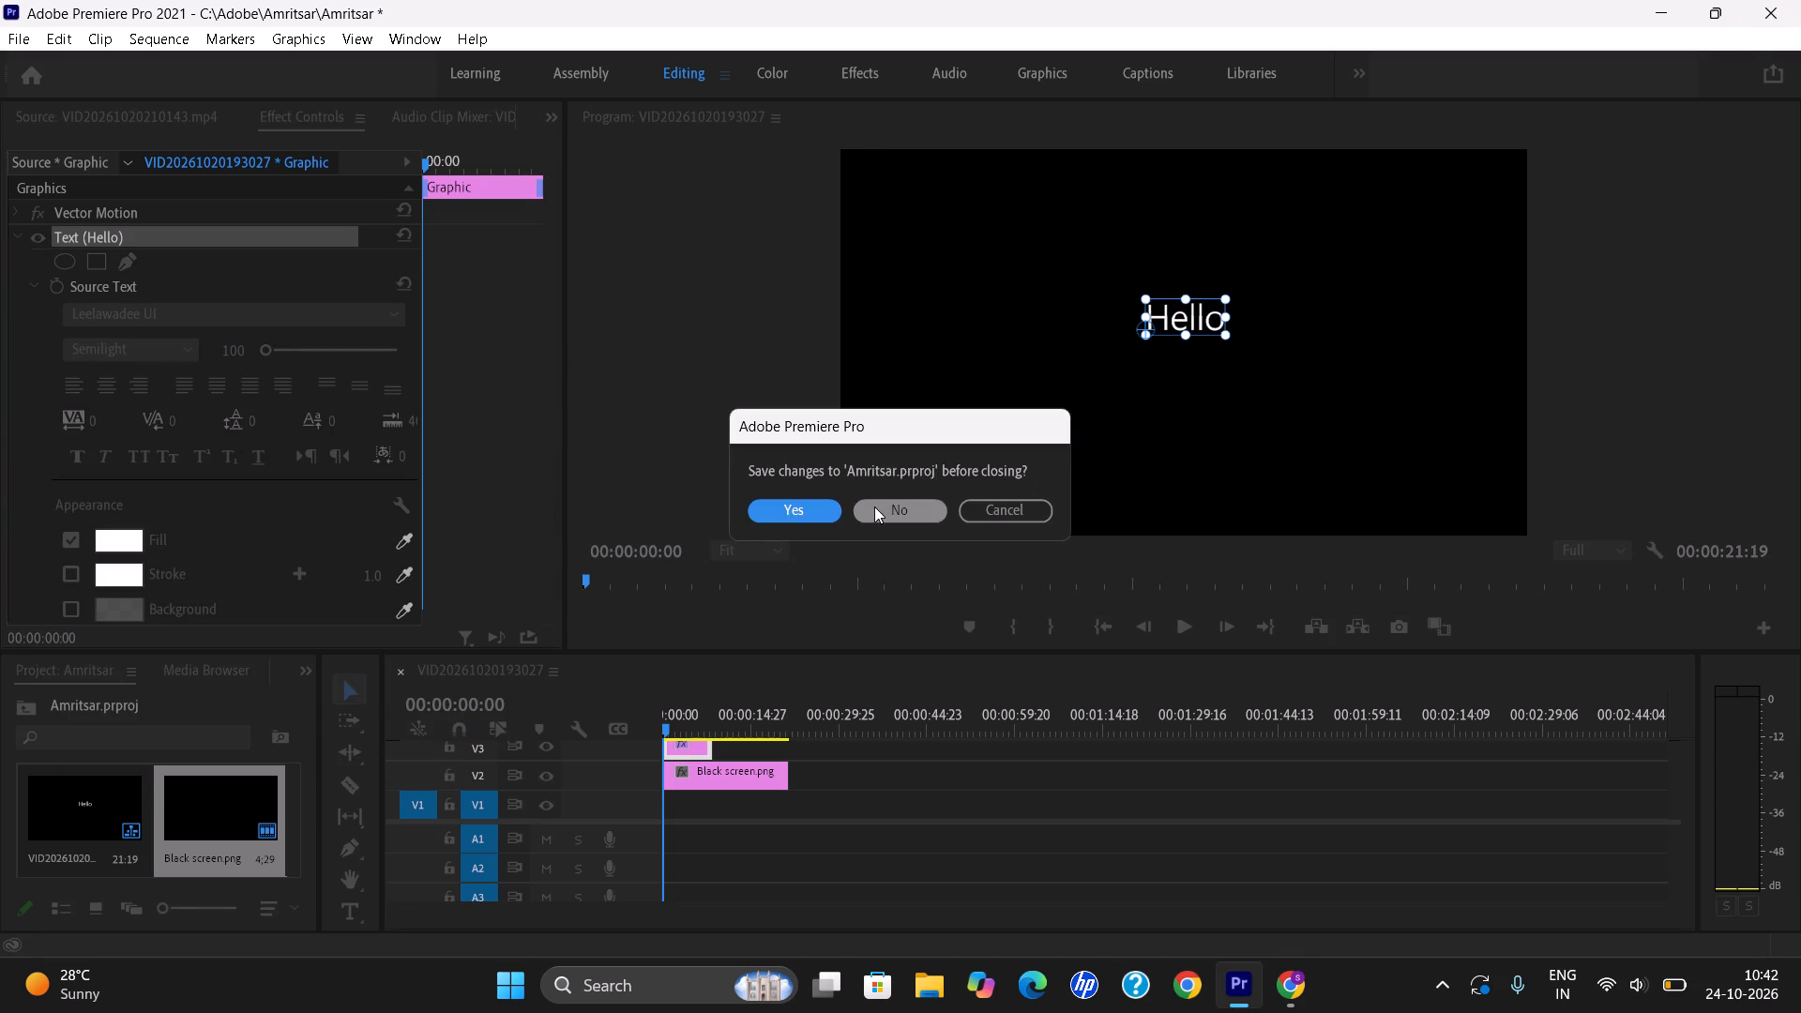
pyautogui.click(798, 513)
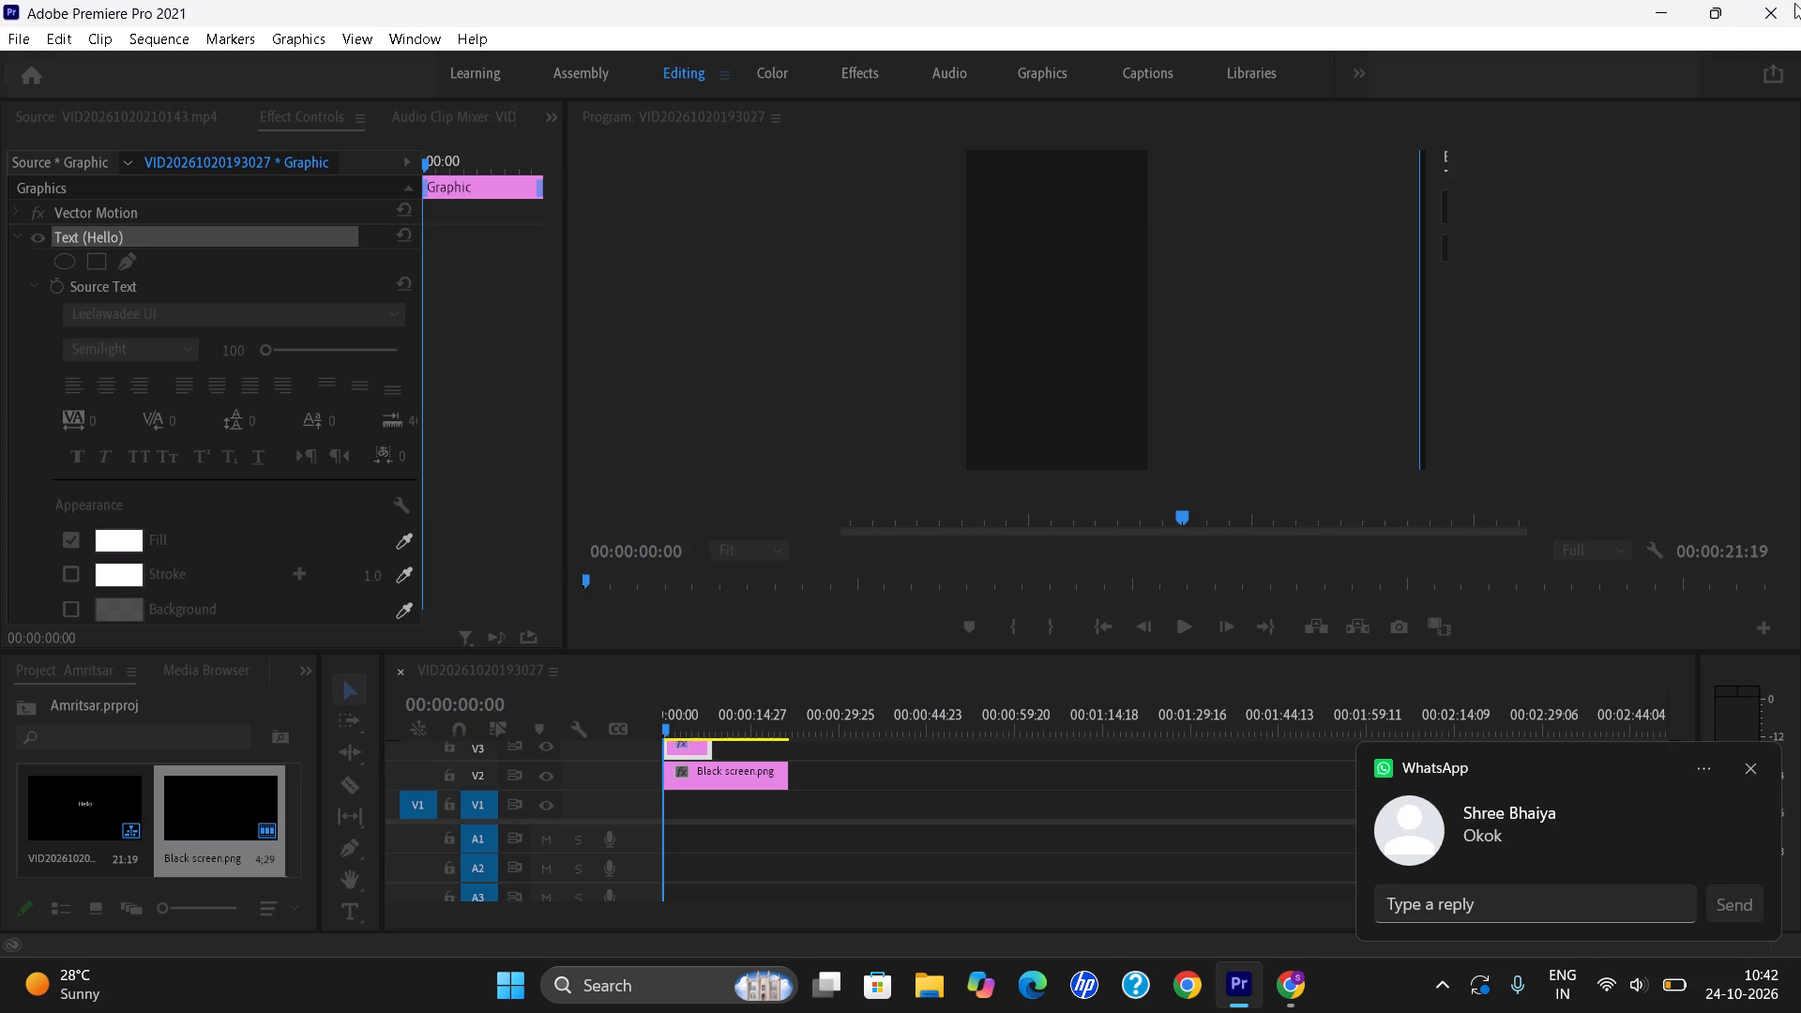
# Close the remaining Google Chrome windows.
pyautogui.tripleClick(1778, 12)
pyautogui.doubleClick(1778, 12)
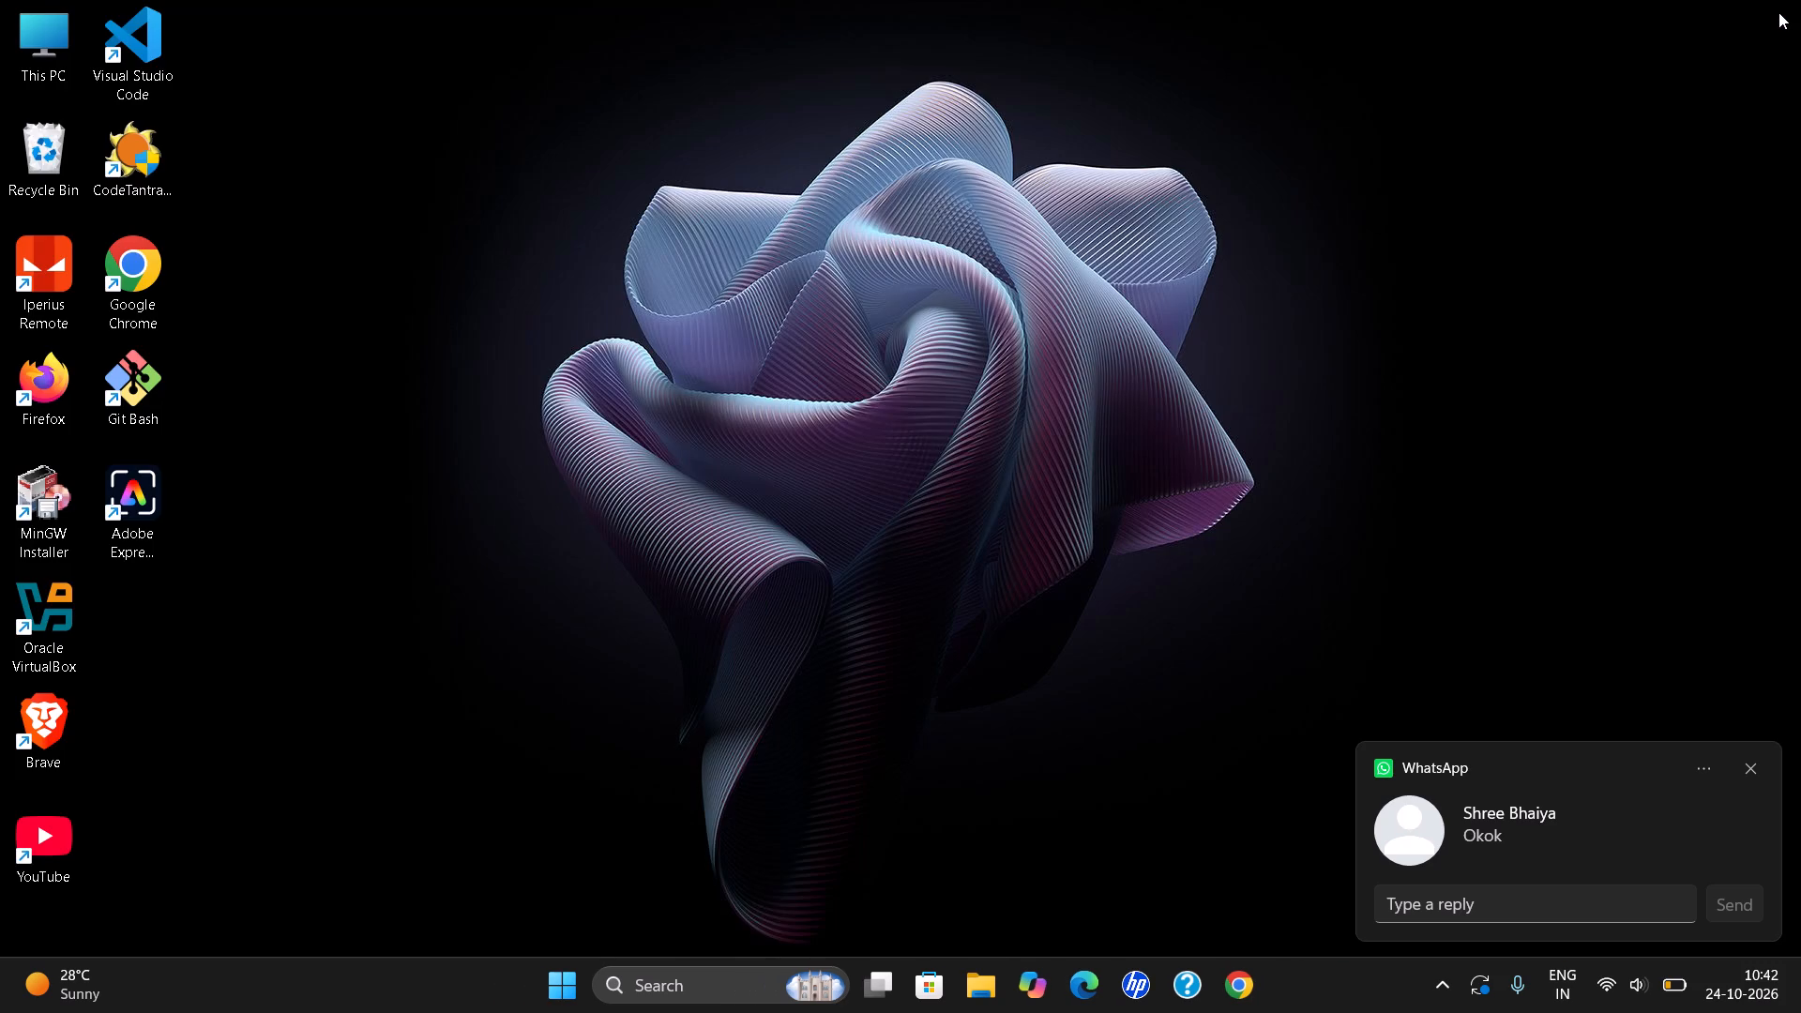
# Shut down the computer from the Windows desktop.
pyautogui.hotkey('alt', 'F4')
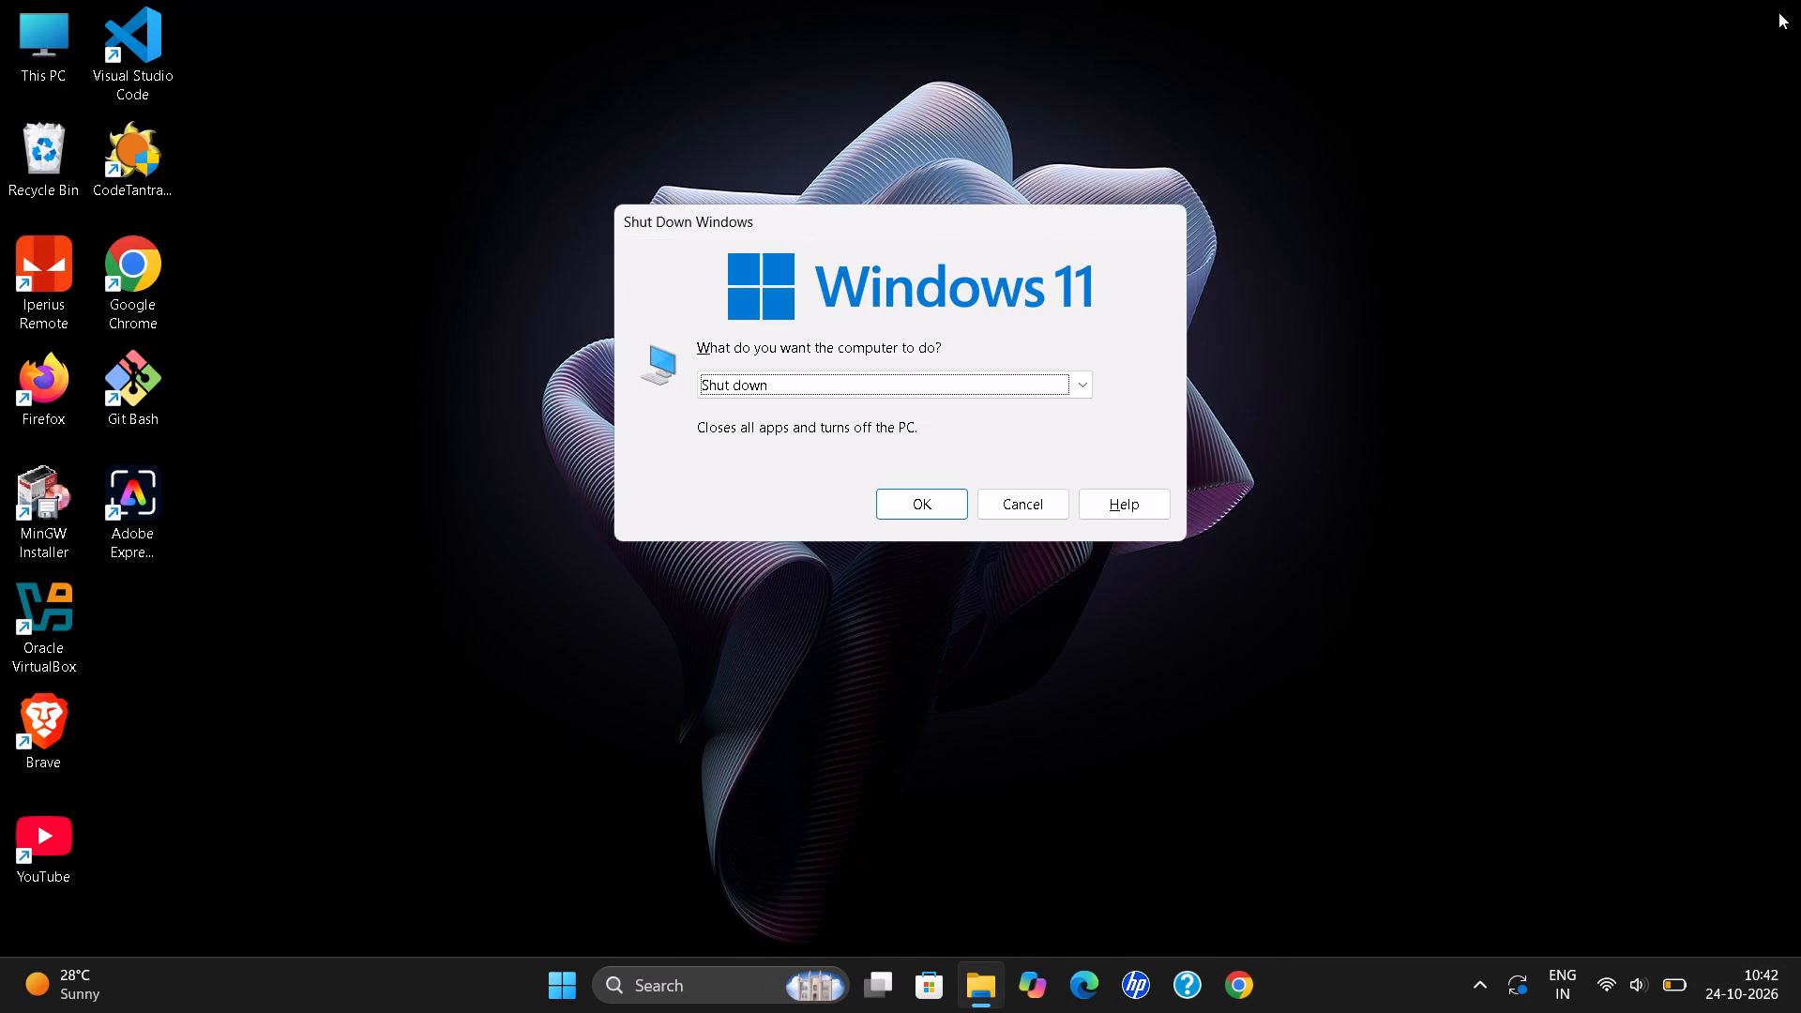
pyautogui.press('Return')
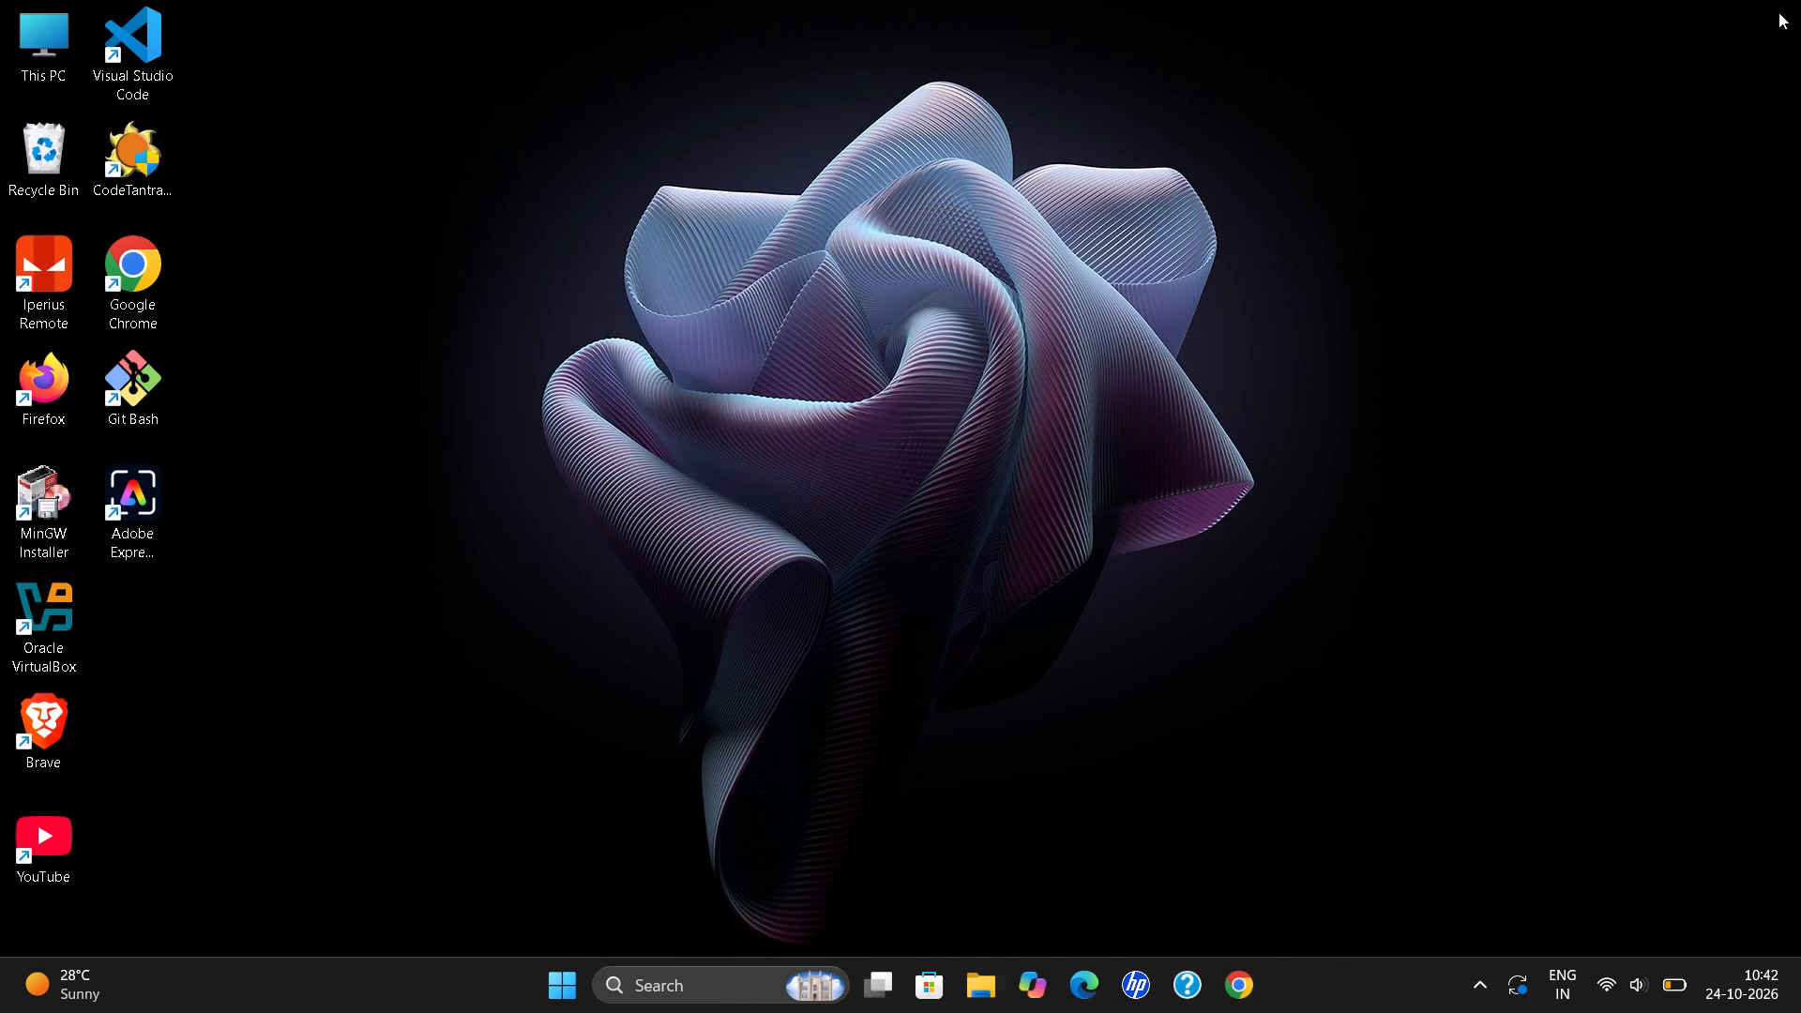